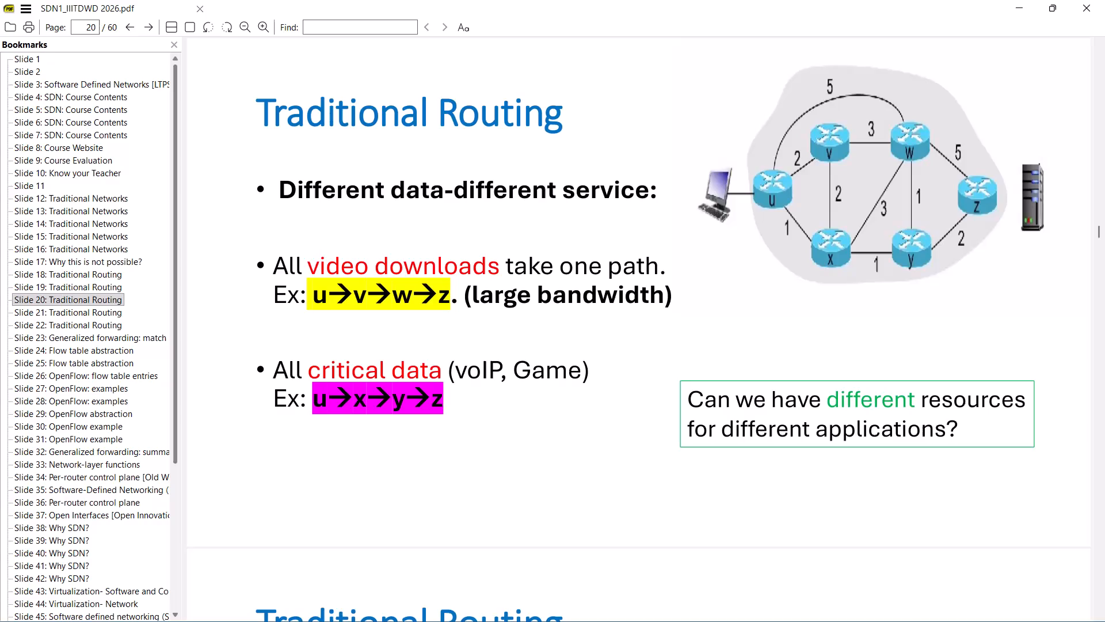
Switch to the Brave browser and start entering an address beginning with "w" in the new tab.
{"action": "key", "text": "alt+Tab"}
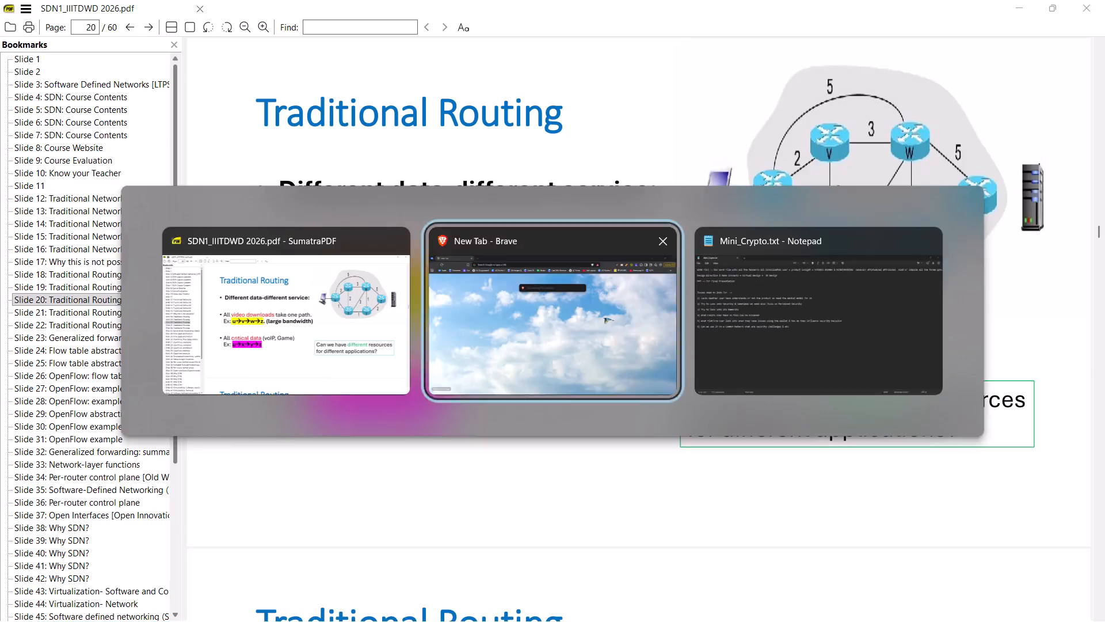
{"action": "left_click", "coordinate": [235, 50]}
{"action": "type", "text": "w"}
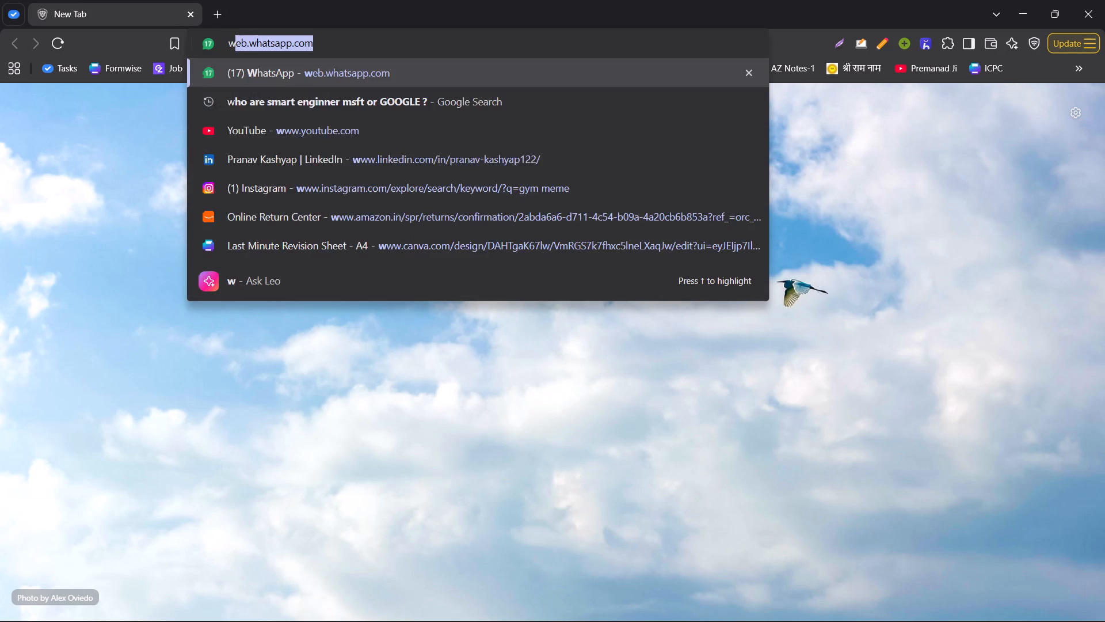
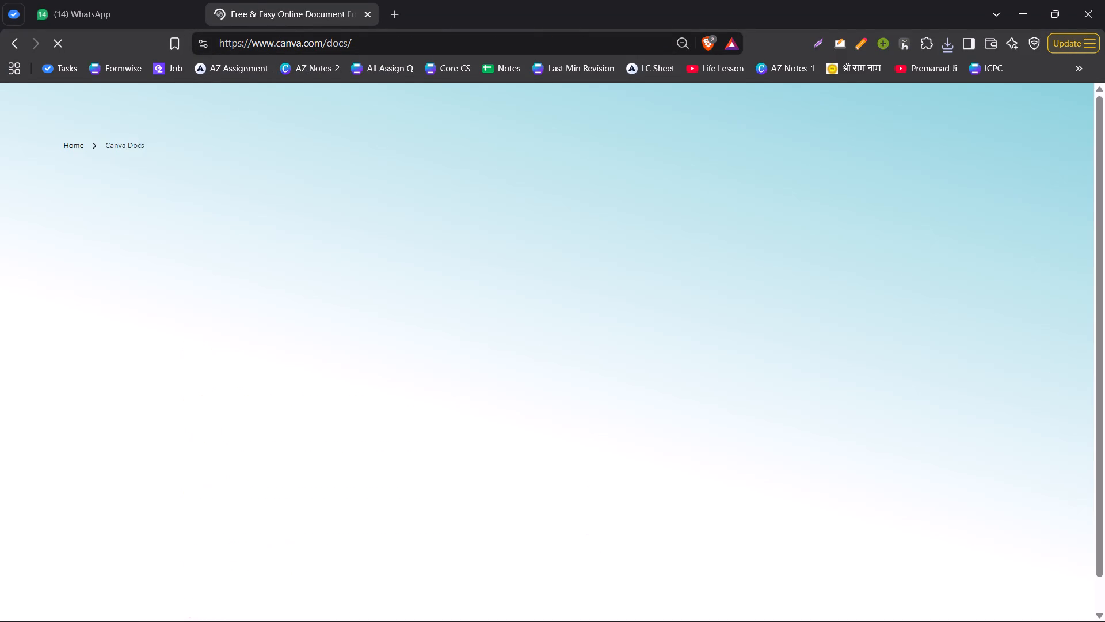
Create a new Canva Doc from the Canva Docs landing page and open it in the editor.
{"action": "left_click", "coordinate": [542, 329]}
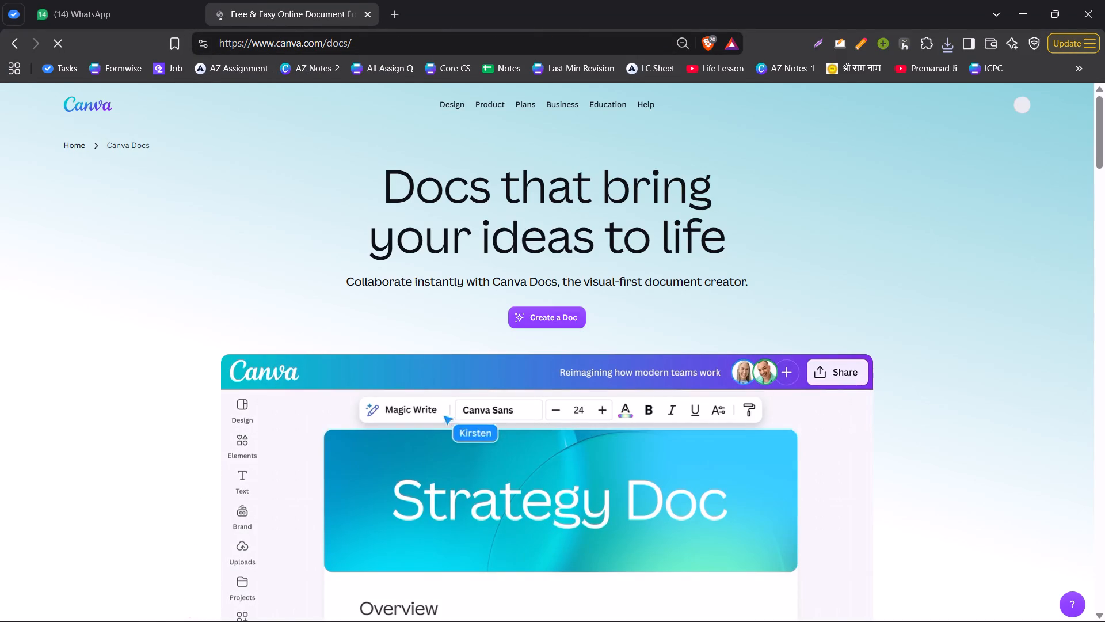
{"action": "left_click", "coordinate": [543, 325]}
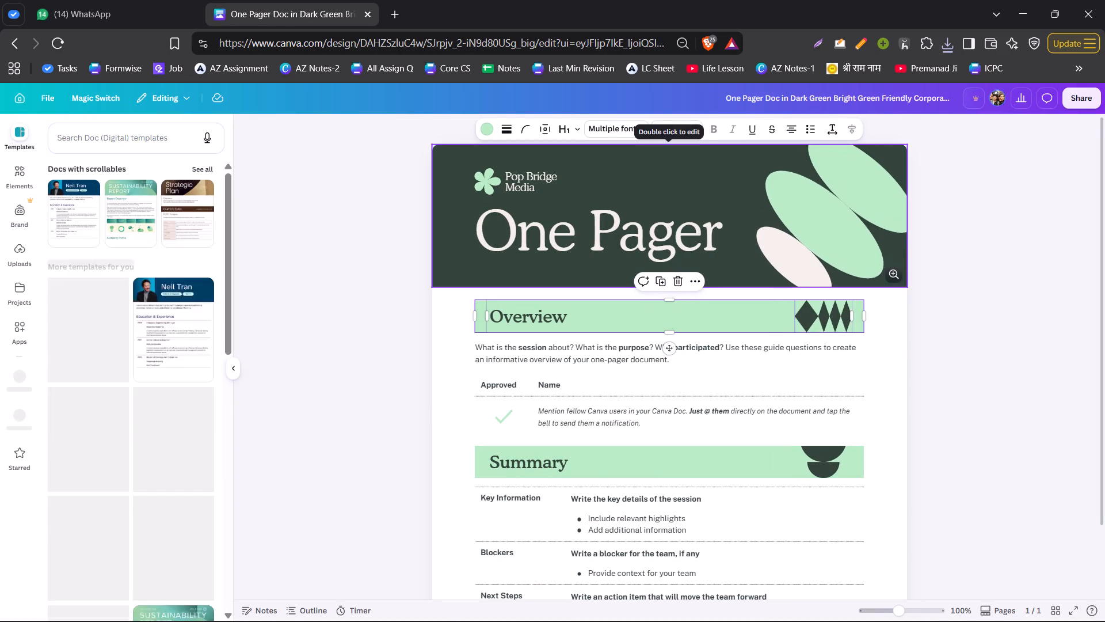
Delete the dark green "One Pager" header banner from the template document.
{"action": "left_click", "coordinate": [480, 270]}
{"action": "key", "text": "Delete"}
{"action": "left_click", "coordinate": [406, 274]}
{"action": "left_click", "coordinate": [504, 263]}
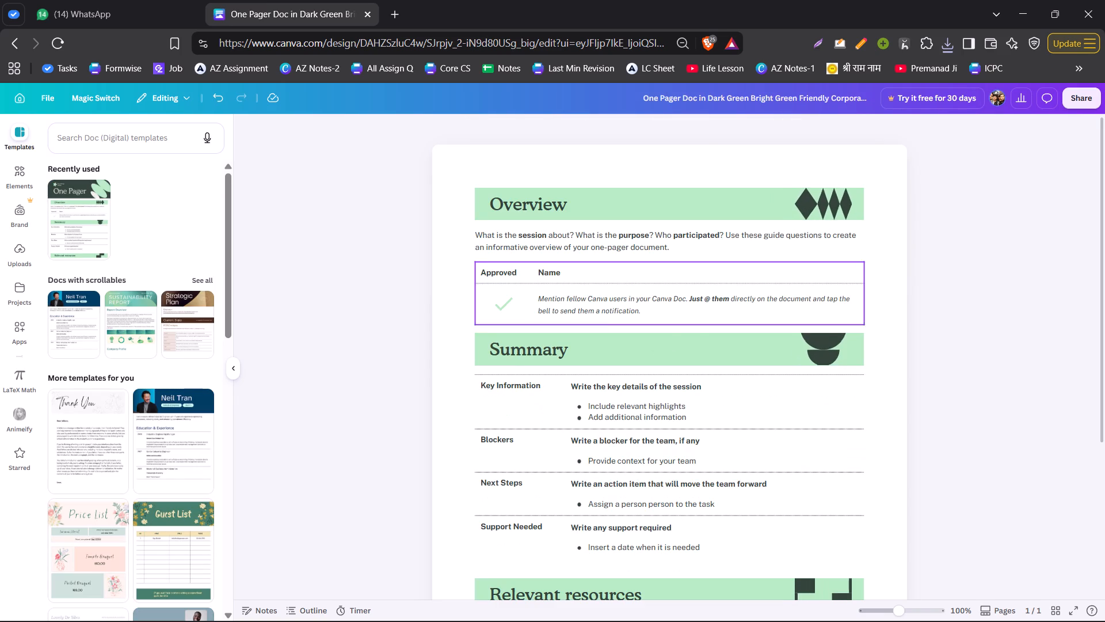
Delete everything below the Overview paragraph: the approval table, the Summary section and the Relevant resources section.
{"action": "key", "text": "ctrl+a"}
{"action": "scroll", "coordinate": [454, 270], "scroll_direction": "down", "scroll_amount": 9}
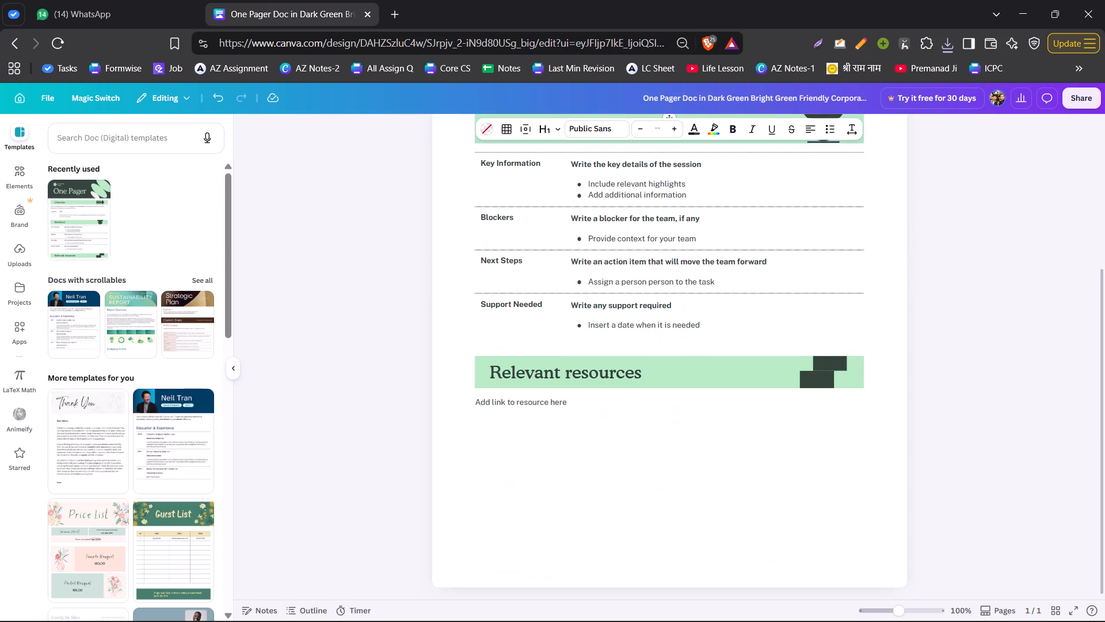
{"action": "scroll", "coordinate": [471, 304], "scroll_direction": "down", "scroll_amount": 11}
{"action": "left_click", "coordinate": [607, 522]}
{"action": "left_click_drag", "start_coordinate": [297, 473], "coordinate": [592, 252]}
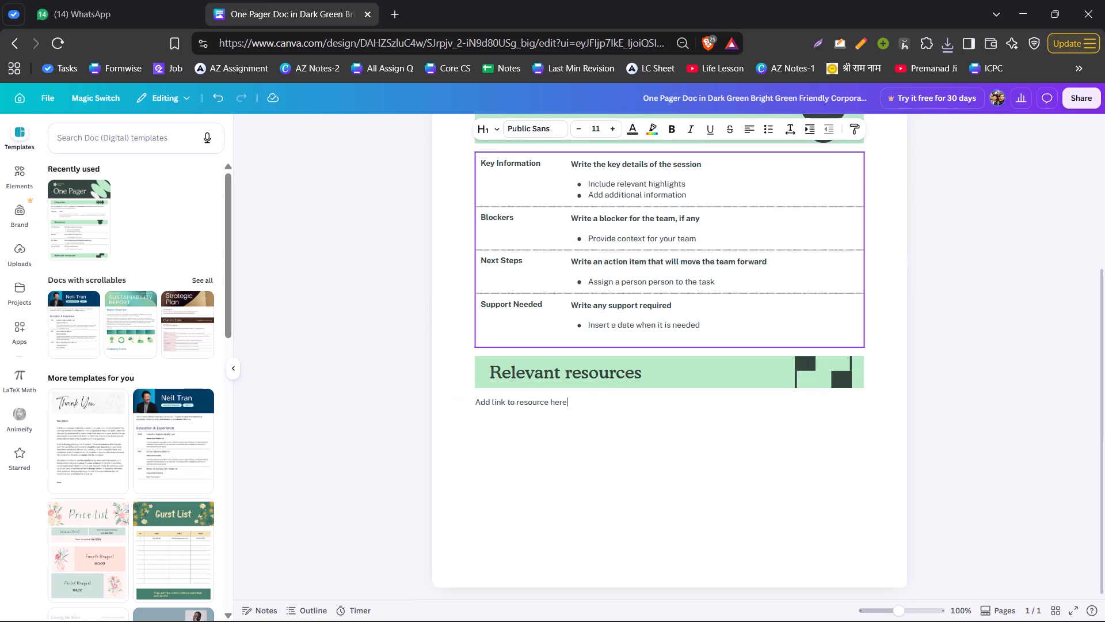
{"action": "left_click_drag", "start_coordinate": [592, 252], "coordinate": [579, 382]}
{"action": "scroll", "coordinate": [592, 252], "scroll_direction": "up", "scroll_amount": 1}
{"action": "left_click", "coordinate": [574, 334]}
{"action": "key", "text": "Delete"}
{"action": "left_click", "coordinate": [555, 399]}
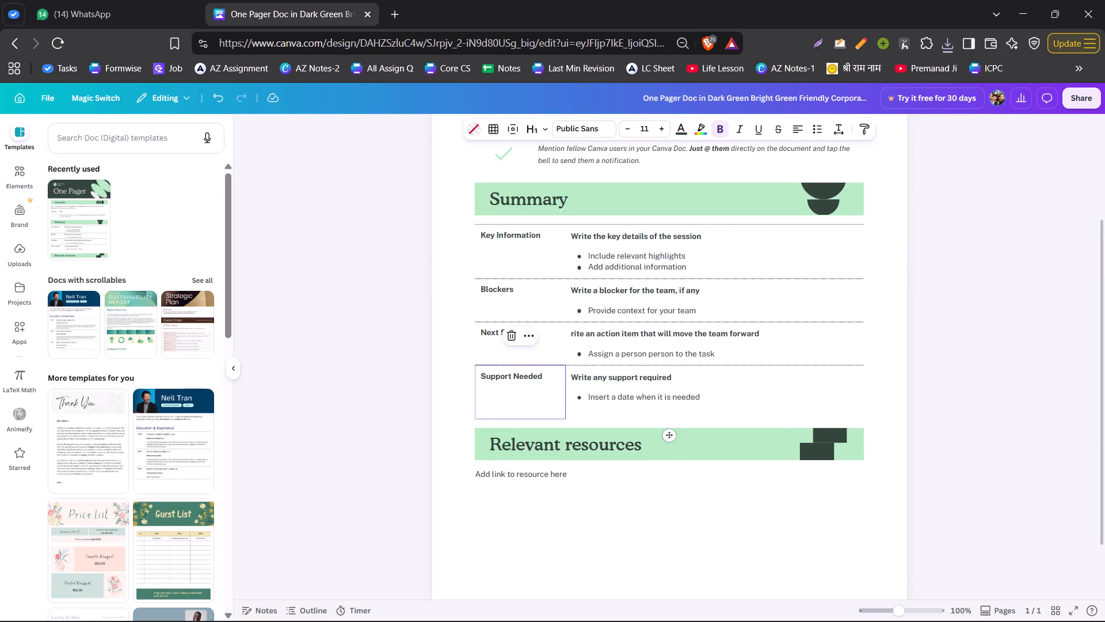
{"action": "key", "text": "Delete"}
{"action": "left_click", "coordinate": [607, 380]}
{"action": "key", "text": "Delete"}
{"action": "left_click_drag", "start_coordinate": [506, 509], "coordinate": [707, 508]}
{"action": "key", "text": "Delete"}
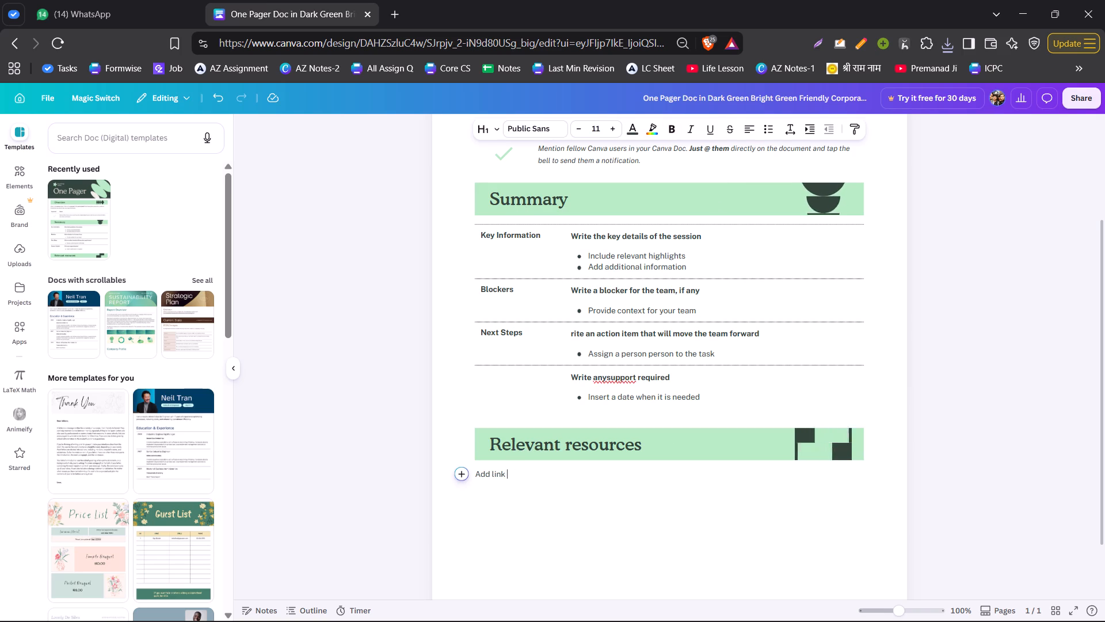
{"action": "key", "text": "Delete"}
{"action": "key", "text": "Delete"}
{"action": "left_click_drag", "start_coordinate": [647, 518], "coordinate": [421, 155]}
{"action": "key", "text": "Delete"}
{"action": "key", "text": "Delete"}
{"action": "scroll", "coordinate": [478, 290], "scroll_direction": "up", "scroll_amount": 12}
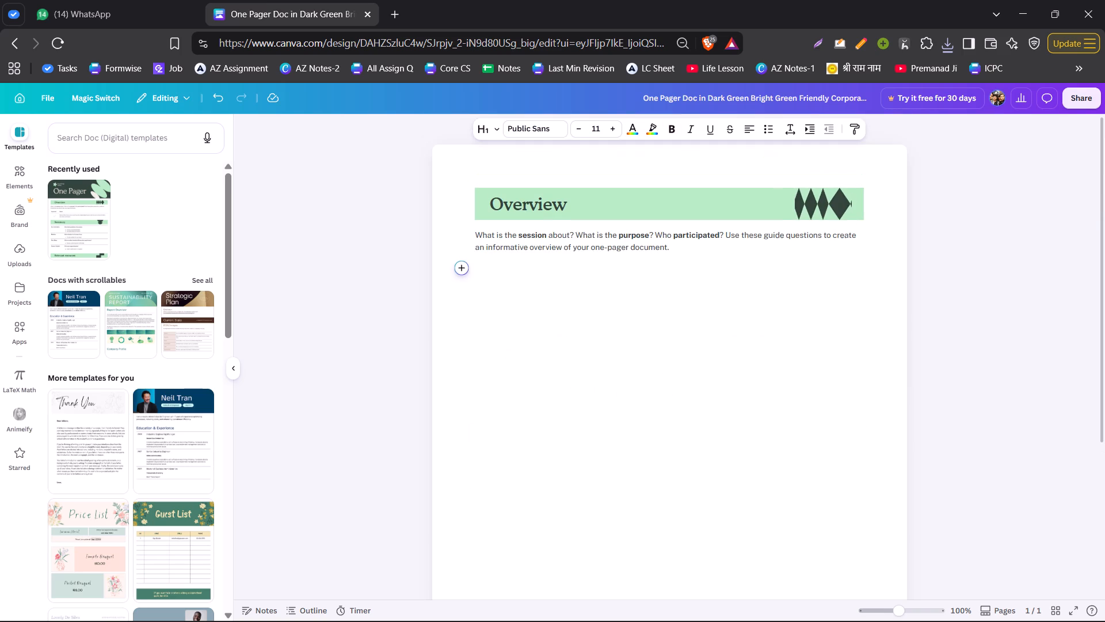
{"action": "key", "text": "Delete"}
{"action": "key", "text": "Delete"}
{"action": "left_click", "coordinate": [570, 303]}
{"action": "key", "text": "Delete"}
{"action": "left_click", "coordinate": [561, 223]}
{"action": "key", "text": "Delete"}
{"action": "left_click", "coordinate": [551, 204]}
{"action": "key", "text": "Delete"}
{"action": "left_click", "coordinate": [541, 241]}
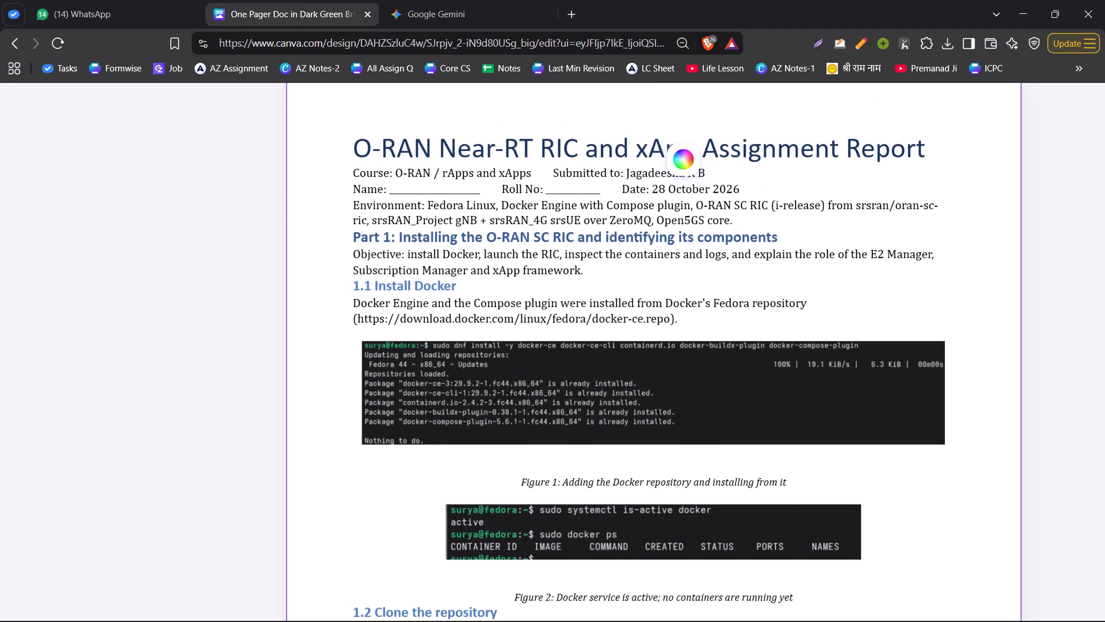
Place the text cursor at the end of the blank line after "Name:" in the report's header details.
{"action": "left_click", "coordinate": [1026, 161]}
{"action": "left_click", "coordinate": [288, 170]}
{"action": "left_click", "coordinate": [516, 201]}
{"action": "left_click", "coordinate": [478, 187]}
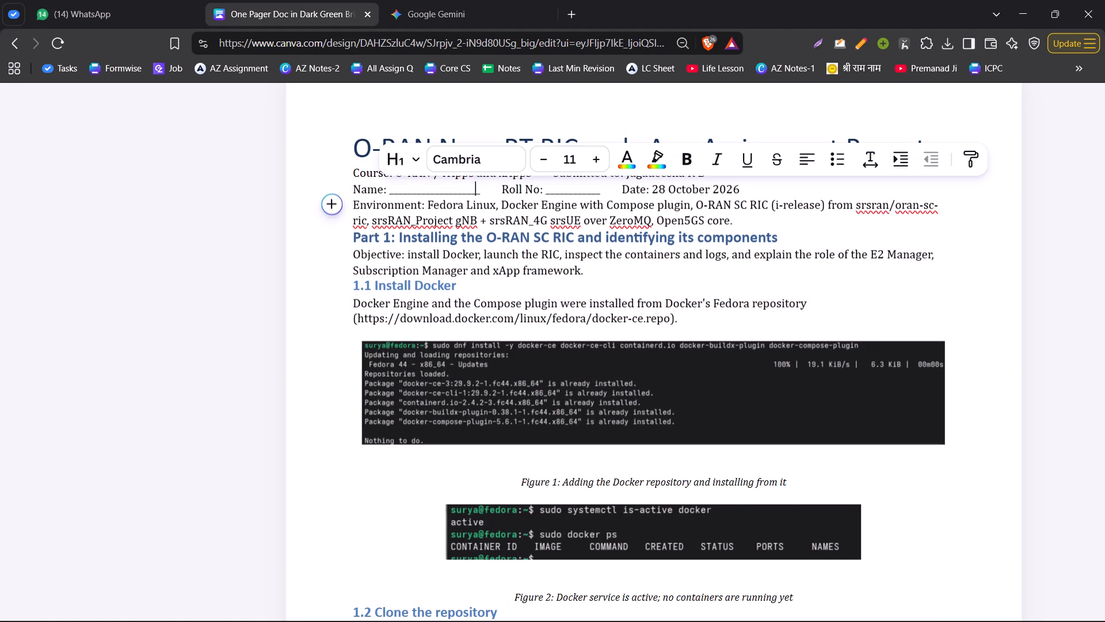
{"action": "left_click", "coordinate": [481, 187]}
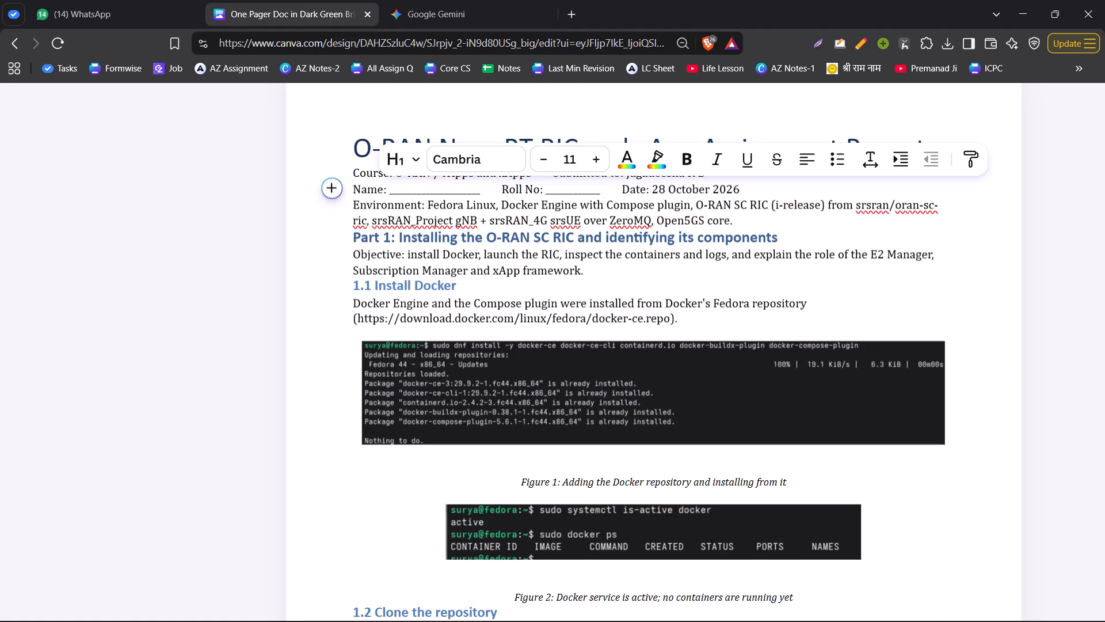
{"action": "scroll", "coordinate": [328, 257], "scroll_direction": "up", "scroll_amount": 1}
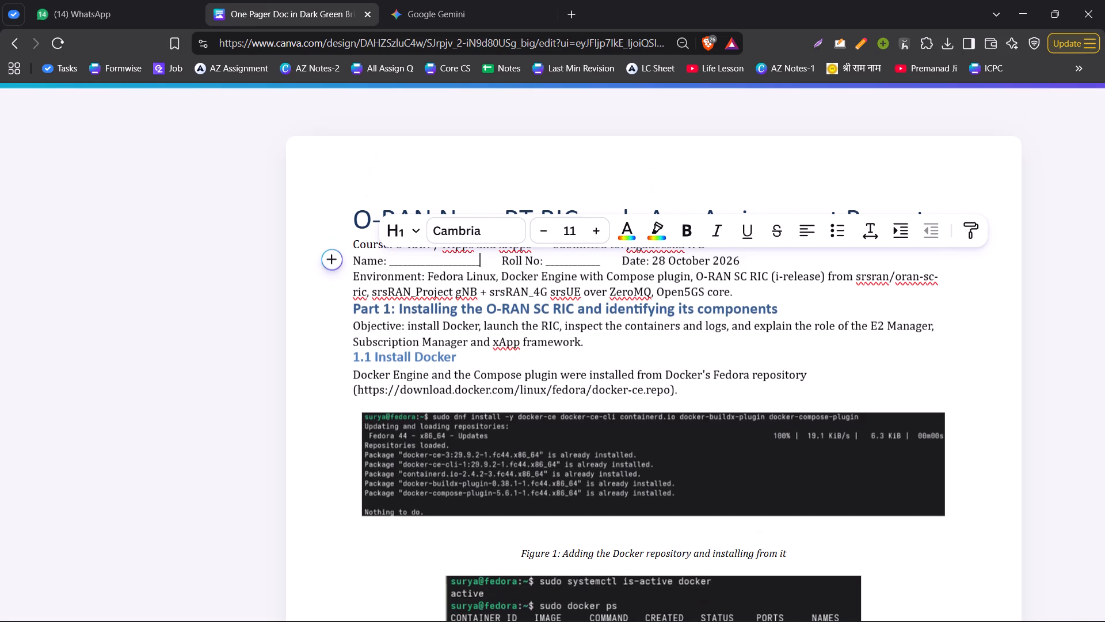
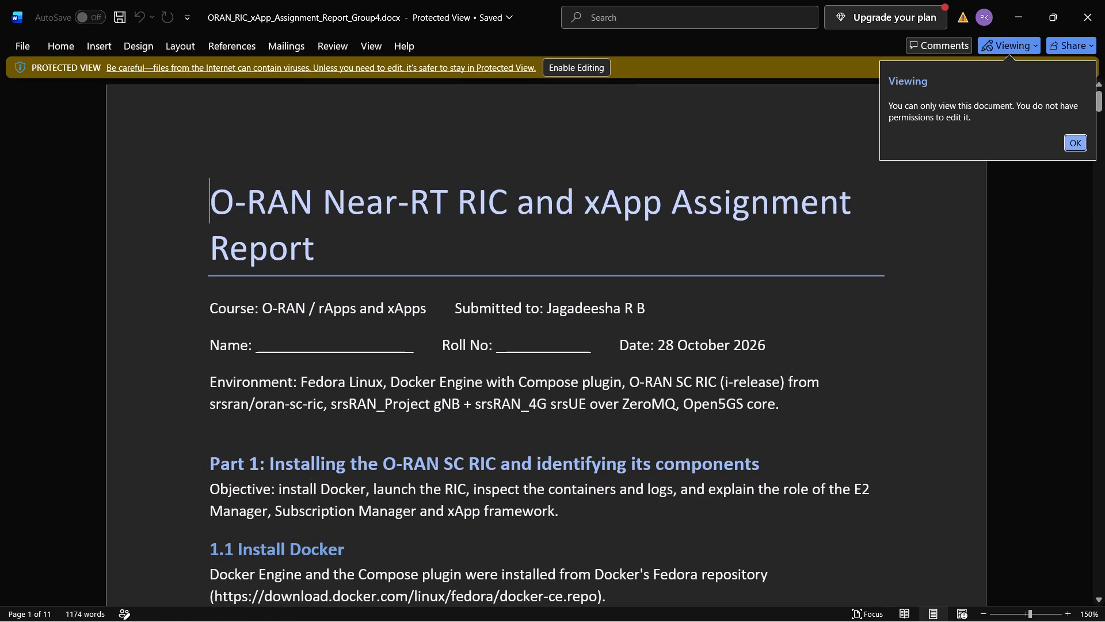
In the Word copy of the assignment report, select the blank line of the Name field below the title.
{"action": "left_click_drag", "start_coordinate": [414, 350], "coordinate": [245, 347]}
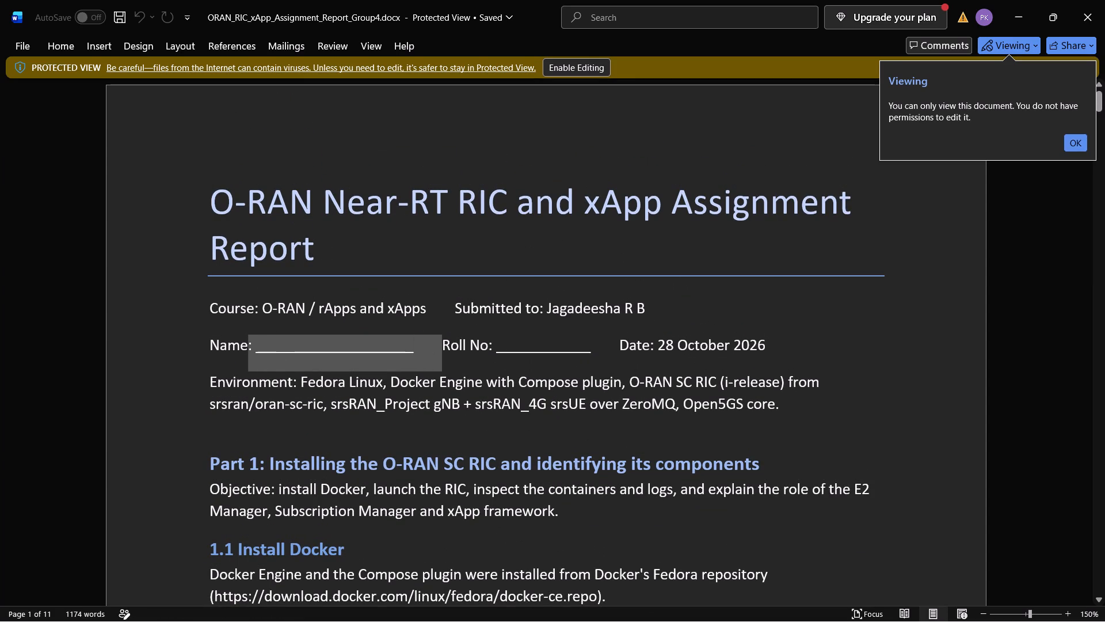
Enable editing for the protected Word report ORAN_RIC_xApp_Assignment_Report_Group4.docx.
{"action": "left_click_drag", "start_coordinate": [245, 347], "coordinate": [253, 347]}
{"action": "left_click", "coordinate": [254, 347]}
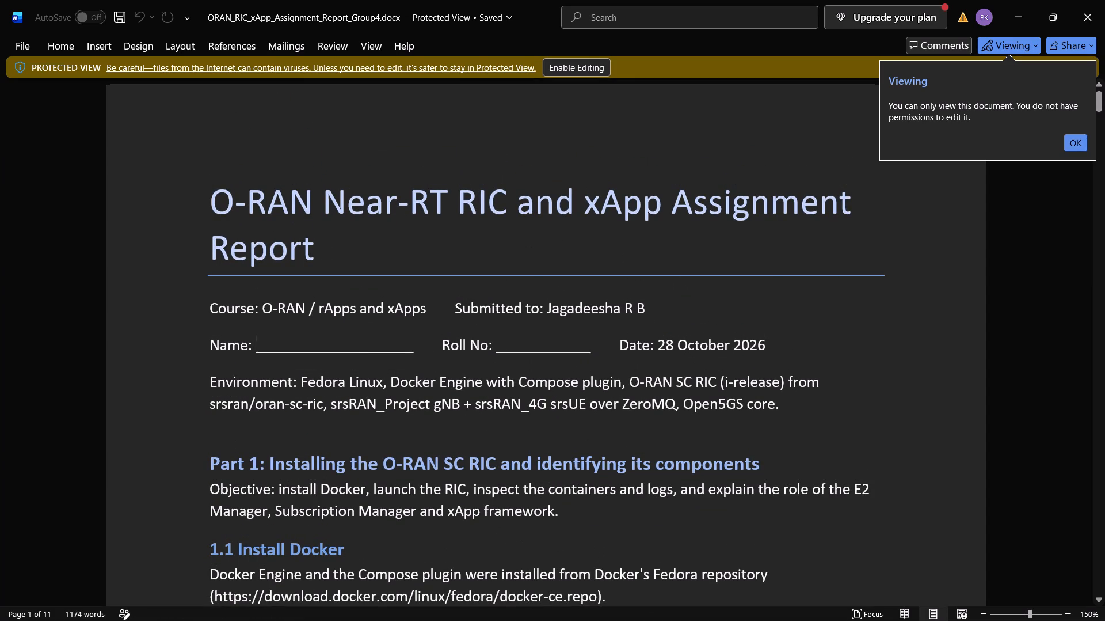
{"action": "double_click", "coordinate": [358, 349]}
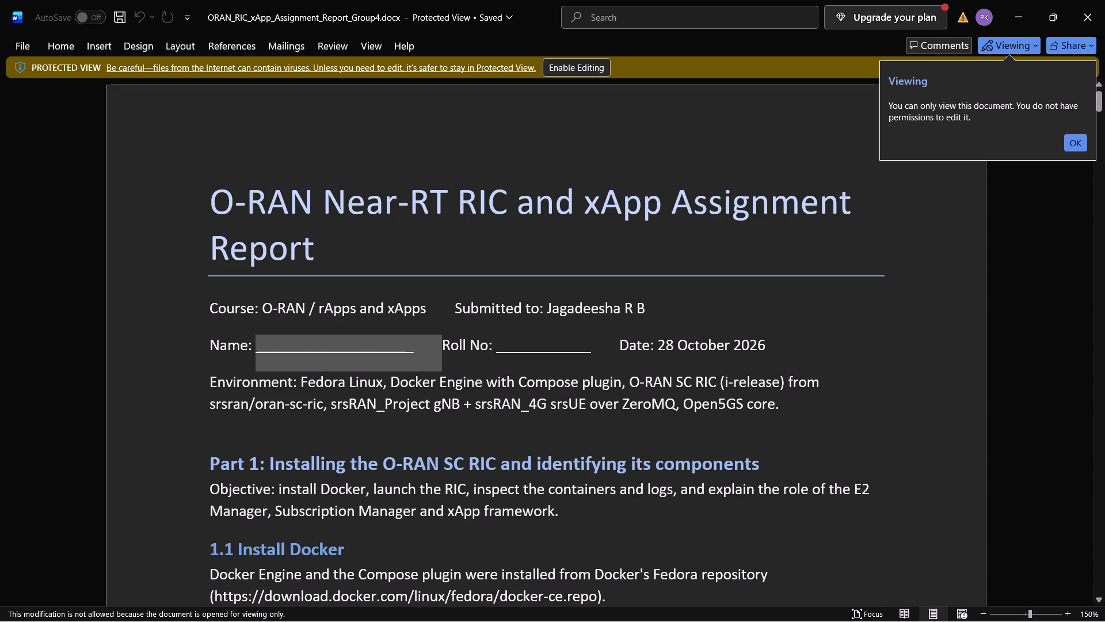
{"action": "left_click", "coordinate": [1072, 146]}
{"action": "left_click", "coordinate": [1012, 51]}
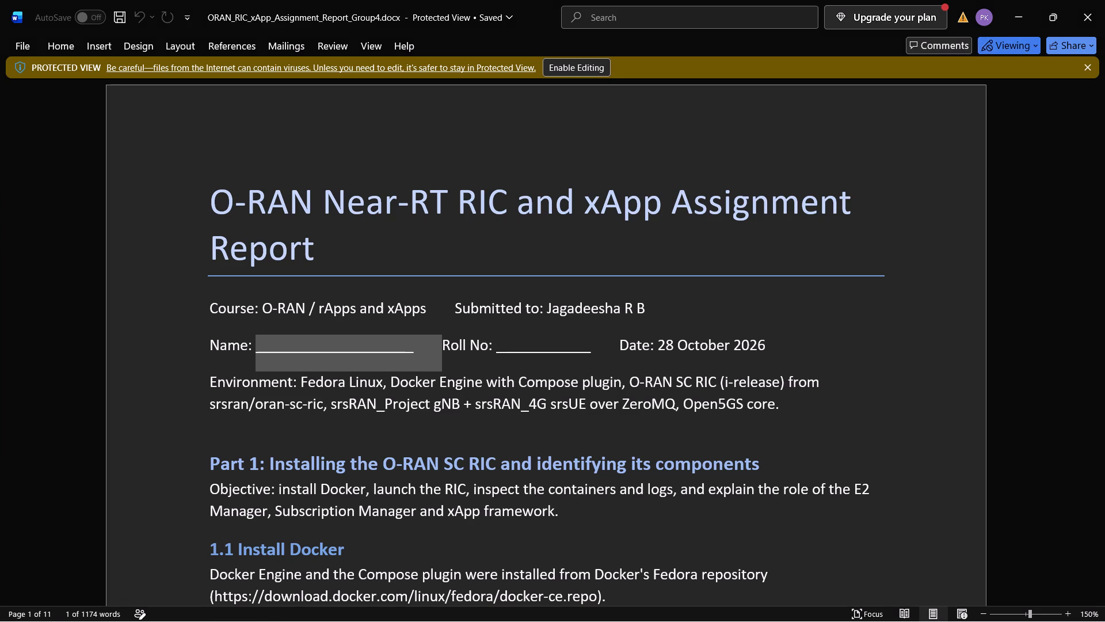
{"action": "left_click", "coordinate": [902, 126]}
{"action": "left_click", "coordinate": [989, 50]}
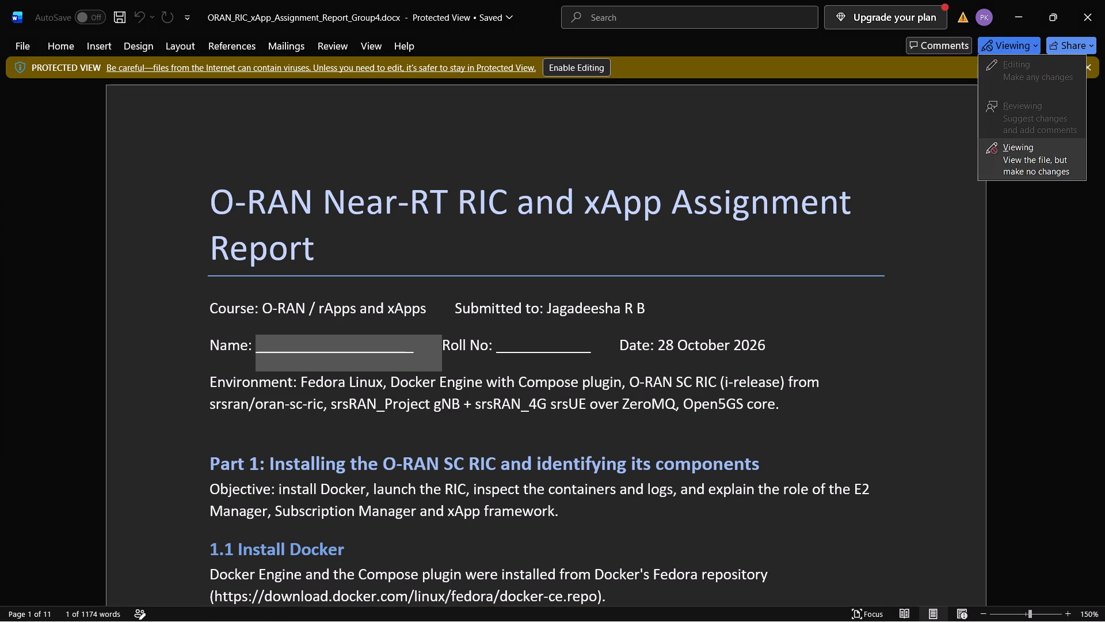
{"action": "left_click", "coordinate": [580, 67]}
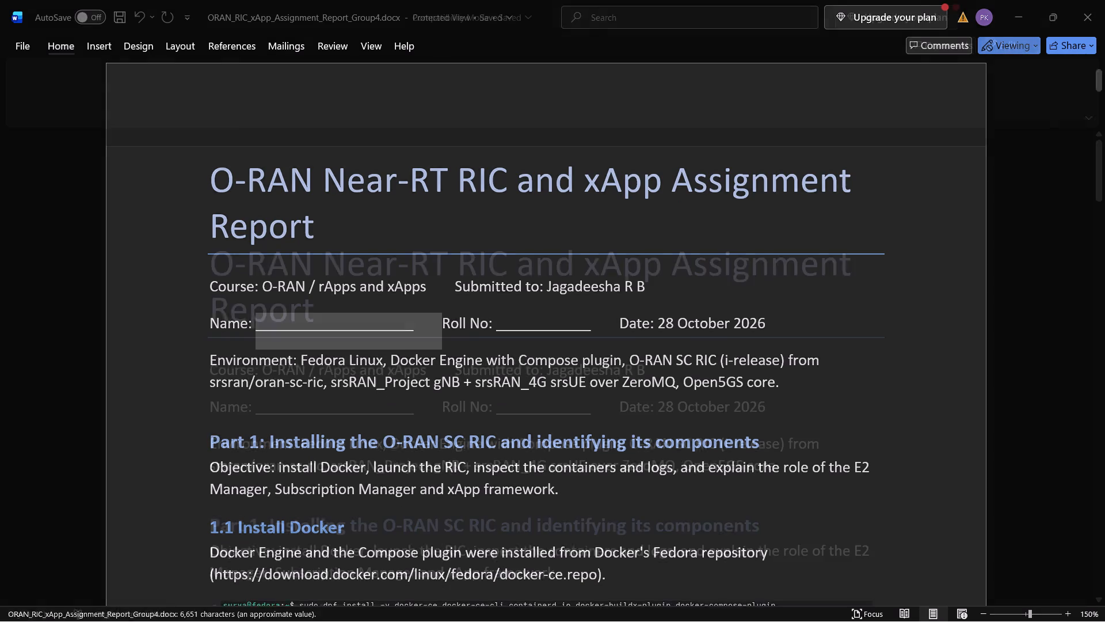
Replace the blank line after "Name:" in the report header with the student's full name.
{"action": "scroll", "coordinate": [326, 369], "scroll_direction": "down", "scroll_amount": 2}
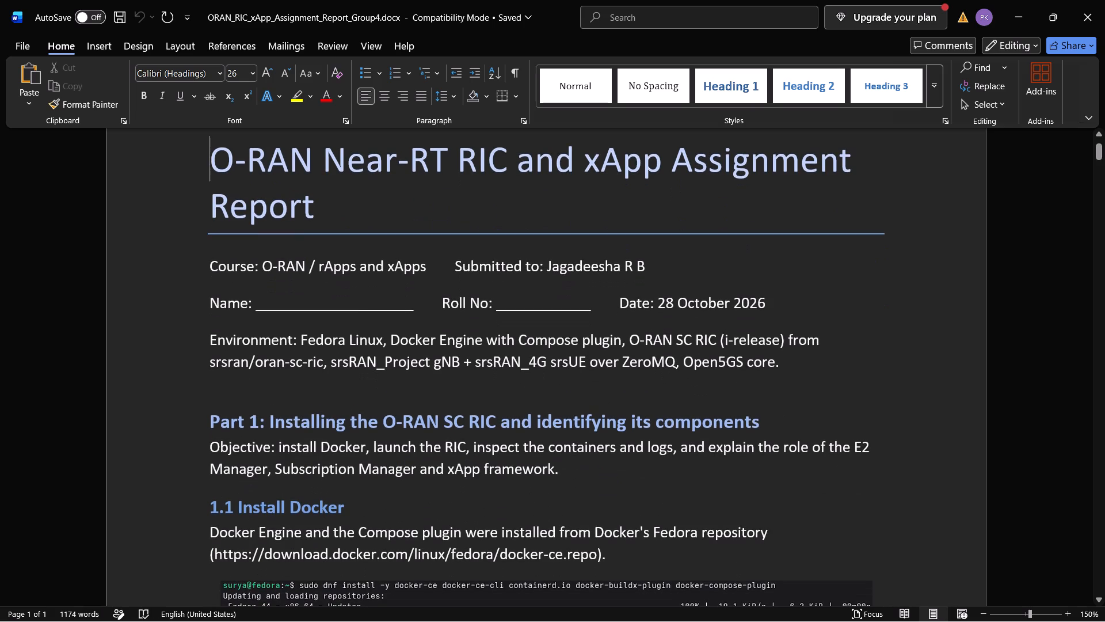
{"action": "triple_click", "coordinate": [360, 309]}
{"action": "double_click", "coordinate": [360, 309]}
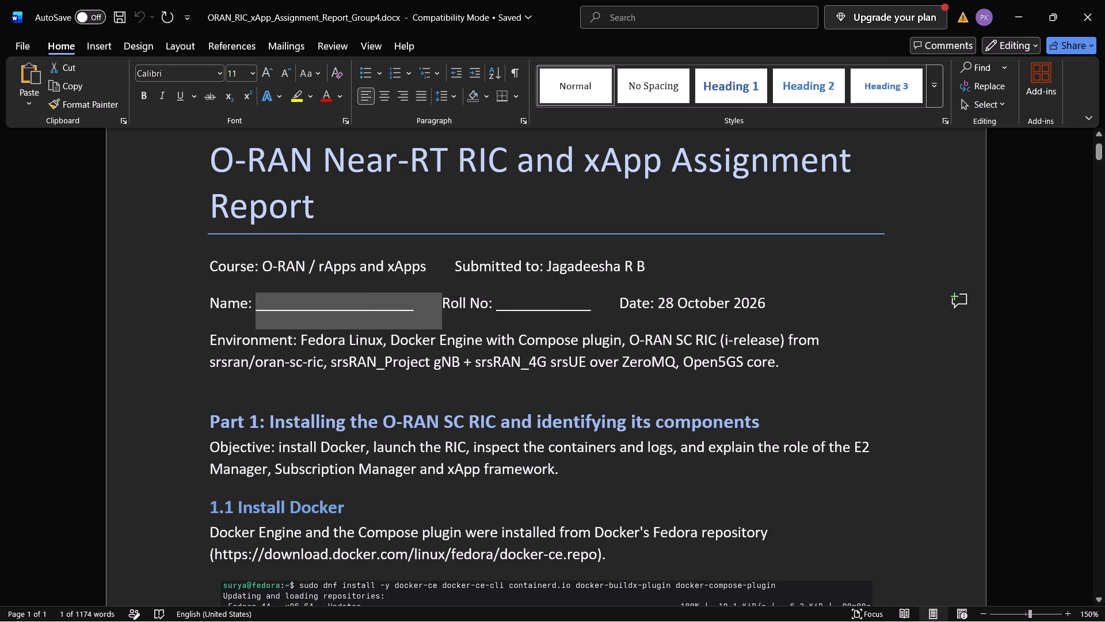
{"action": "key", "text": "p"}
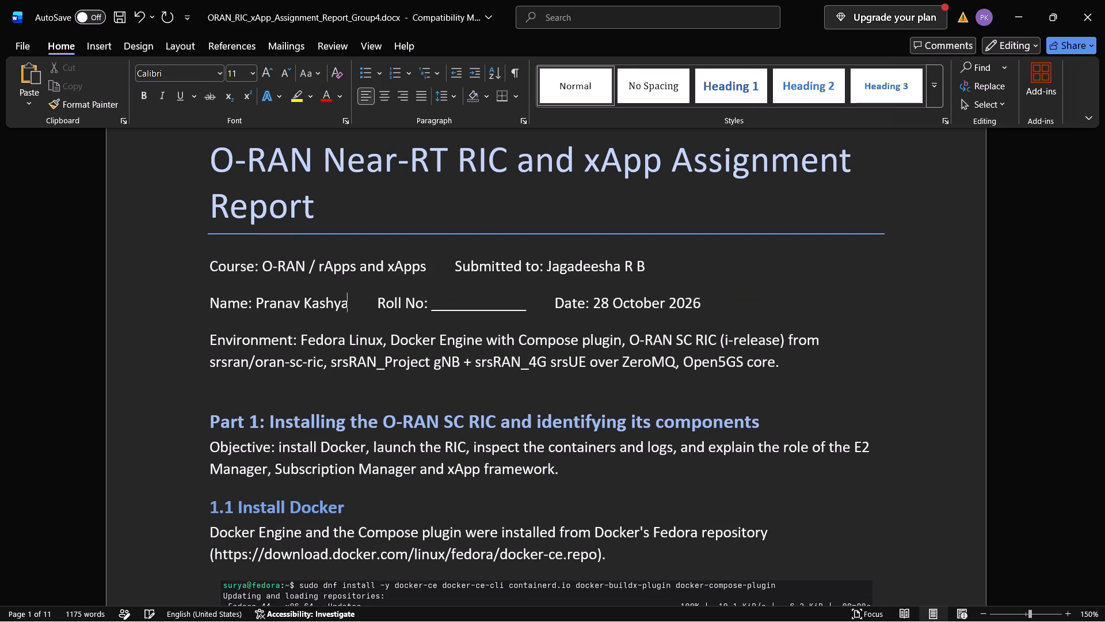
Replace the blank line after "Roll No:" in the report header with the student's roll number.
{"action": "left_click", "coordinate": [462, 313]}
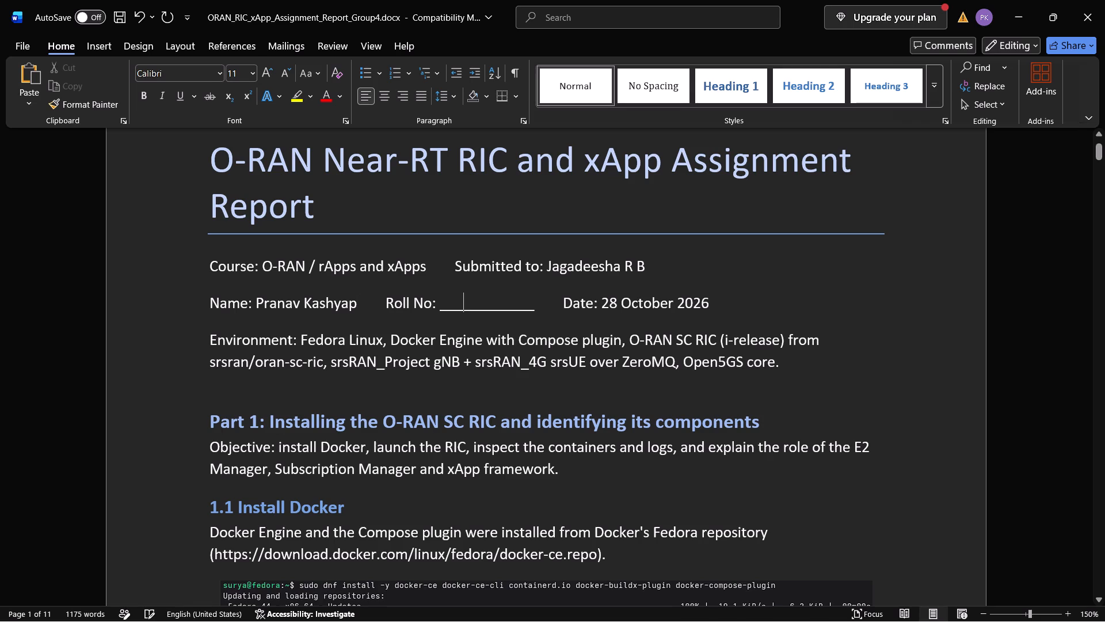
{"action": "double_click", "coordinate": [462, 313]}
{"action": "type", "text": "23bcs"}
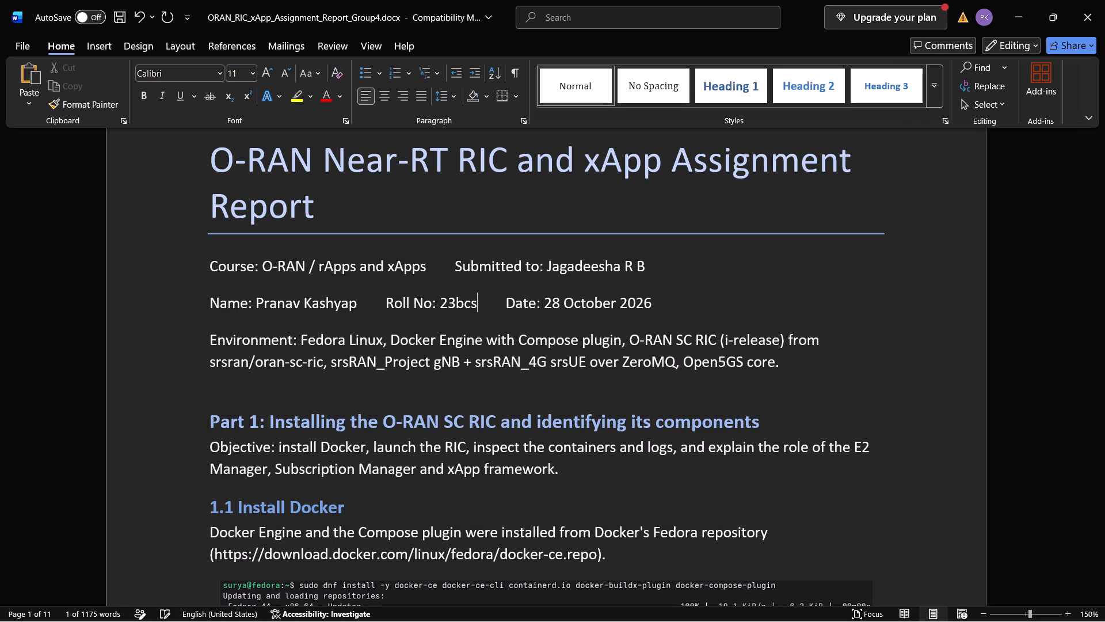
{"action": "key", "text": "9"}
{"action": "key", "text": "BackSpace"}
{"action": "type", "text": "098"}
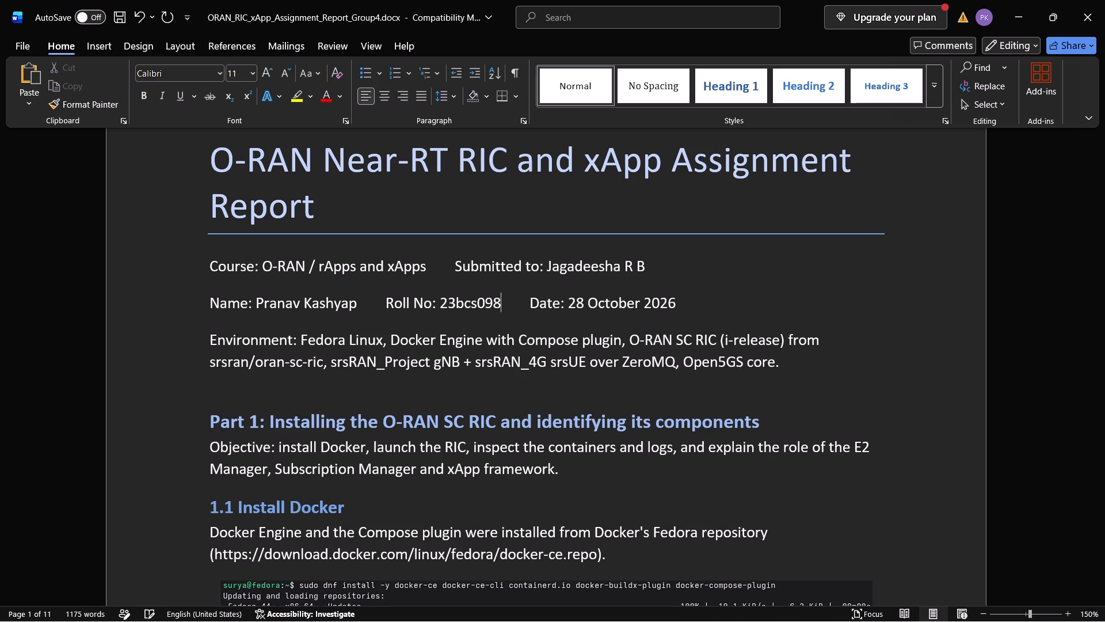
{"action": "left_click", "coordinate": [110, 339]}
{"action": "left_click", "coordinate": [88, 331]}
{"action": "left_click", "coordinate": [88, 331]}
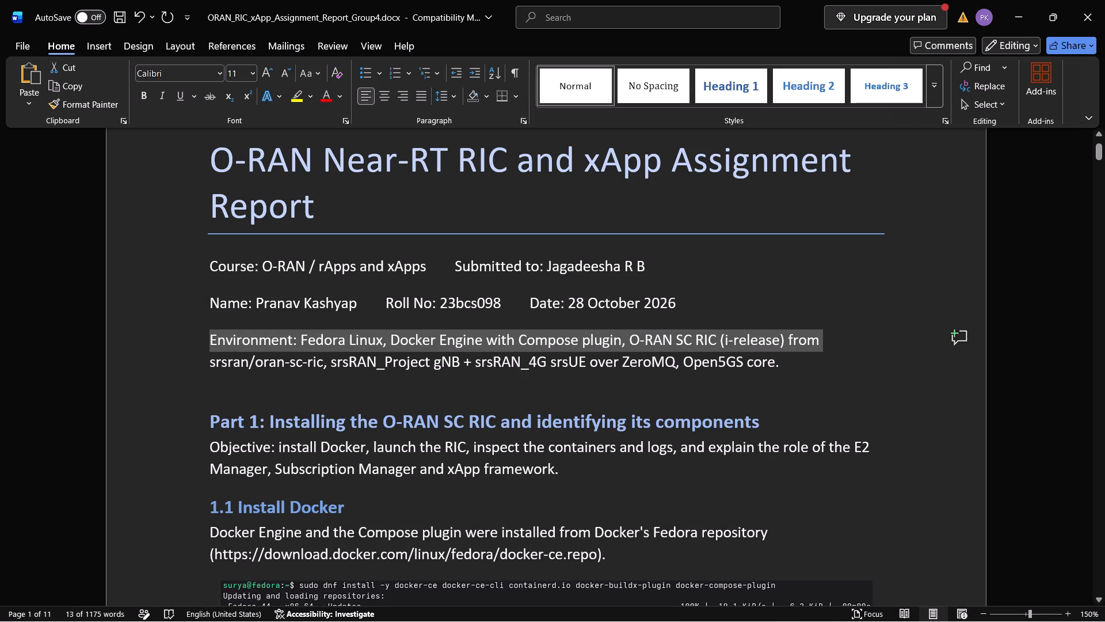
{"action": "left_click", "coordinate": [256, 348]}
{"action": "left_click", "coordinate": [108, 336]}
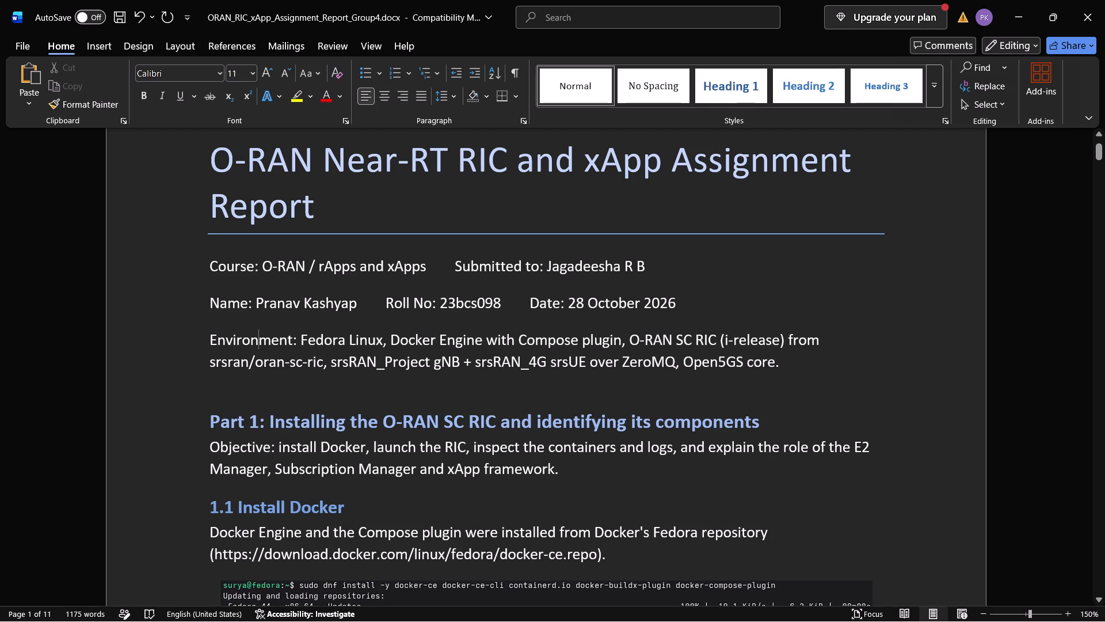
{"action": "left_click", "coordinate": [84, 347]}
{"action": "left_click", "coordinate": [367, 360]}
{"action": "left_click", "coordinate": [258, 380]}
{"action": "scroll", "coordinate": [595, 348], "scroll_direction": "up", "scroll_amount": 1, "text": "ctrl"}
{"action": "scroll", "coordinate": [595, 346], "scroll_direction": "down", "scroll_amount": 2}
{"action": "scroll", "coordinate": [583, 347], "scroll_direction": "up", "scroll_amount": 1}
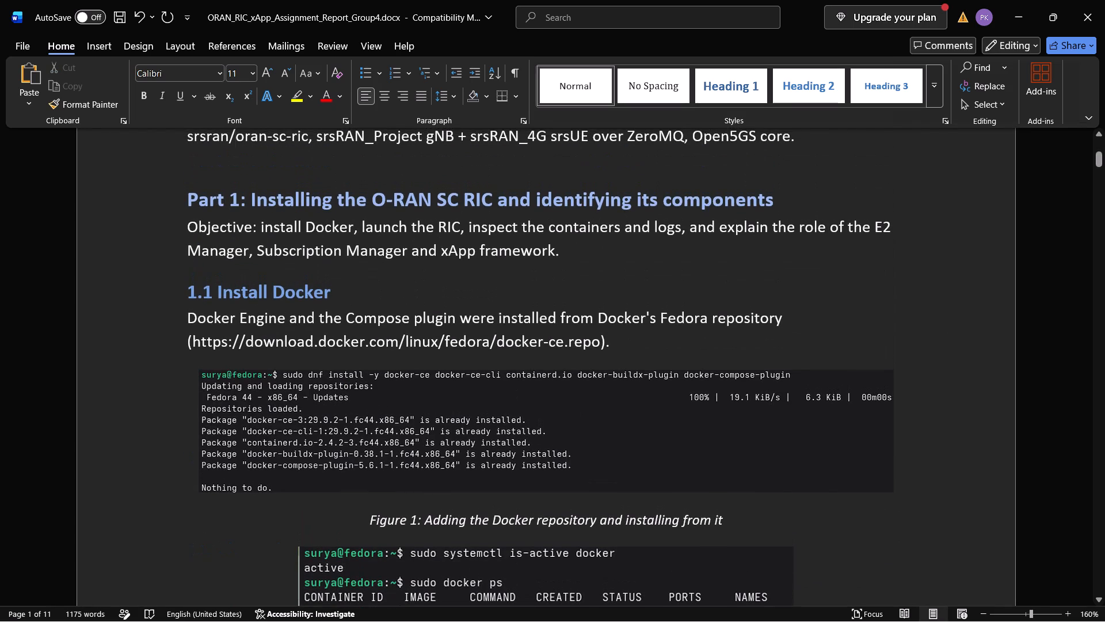
Switch to the Downloads folder in File Explorer.
{"action": "key", "text": "alt+Tab"}
{"action": "left_click", "coordinate": [584, 186]}
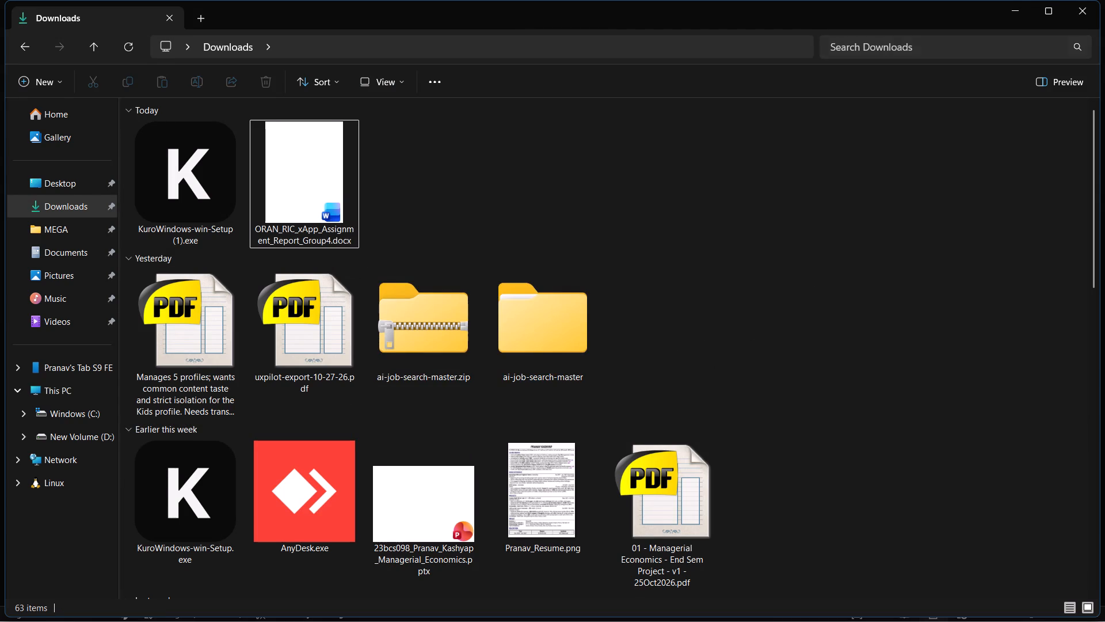
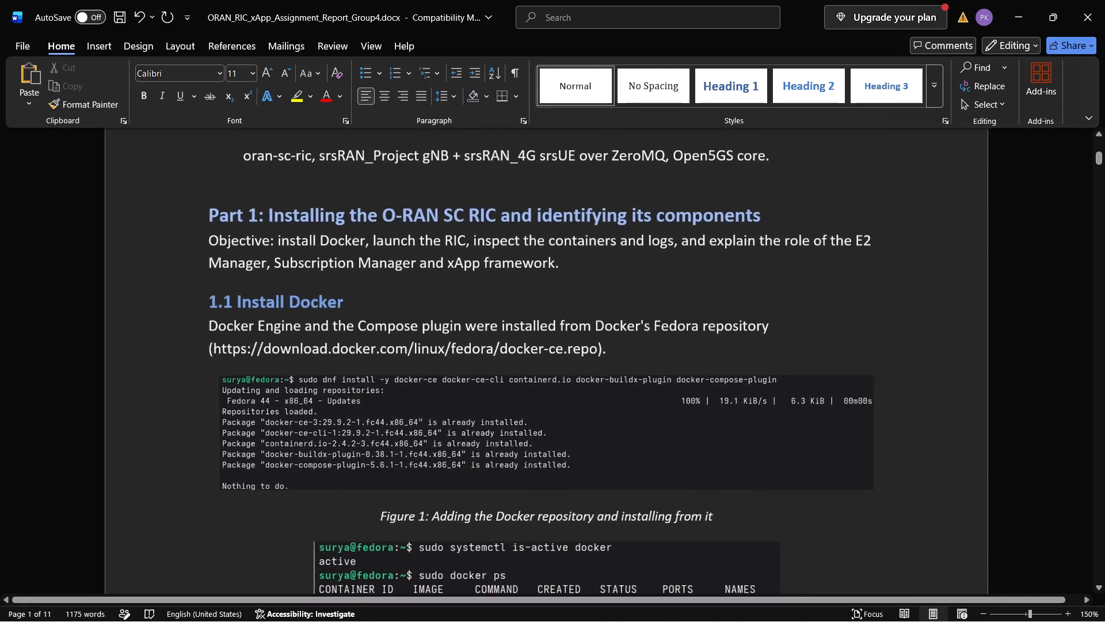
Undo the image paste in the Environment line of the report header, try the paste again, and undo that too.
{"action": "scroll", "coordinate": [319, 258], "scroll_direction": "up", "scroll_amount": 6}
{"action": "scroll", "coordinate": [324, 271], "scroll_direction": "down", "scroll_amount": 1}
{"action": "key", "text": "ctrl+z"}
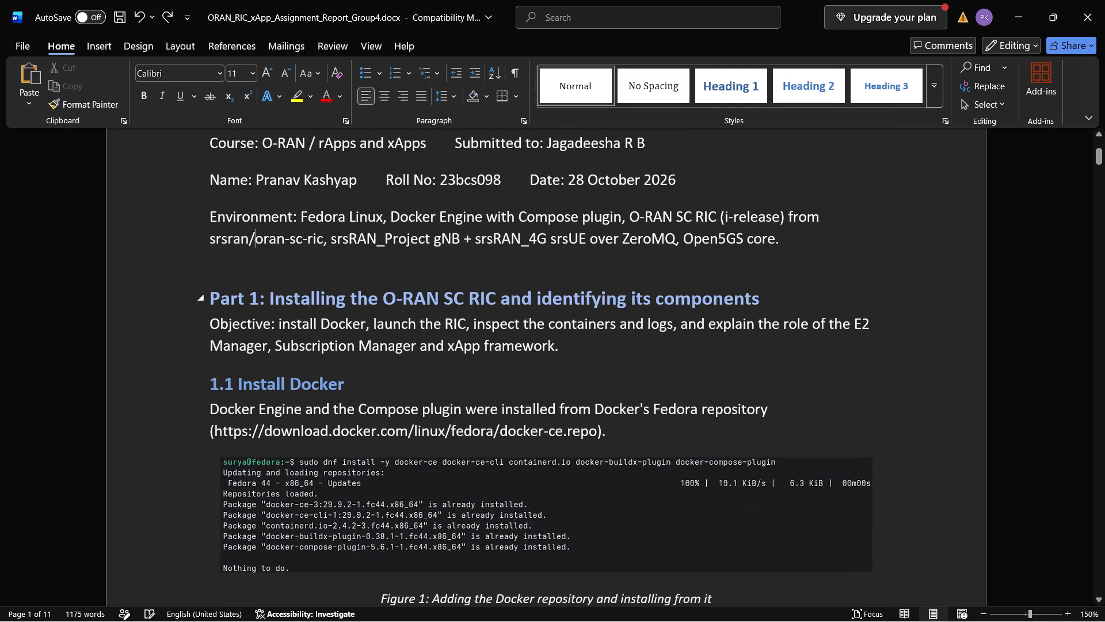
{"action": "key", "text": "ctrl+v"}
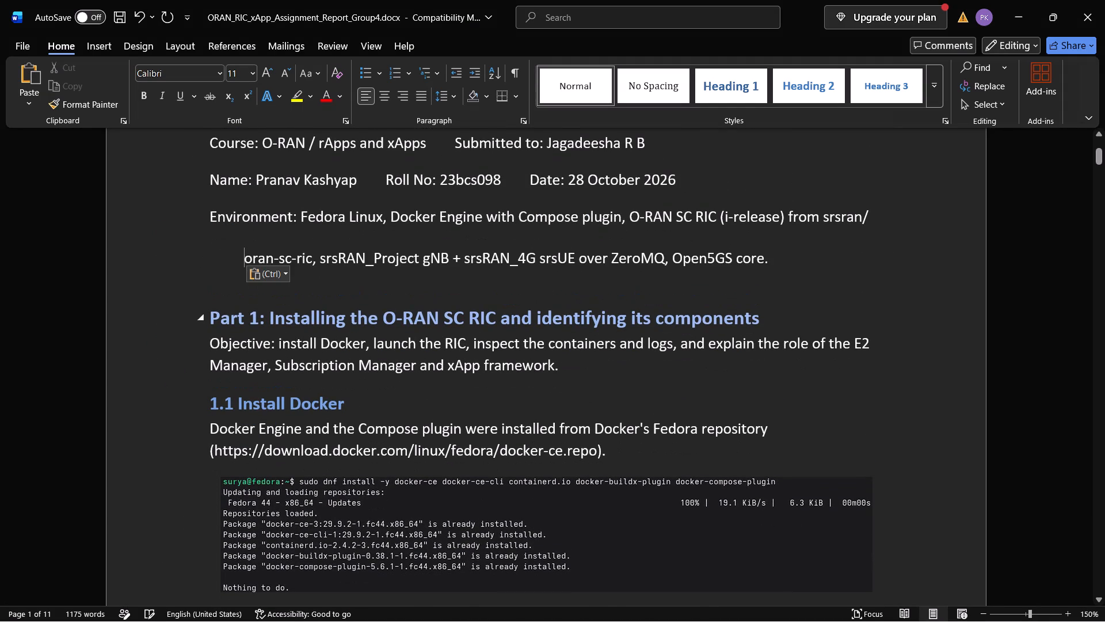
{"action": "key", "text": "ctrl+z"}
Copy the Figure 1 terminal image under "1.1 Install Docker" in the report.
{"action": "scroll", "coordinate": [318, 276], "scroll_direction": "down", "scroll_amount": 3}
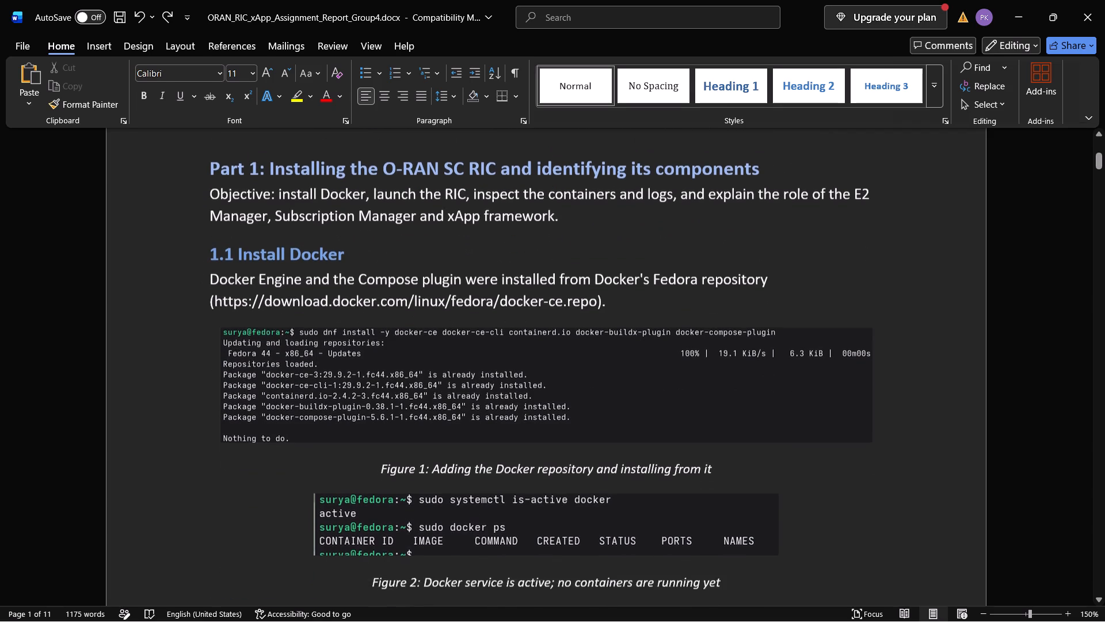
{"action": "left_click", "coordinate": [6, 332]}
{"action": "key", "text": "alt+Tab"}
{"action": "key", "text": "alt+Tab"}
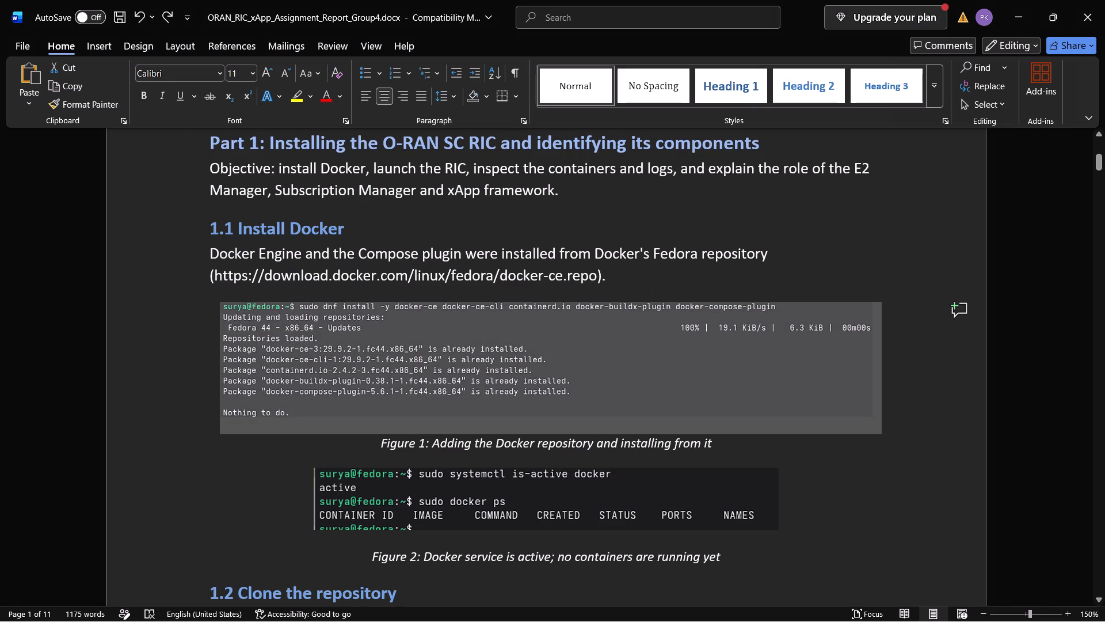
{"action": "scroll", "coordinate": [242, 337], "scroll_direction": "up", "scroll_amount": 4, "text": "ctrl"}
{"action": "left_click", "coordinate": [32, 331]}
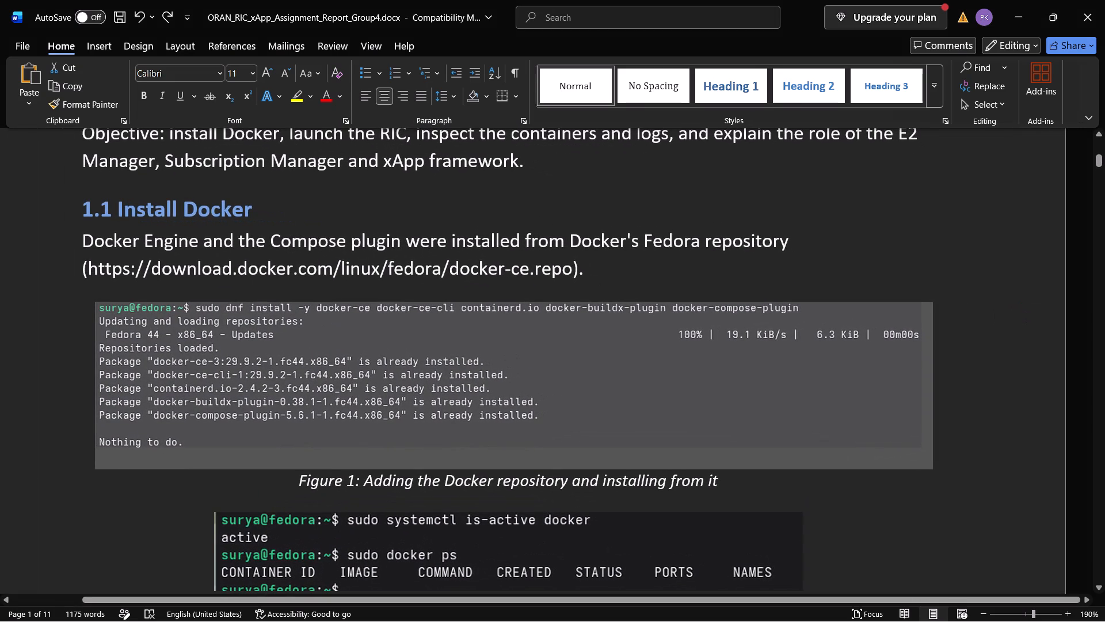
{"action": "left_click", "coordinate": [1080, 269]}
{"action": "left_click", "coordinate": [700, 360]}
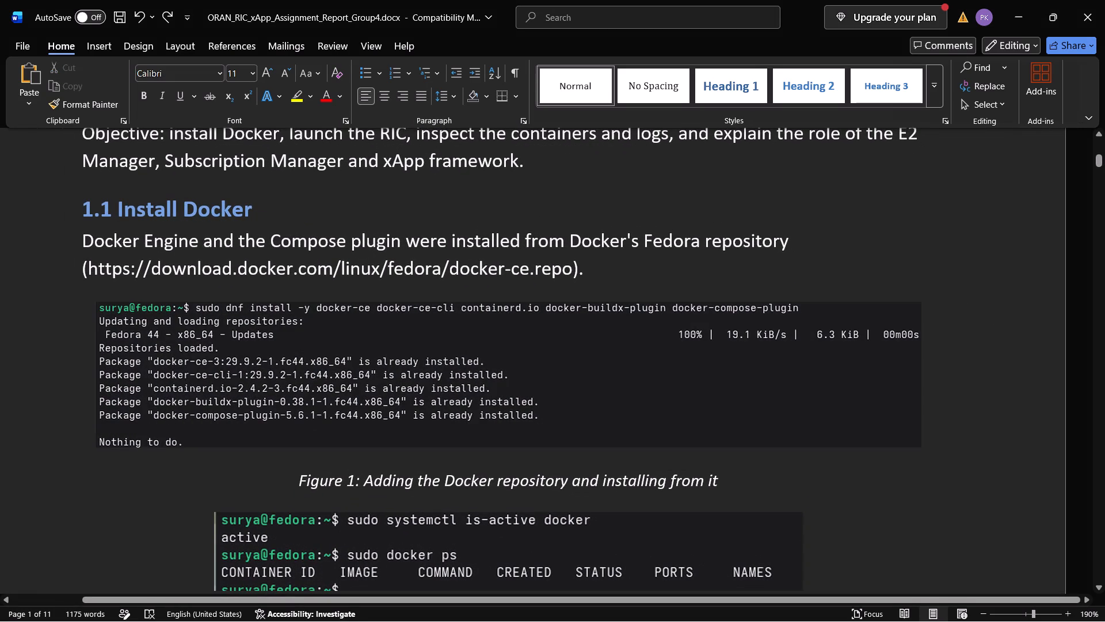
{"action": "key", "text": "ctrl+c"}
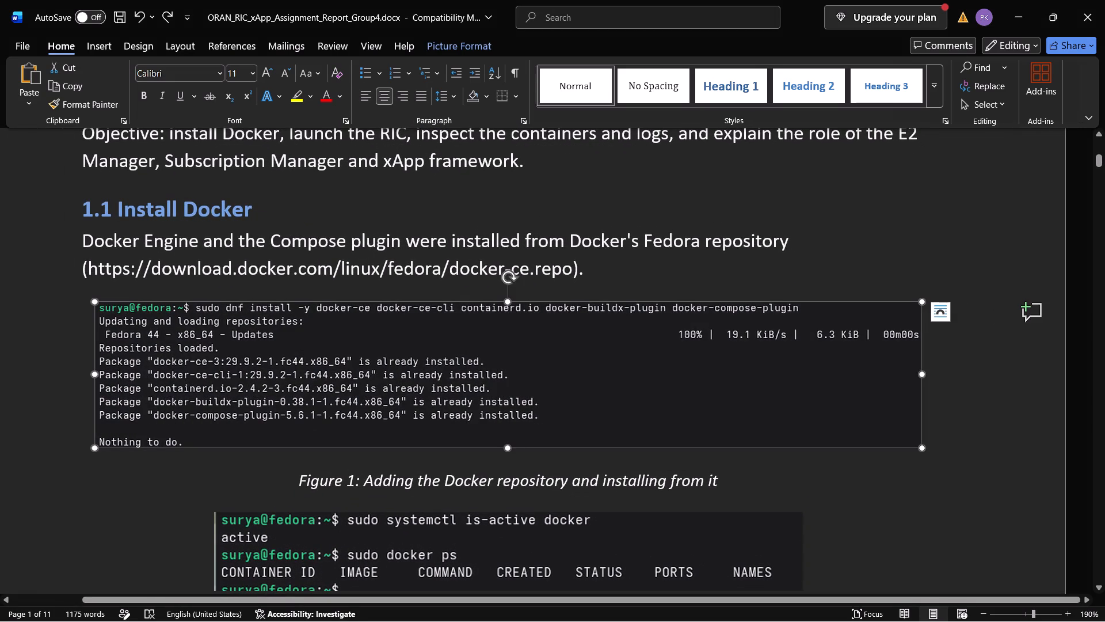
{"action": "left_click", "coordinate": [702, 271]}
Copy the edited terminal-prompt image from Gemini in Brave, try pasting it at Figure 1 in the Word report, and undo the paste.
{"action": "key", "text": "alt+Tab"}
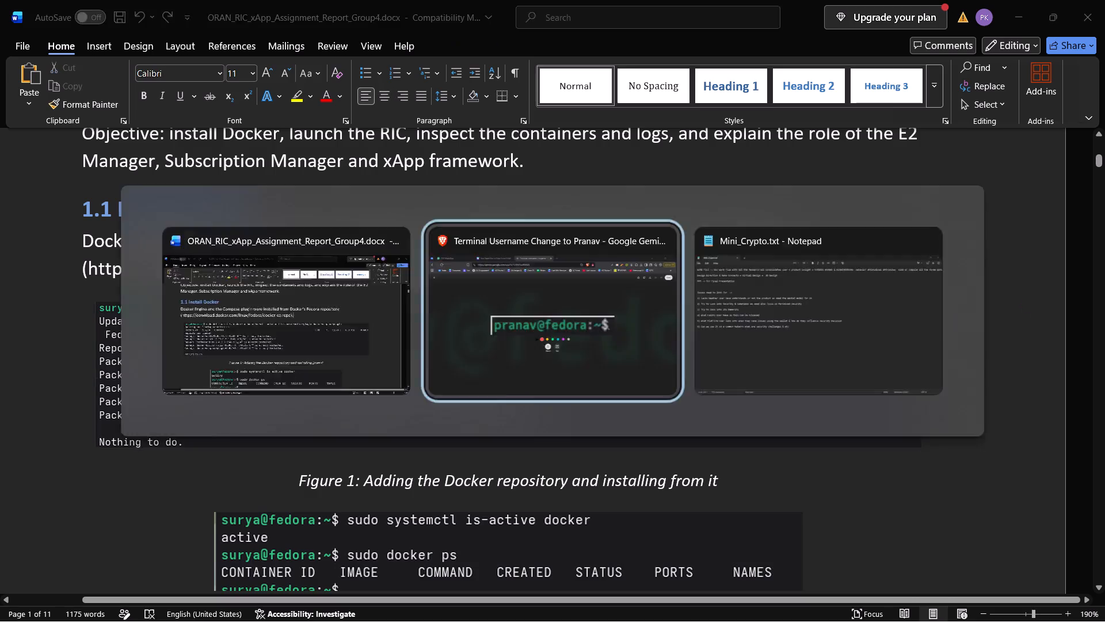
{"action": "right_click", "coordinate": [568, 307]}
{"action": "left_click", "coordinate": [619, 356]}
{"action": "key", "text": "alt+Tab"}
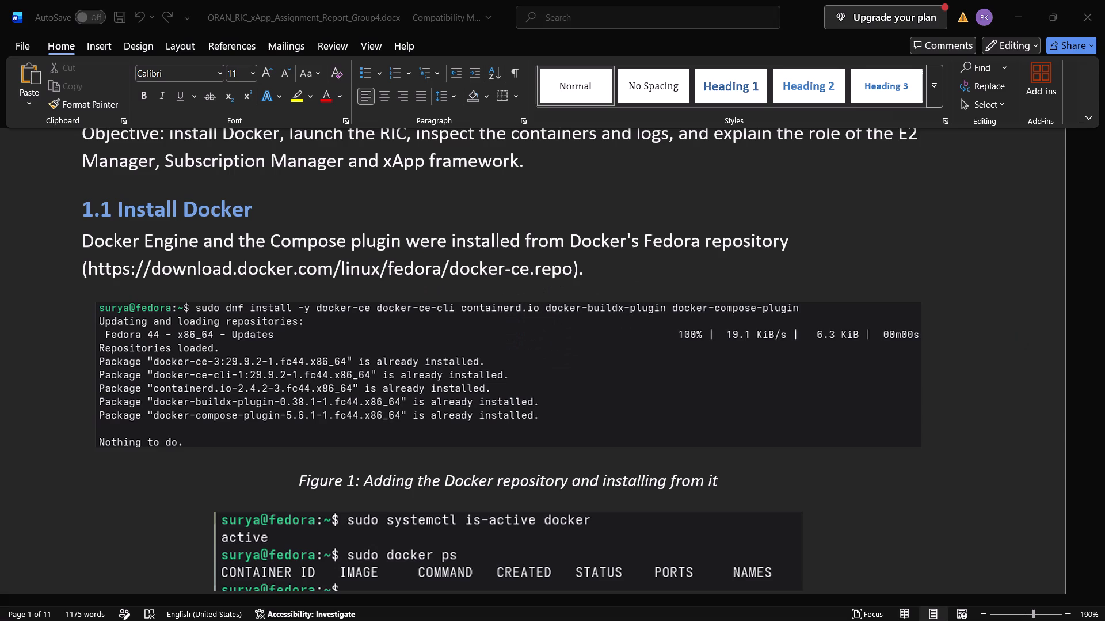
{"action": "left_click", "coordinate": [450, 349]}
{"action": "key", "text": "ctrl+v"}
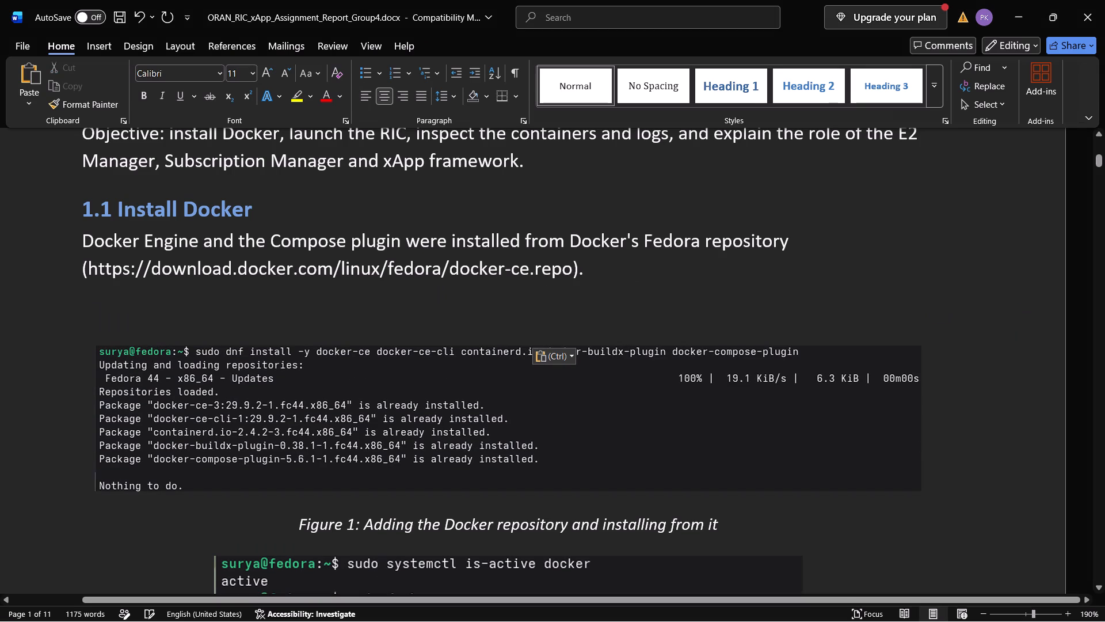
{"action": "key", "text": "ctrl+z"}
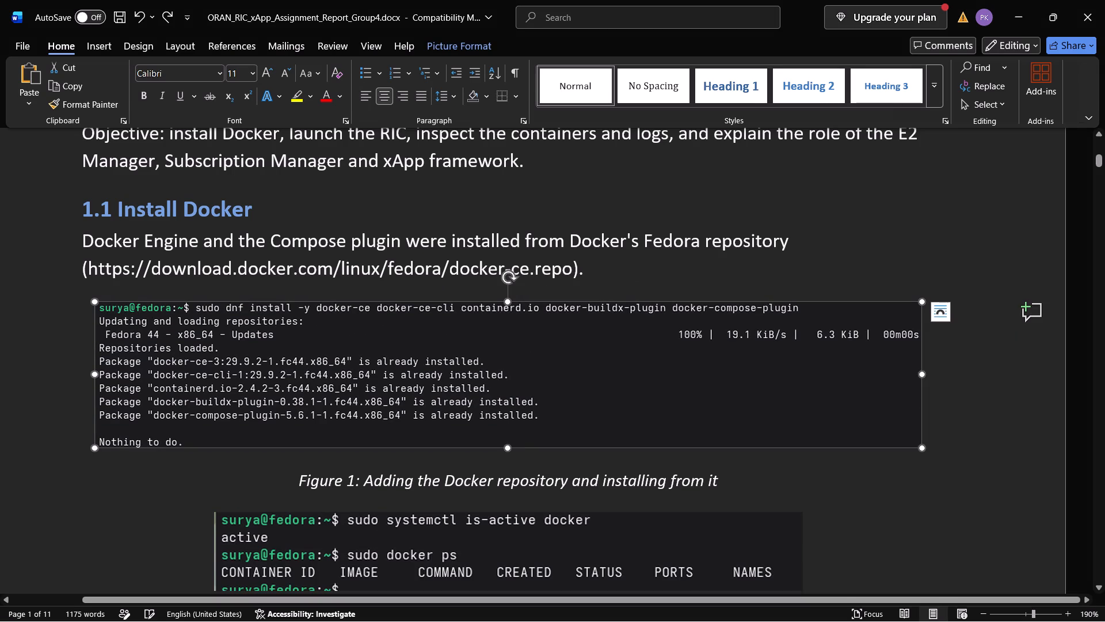
Close the Word report without saving its changes.
{"action": "left_click", "coordinate": [1089, 229]}
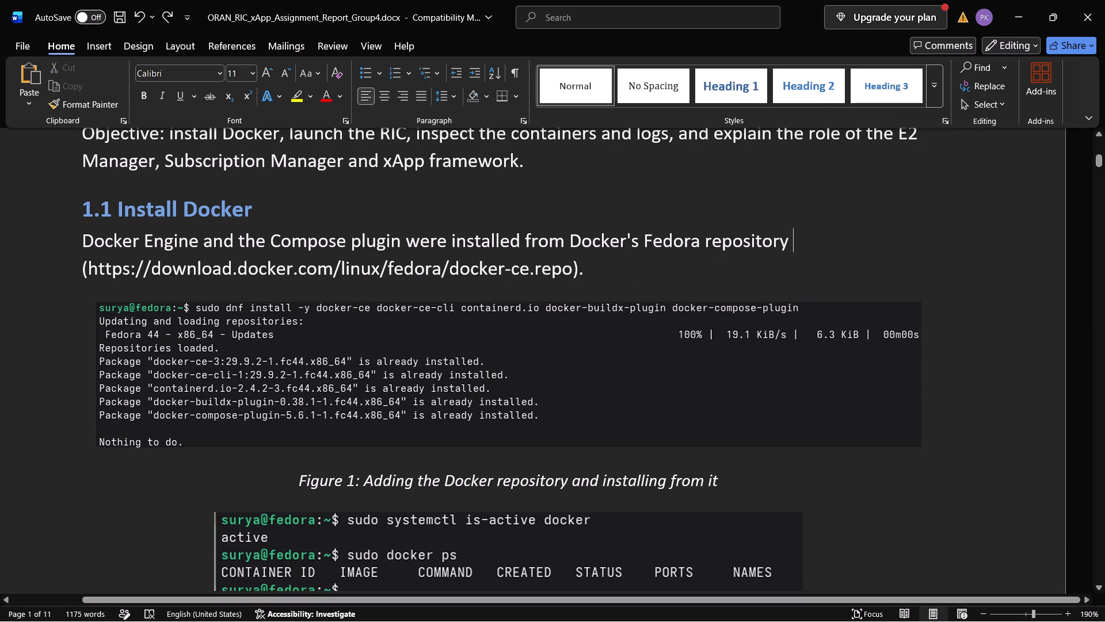
{"action": "left_click", "coordinate": [1093, 0]}
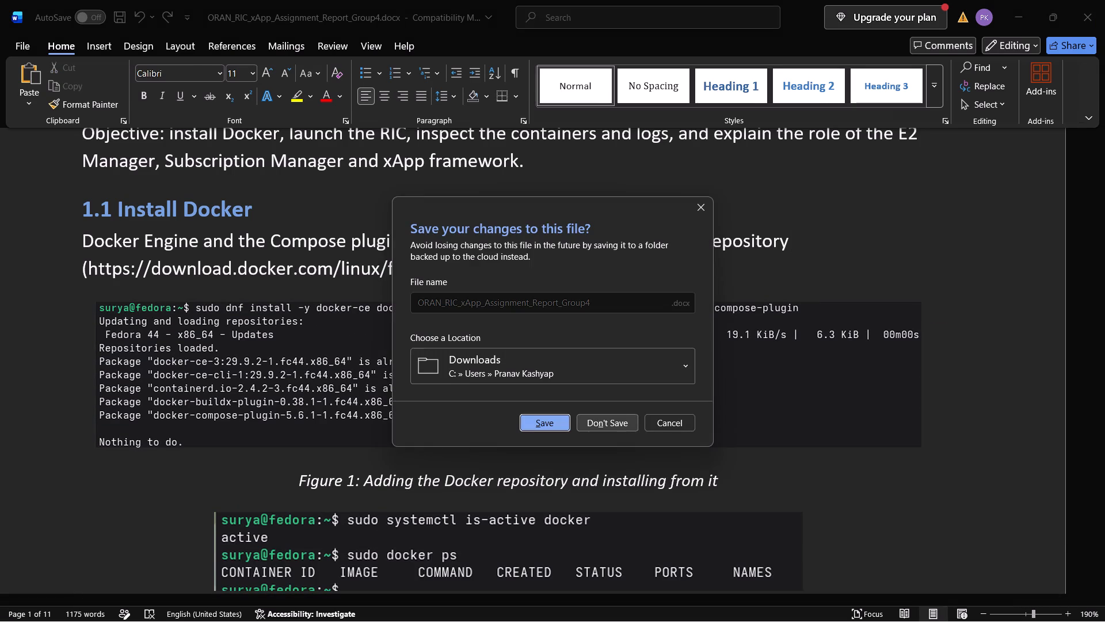
{"action": "left_click", "coordinate": [623, 421]}
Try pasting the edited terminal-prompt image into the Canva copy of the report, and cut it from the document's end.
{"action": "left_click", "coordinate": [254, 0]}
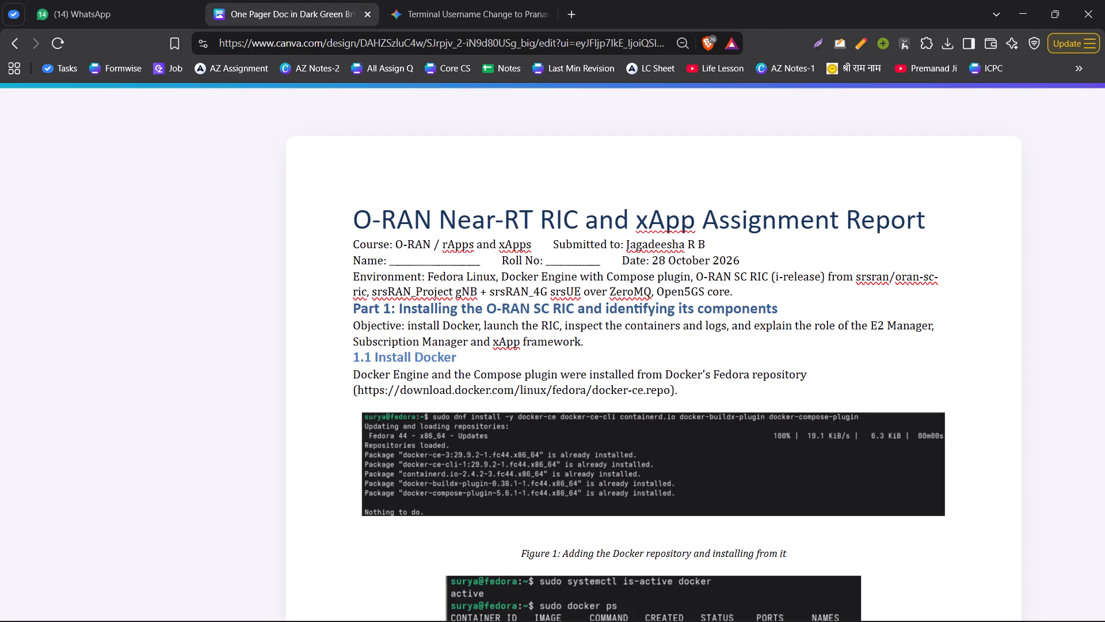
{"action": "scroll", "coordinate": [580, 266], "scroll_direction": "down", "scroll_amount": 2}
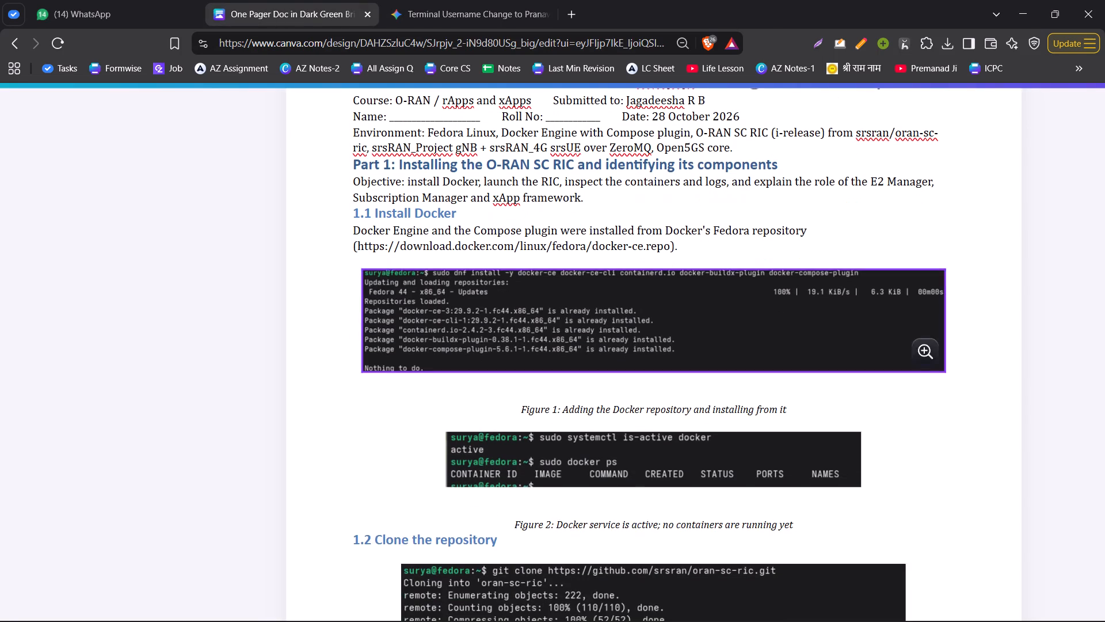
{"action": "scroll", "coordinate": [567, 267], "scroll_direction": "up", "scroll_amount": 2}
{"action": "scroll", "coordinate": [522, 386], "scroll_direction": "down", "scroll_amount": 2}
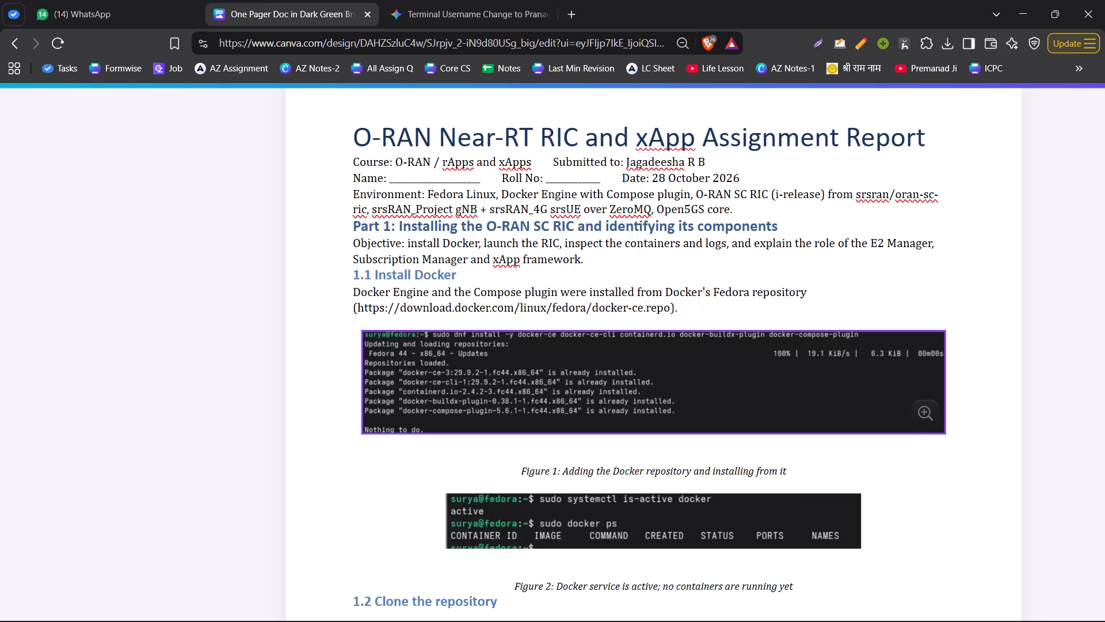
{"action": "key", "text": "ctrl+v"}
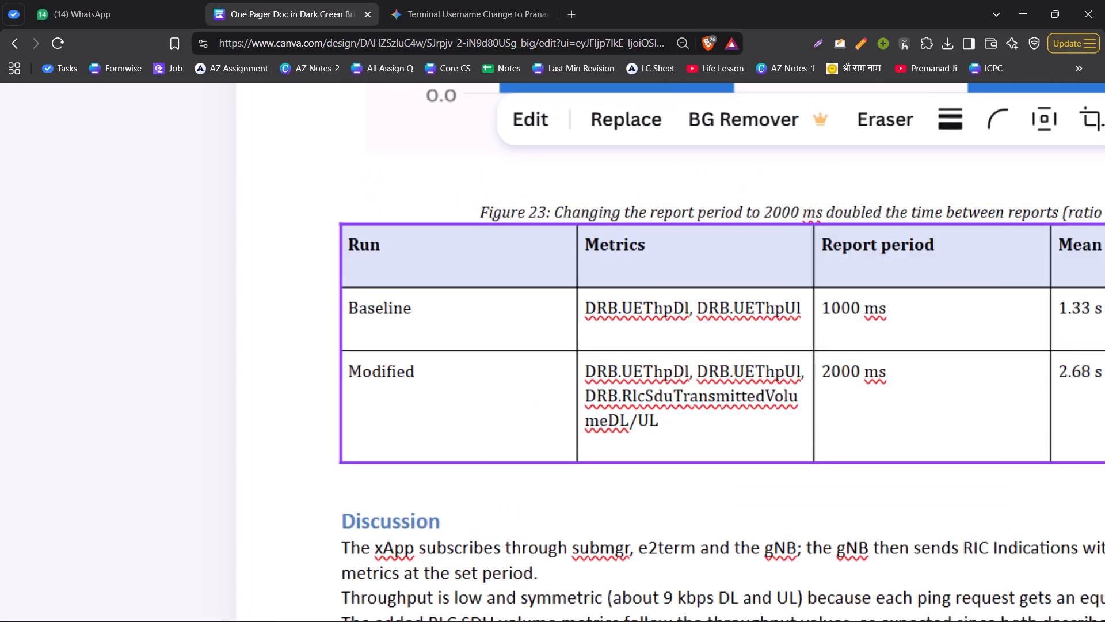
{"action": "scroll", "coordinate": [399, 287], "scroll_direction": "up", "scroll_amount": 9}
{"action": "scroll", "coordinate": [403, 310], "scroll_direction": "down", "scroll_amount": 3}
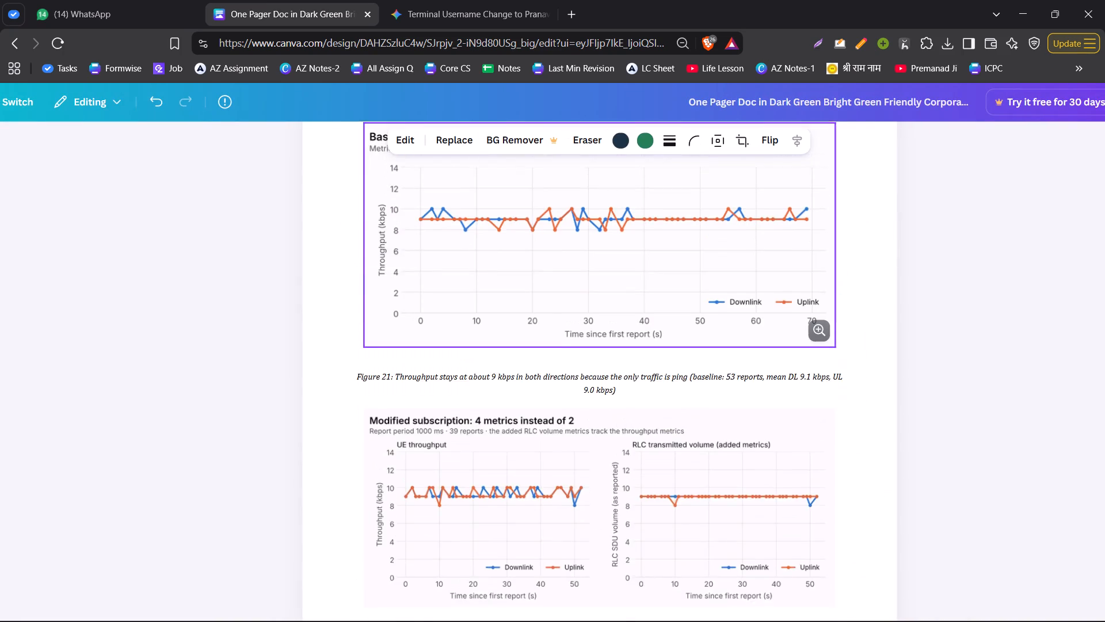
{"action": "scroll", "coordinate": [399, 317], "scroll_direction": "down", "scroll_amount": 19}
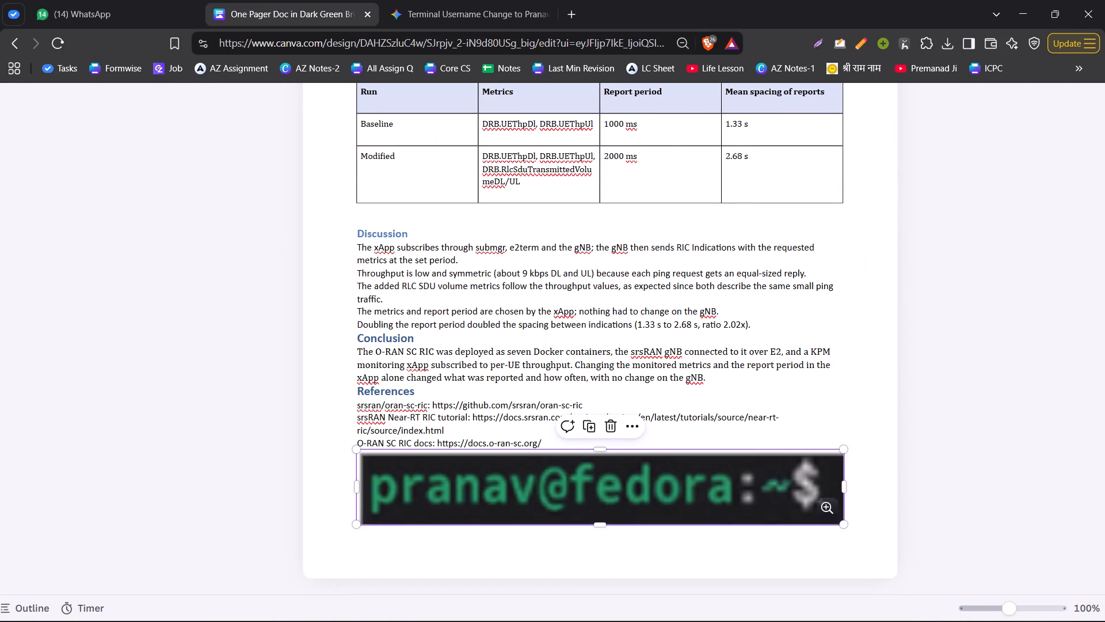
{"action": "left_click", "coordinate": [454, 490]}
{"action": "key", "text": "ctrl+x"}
Return to the start of the Canva copy of the report and close its browser tab.
{"action": "scroll", "coordinate": [453, 469], "scroll_direction": "up", "scroll_amount": 7}
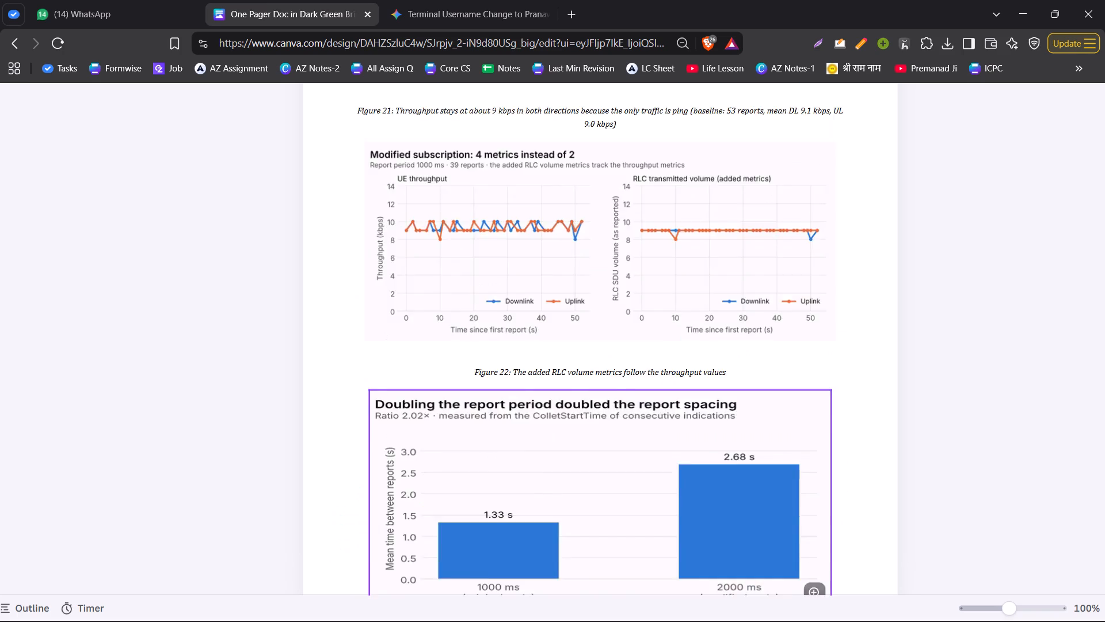
{"action": "scroll", "coordinate": [433, 438], "scroll_direction": "up", "scroll_amount": 16}
{"action": "scroll", "coordinate": [413, 373], "scroll_direction": "up", "scroll_amount": 20}
{"action": "scroll", "coordinate": [413, 373], "scroll_direction": "up", "scroll_amount": 8}
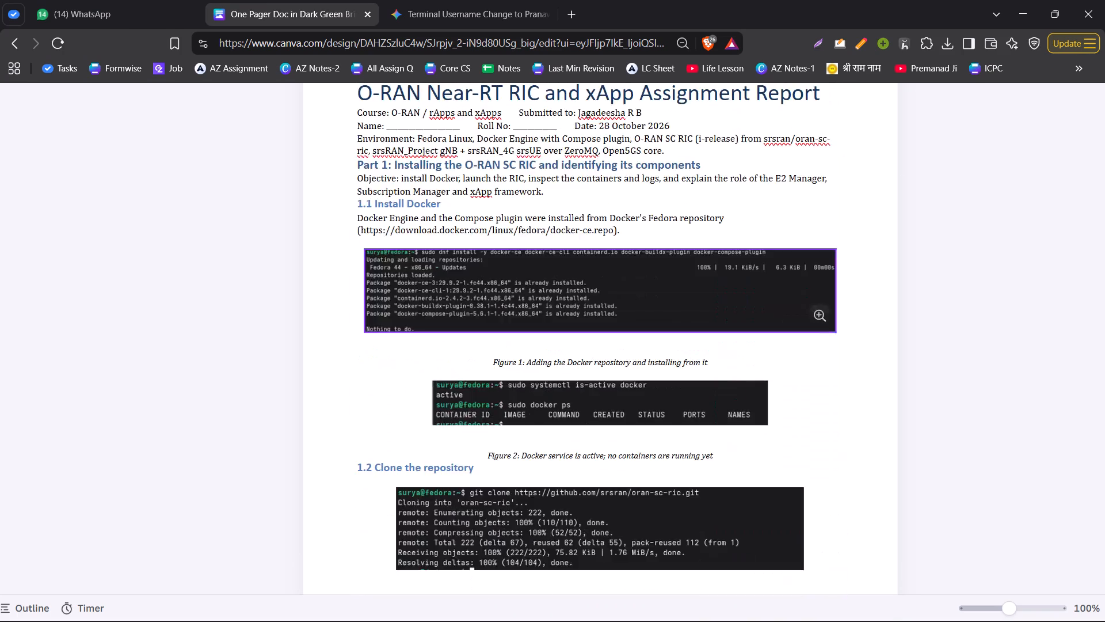
{"action": "scroll", "coordinate": [409, 312], "scroll_direction": "up", "scroll_amount": 4}
{"action": "left_click", "coordinate": [337, 0]}
{"action": "key", "text": "ctrl+w"}
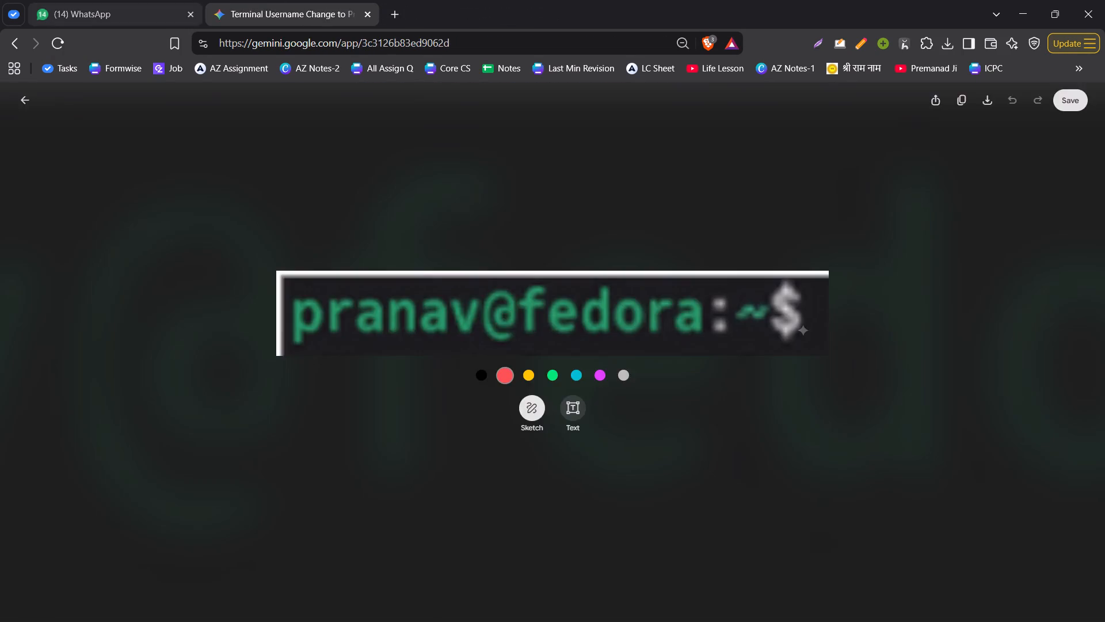
Search the web for "word to pdf converter" in a new tab and open iLovePDF's Word to PDF tool.
{"action": "left_click", "coordinate": [115, 0]}
{"action": "left_click", "coordinate": [238, 0]}
{"action": "left_click", "coordinate": [394, 16]}
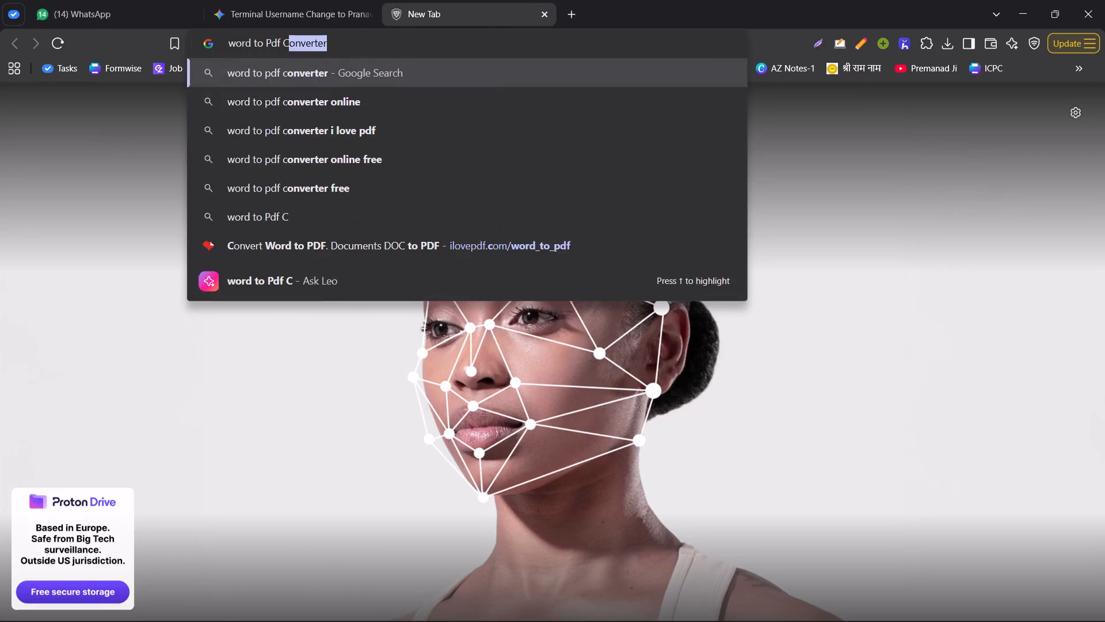
{"action": "key", "text": "Return"}
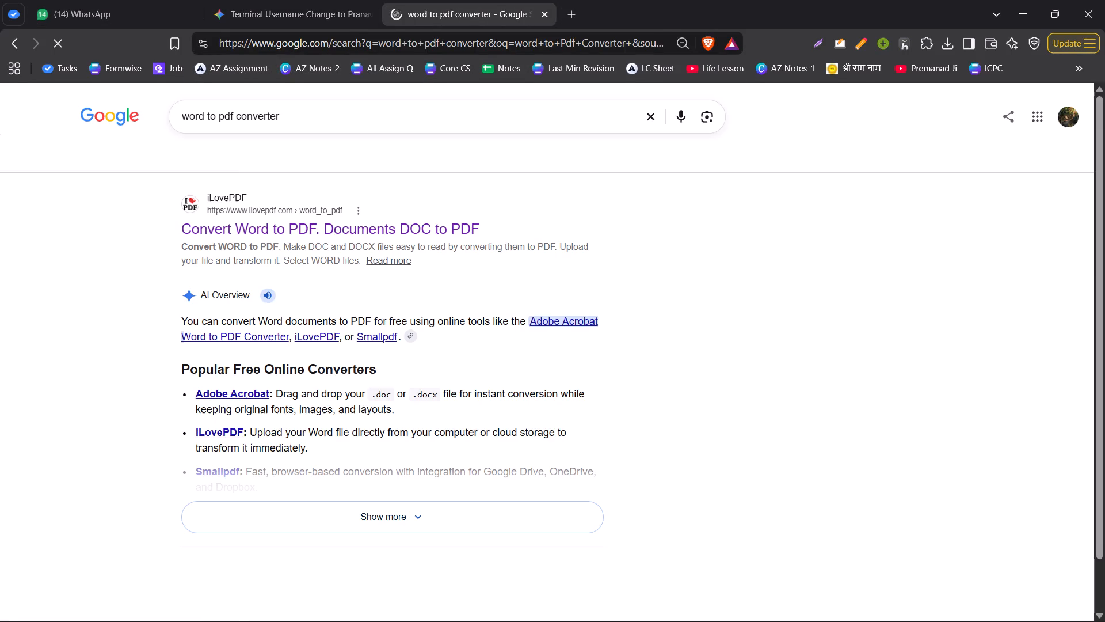
{"action": "left_click", "coordinate": [317, 228]}
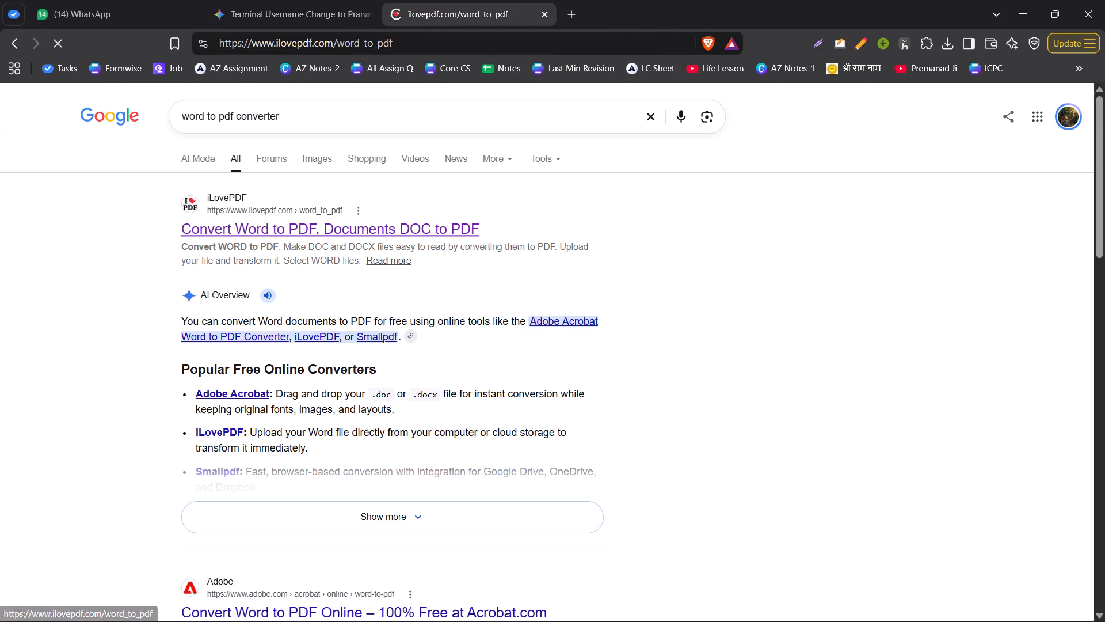
Upload ORAN_RIC_xApp_Assignment_Report_Group4.docx from Downloads to iLovePDF and convert it to PDF.
{"action": "left_click", "coordinate": [504, 264]}
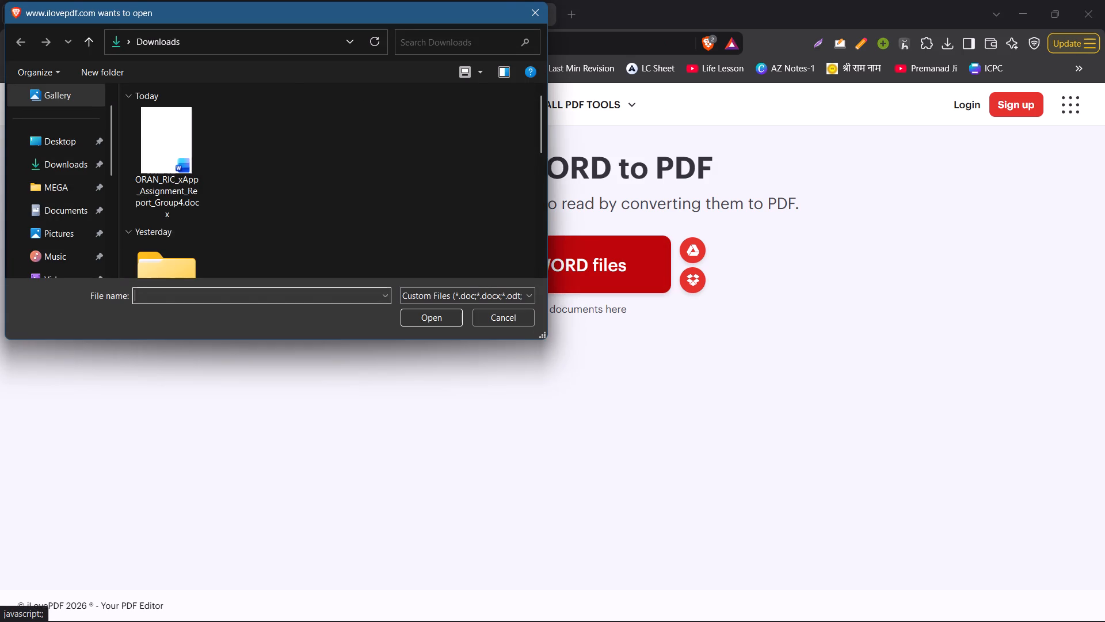
{"action": "left_click", "coordinate": [145, 123]}
{"action": "left_click", "coordinate": [421, 313]}
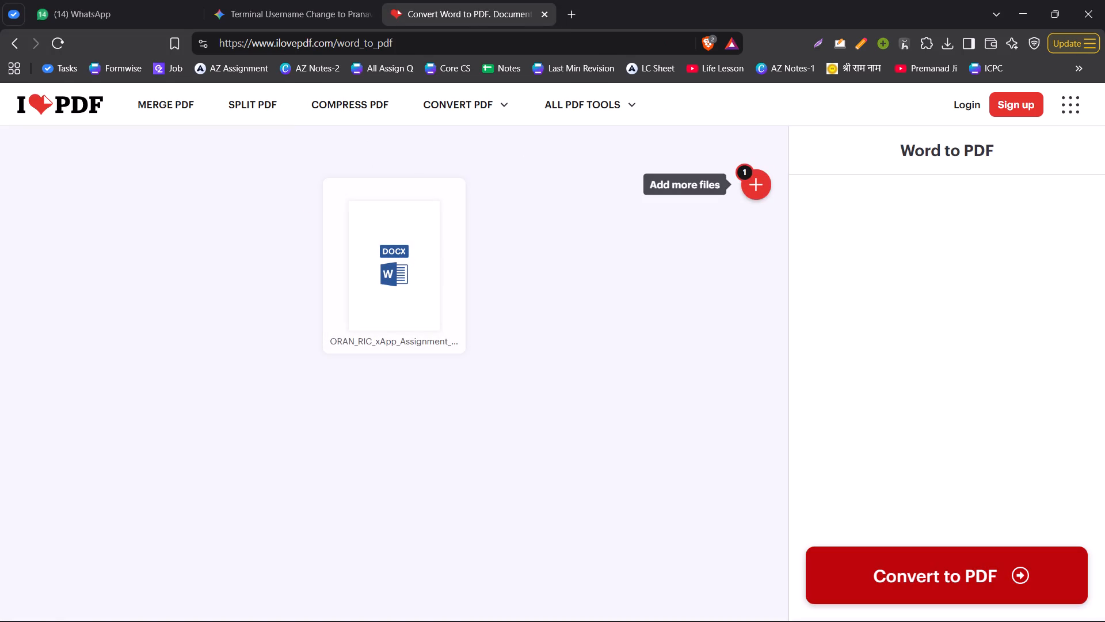
{"action": "left_click", "coordinate": [1000, 575]}
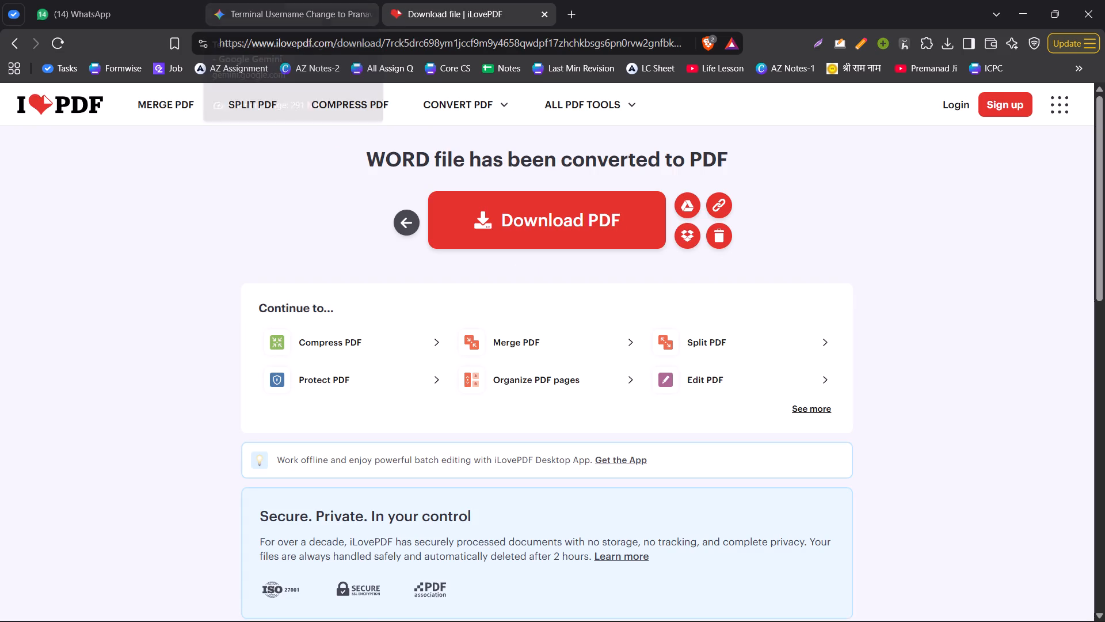
Download the converted report to the Downloads folder as ORAN_RIC_xApp_Assignment_Report_Group4.pdf.
{"action": "left_click", "coordinate": [494, 210]}
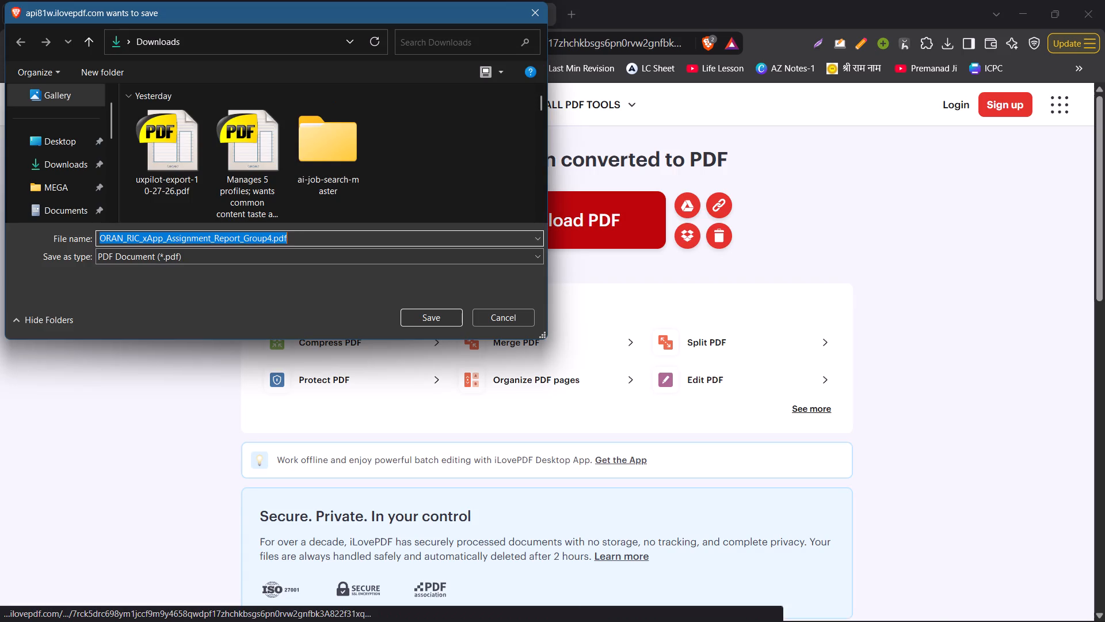
{"action": "left_click", "coordinate": [420, 308]}
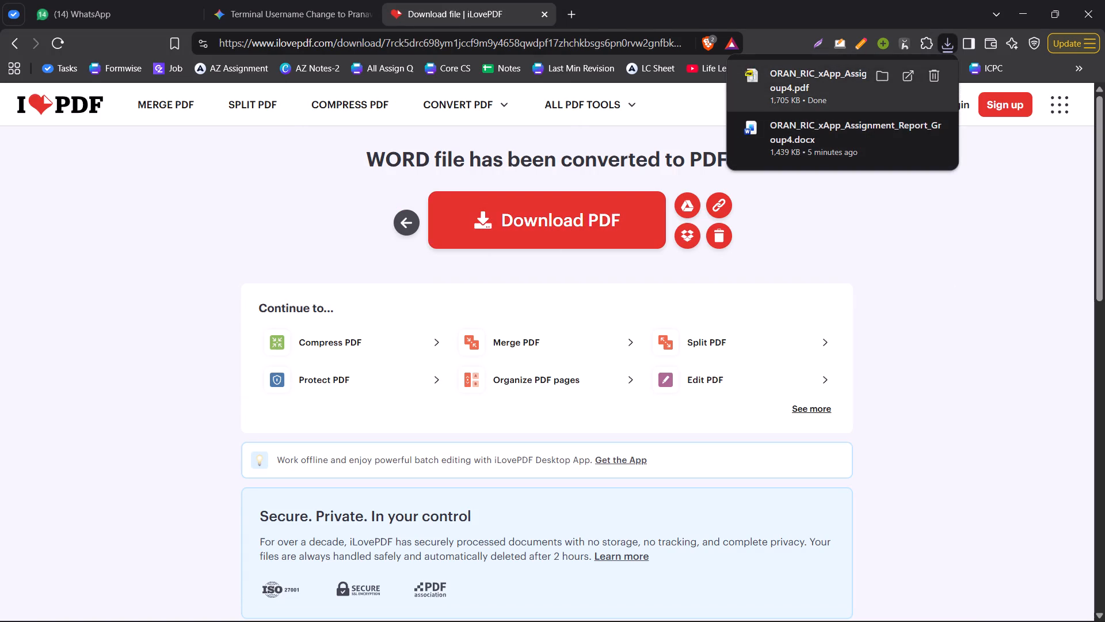
Open the bookmarked ICPC notes design in Canva and move its tab ahead of the Gemini tab.
{"action": "left_click", "coordinate": [254, 0]}
{"action": "left_click", "coordinate": [464, 0]}
{"action": "left_click", "coordinate": [437, 55]}
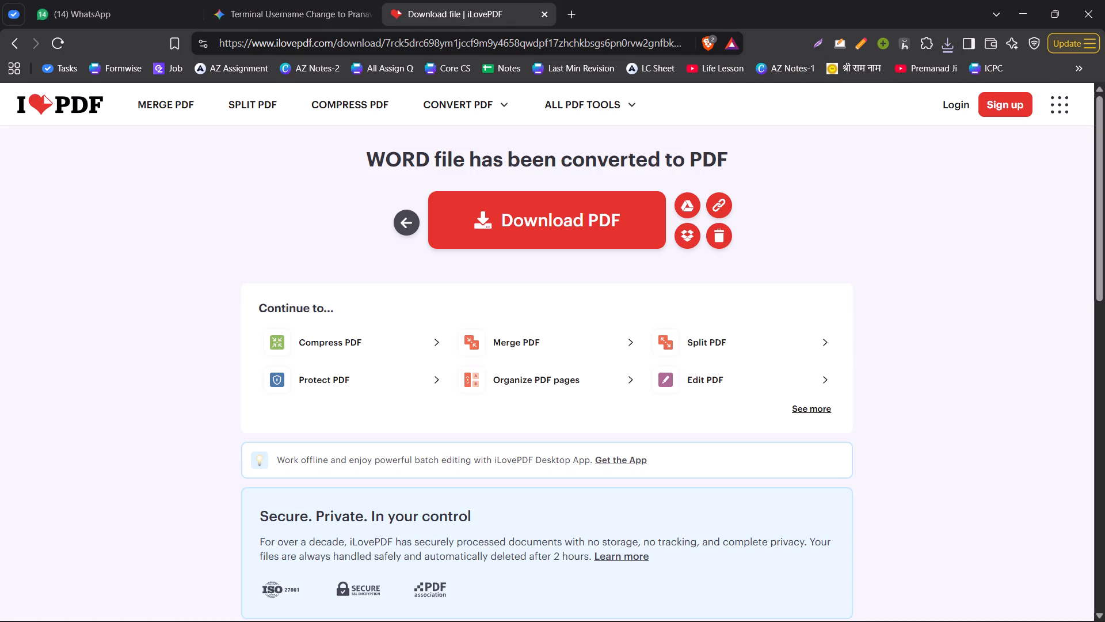
{"action": "left_click", "coordinate": [984, 69]}
{"action": "left_click", "coordinate": [303, 0]}
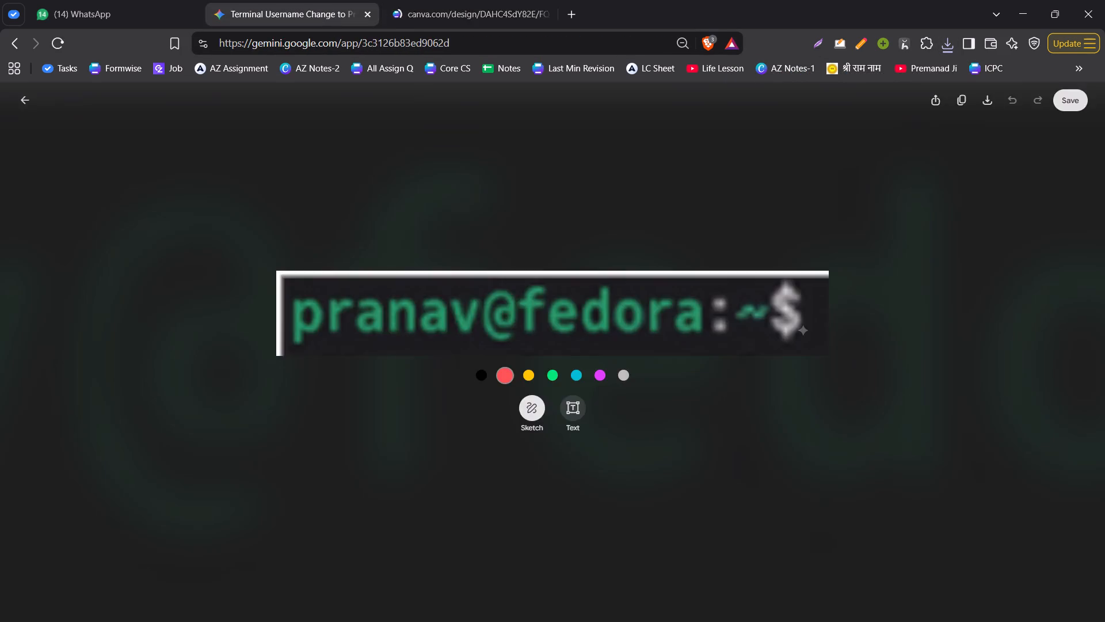
{"action": "left_click", "coordinate": [489, 0]}
{"action": "left_click", "coordinate": [306, 0]}
{"action": "left_click", "coordinate": [417, 0]}
{"action": "left_click_drag", "start_coordinate": [483, 0], "coordinate": [331, 0]}
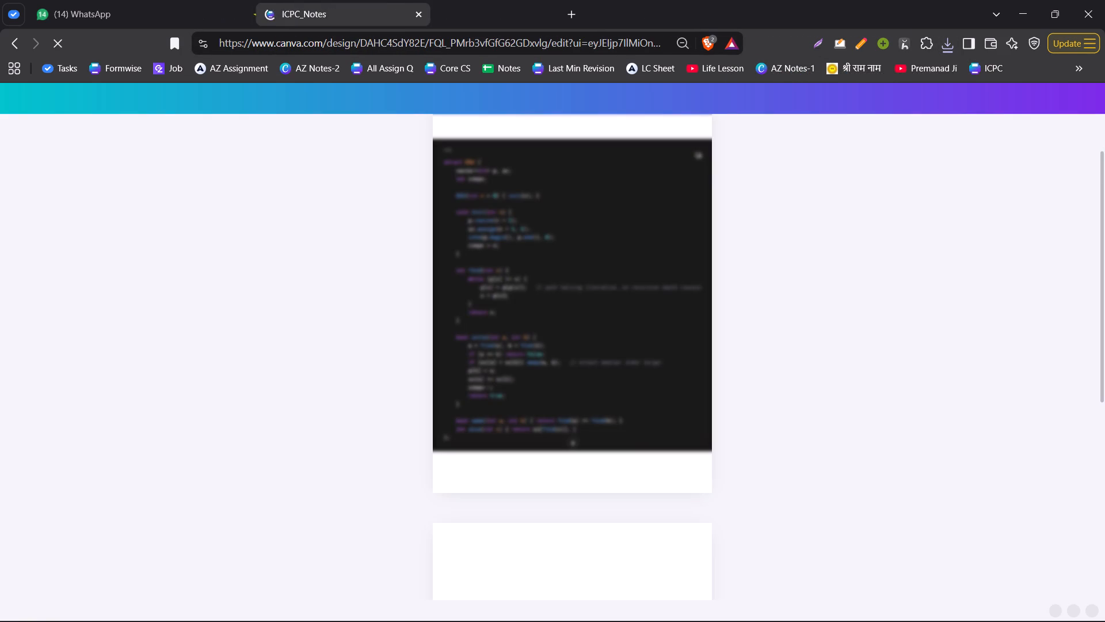
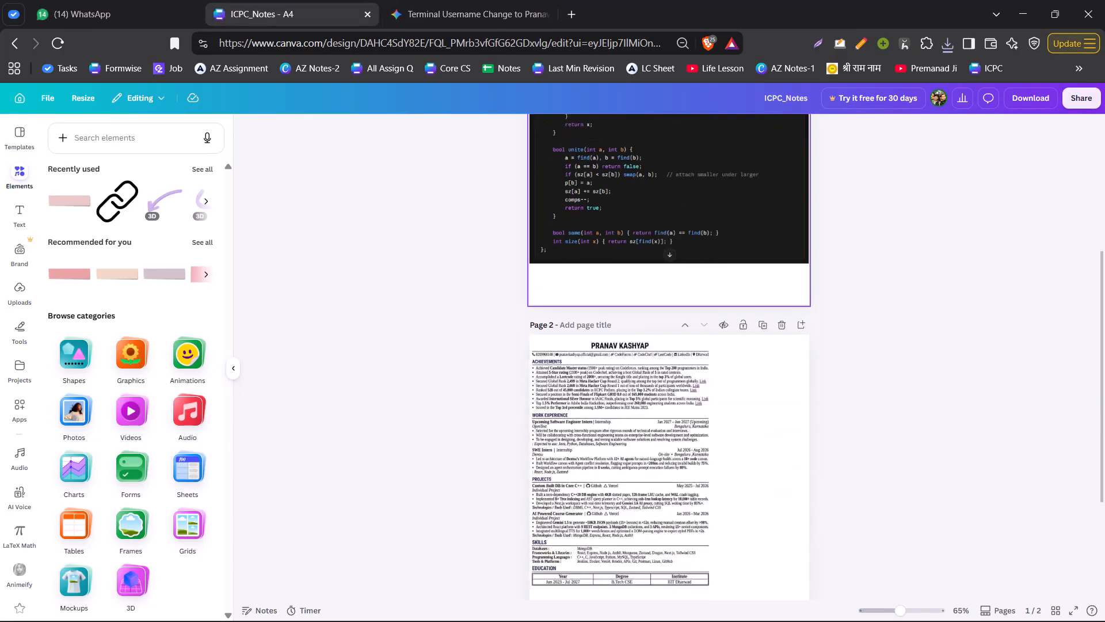
Clear the design by deleting the résumé image from page 2 and the DSU code image from page 1.
{"action": "scroll", "coordinate": [563, 343], "scroll_direction": "up", "scroll_amount": 4}
{"action": "left_click", "coordinate": [582, 265]}
{"action": "scroll", "coordinate": [508, 280], "scroll_direction": "down", "scroll_amount": 5}
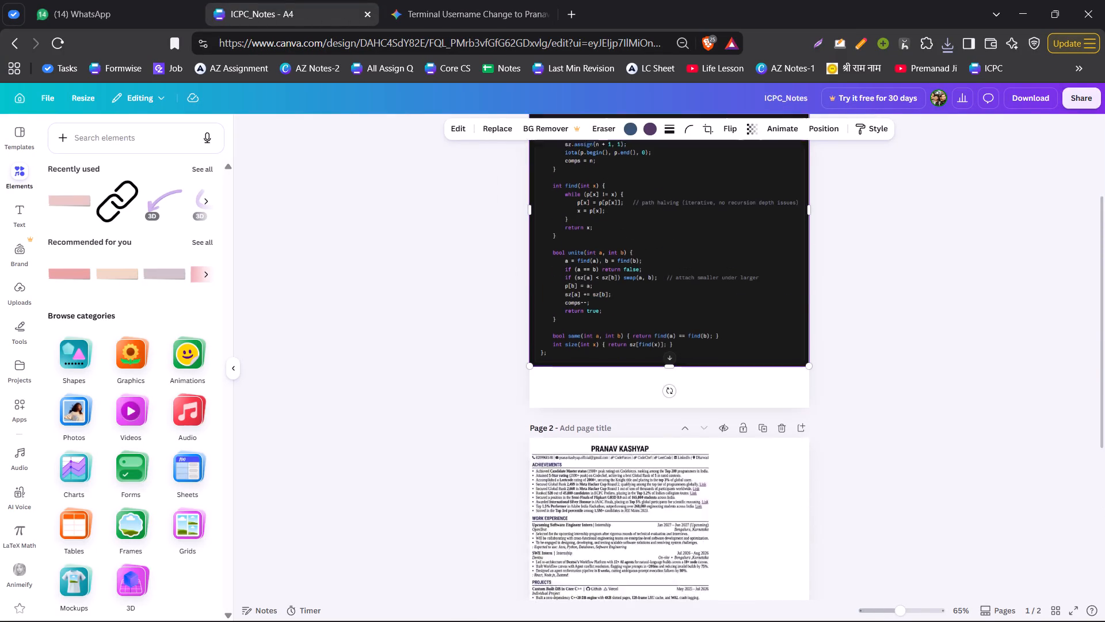
{"action": "scroll", "coordinate": [466, 325], "scroll_direction": "down", "scroll_amount": 1}
{"action": "left_click", "coordinate": [609, 308]}
{"action": "key", "text": "Delete"}
{"action": "scroll", "coordinate": [443, 287], "scroll_direction": "up", "scroll_amount": 7}
{"action": "scroll", "coordinate": [591, 314], "scroll_direction": "down", "scroll_amount": 4}
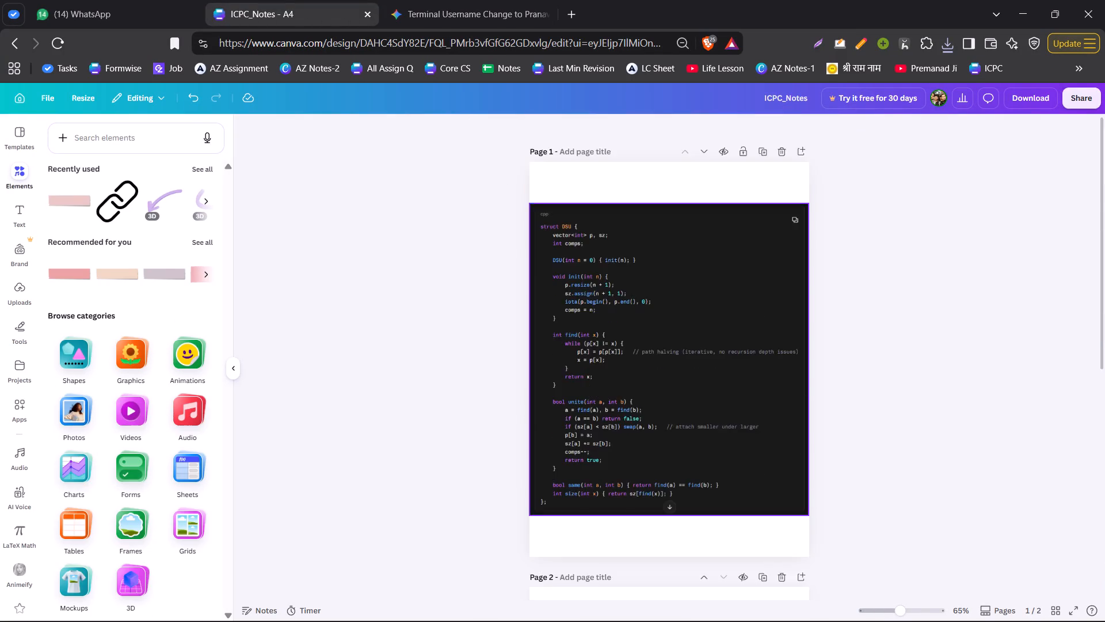
{"action": "scroll", "coordinate": [592, 321], "scroll_direction": "down", "scroll_amount": 4}
{"action": "scroll", "coordinate": [605, 221], "scroll_direction": "up", "scroll_amount": 7}
{"action": "left_click", "coordinate": [648, 282]}
{"action": "key", "text": "Delete"}
{"action": "left_click", "coordinate": [442, 280]}
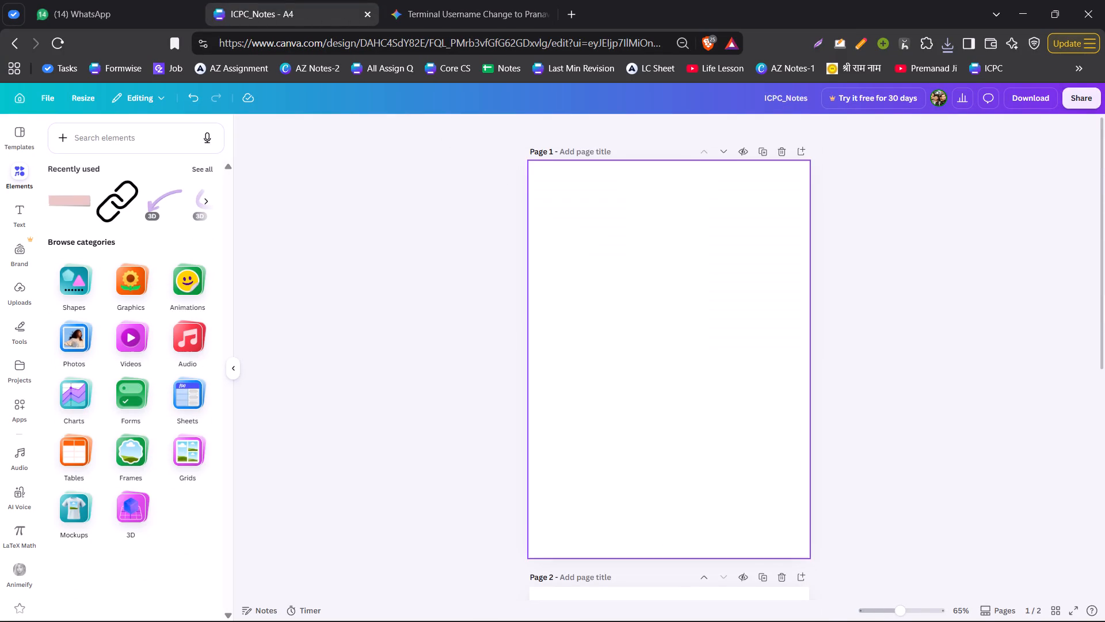
Delete the empty second page so the design holds a single blank page.
{"action": "scroll", "coordinate": [819, 274], "scroll_direction": "down", "scroll_amount": 12}
{"action": "scroll", "coordinate": [749, 329], "scroll_direction": "up", "scroll_amount": 5}
{"action": "scroll", "coordinate": [858, 240], "scroll_direction": "down", "scroll_amount": 7}
{"action": "scroll", "coordinate": [597, 343], "scroll_direction": "up", "scroll_amount": 2}
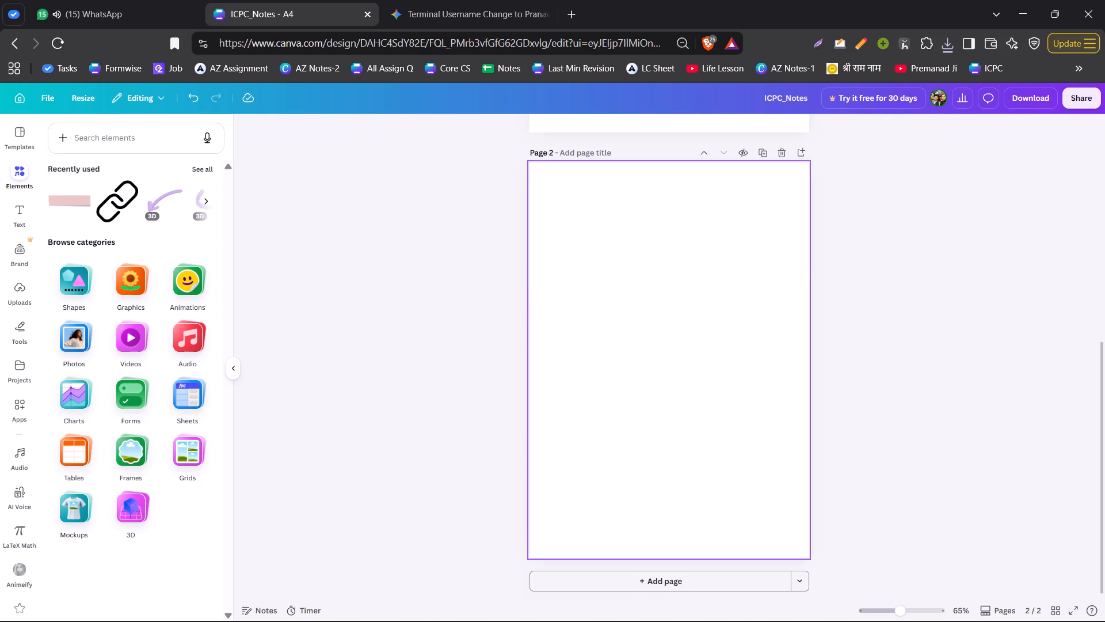
{"action": "scroll", "coordinate": [577, 367], "scroll_direction": "up", "scroll_amount": 2}
{"action": "left_click", "coordinate": [782, 443]}
{"action": "scroll", "coordinate": [461, 341], "scroll_direction": "up", "scroll_amount": 5}
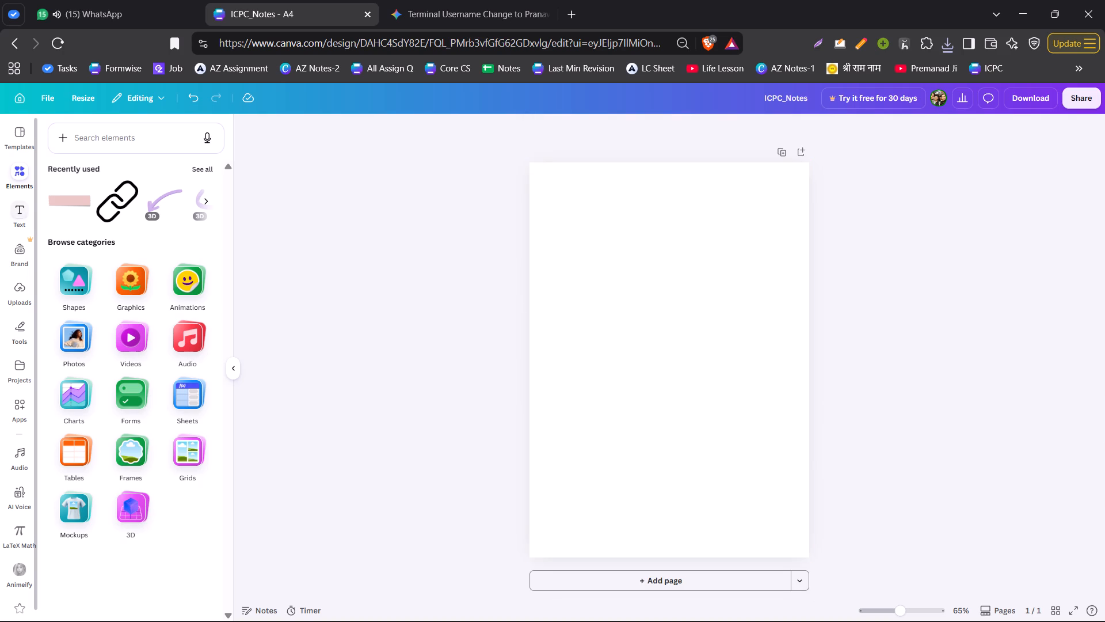
Upload ORAN_RIC_xApp_Assignment_Report_Group4.pdf from the Downloads folder to the Canva uploads.
{"action": "left_click", "coordinate": [33, 318]}
{"action": "left_click", "coordinate": [18, 290]}
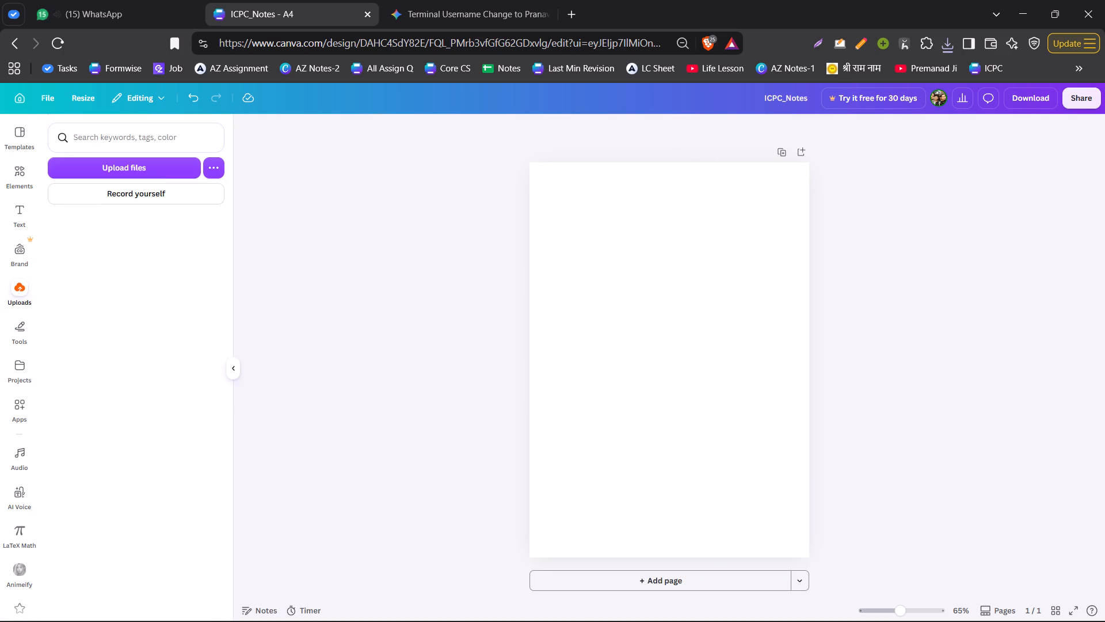
{"action": "left_click", "coordinate": [151, 169]}
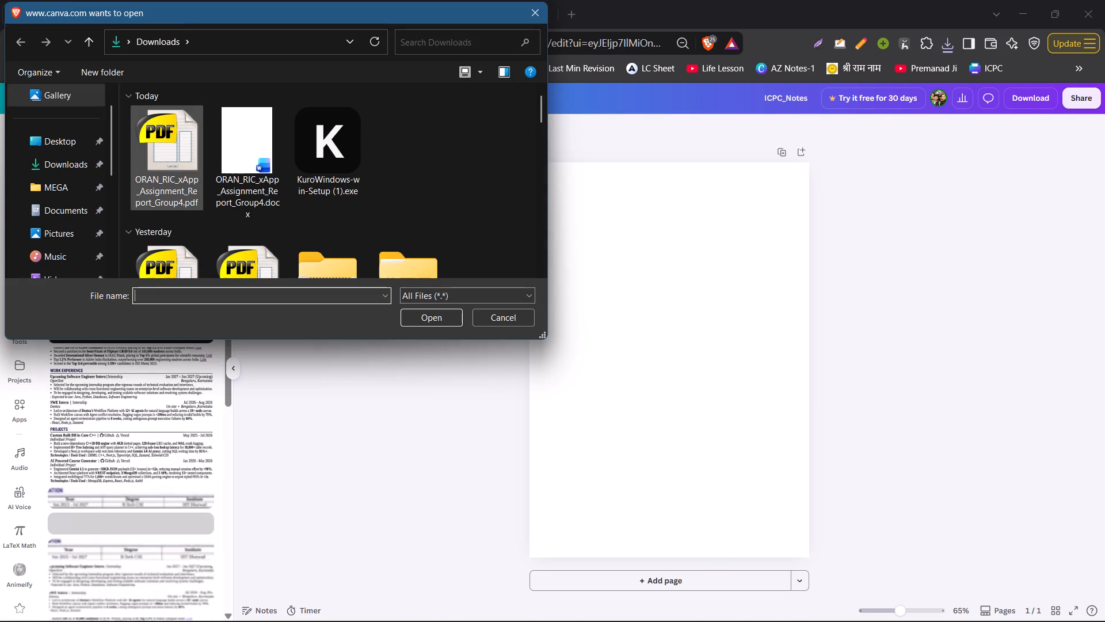
{"action": "left_click", "coordinate": [146, 146]}
{"action": "left_click", "coordinate": [428, 313]}
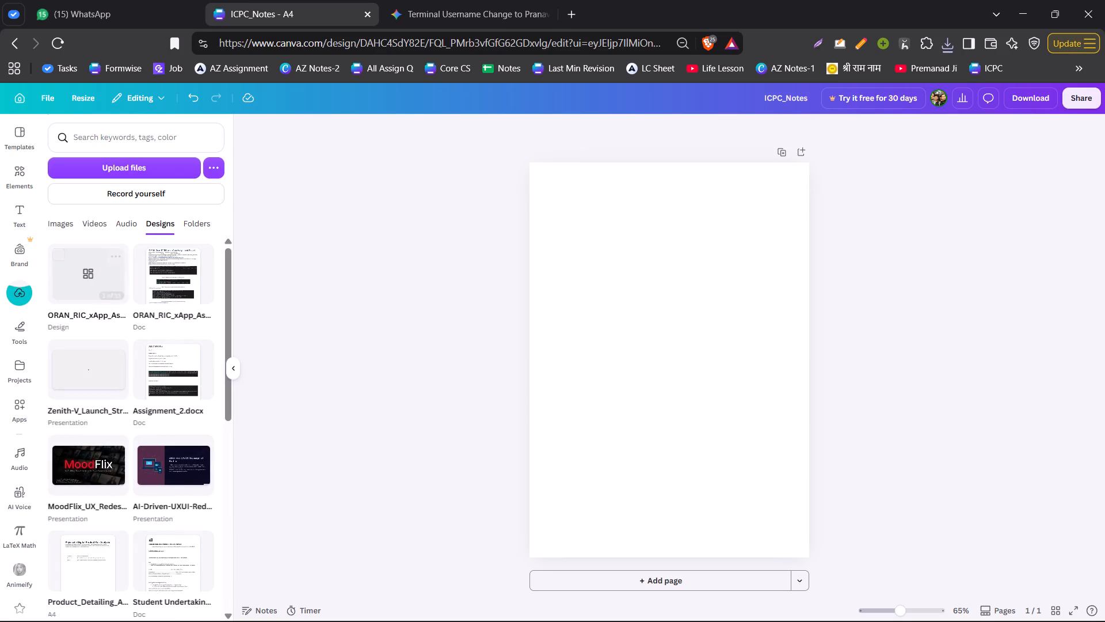
Open the uploaded report design and place its first page on the blank page.
{"action": "left_click", "coordinate": [67, 258]}
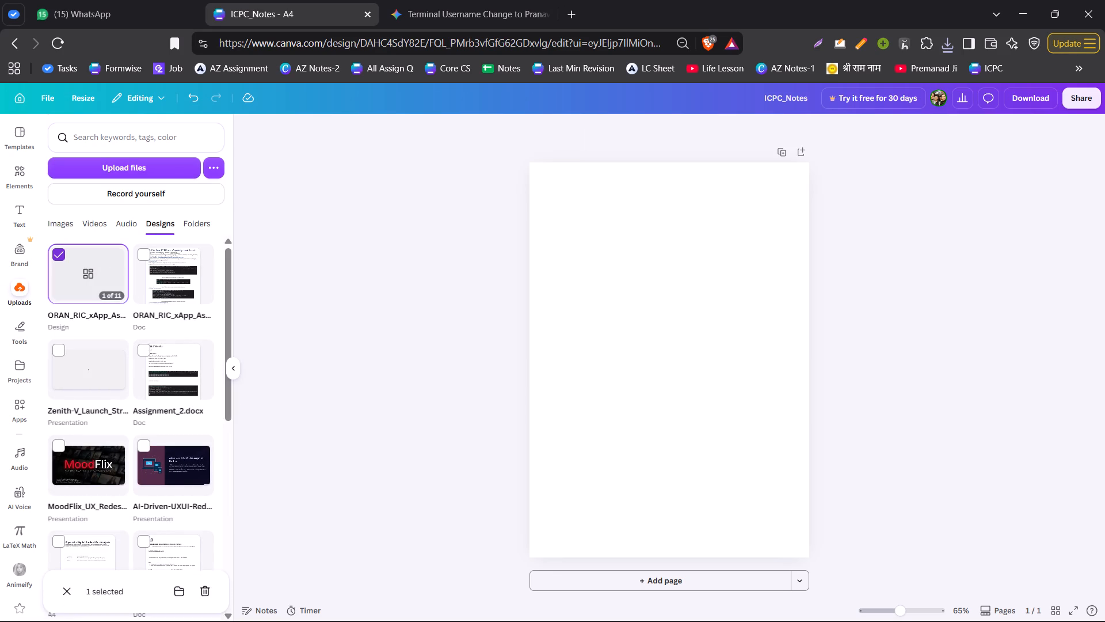
{"action": "left_click", "coordinate": [73, 287]}
{"action": "left_click", "coordinate": [73, 287]}
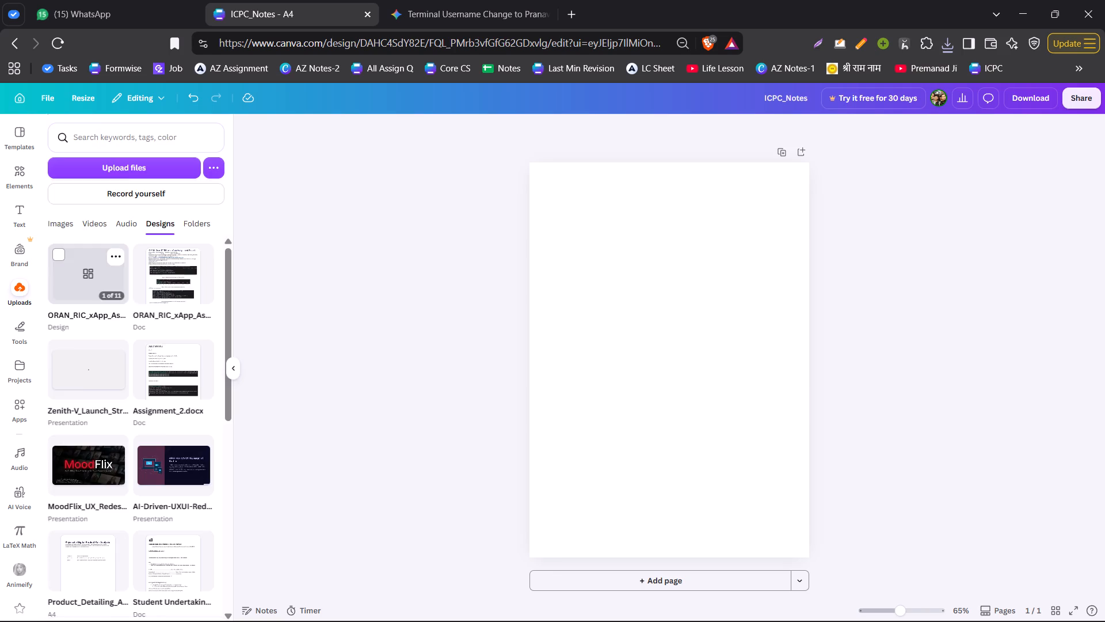
{"action": "left_click", "coordinate": [117, 184]}
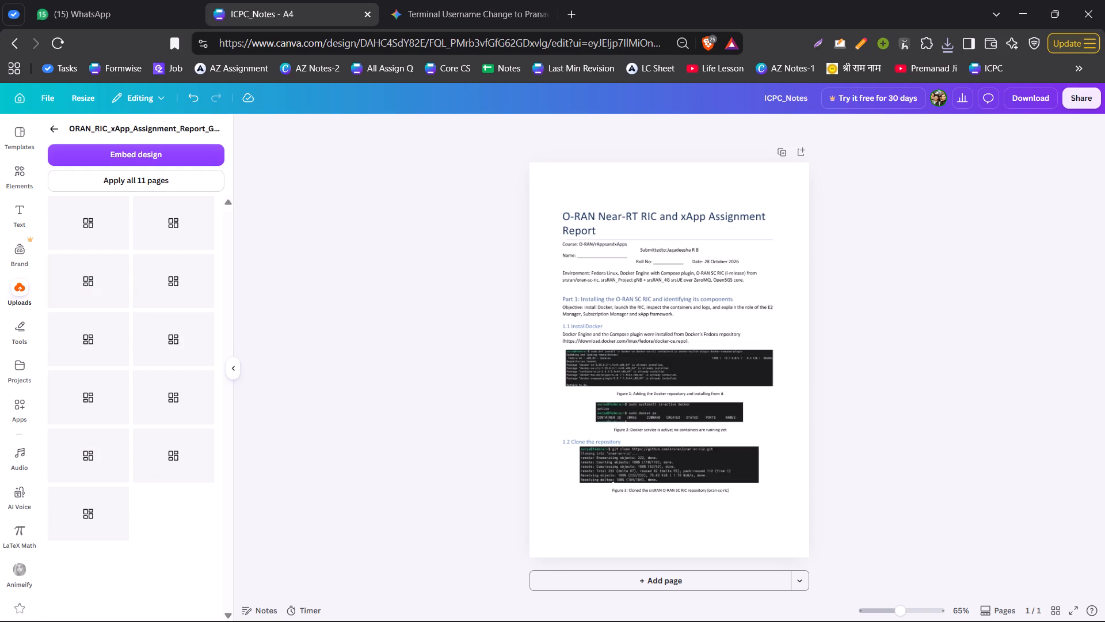
{"action": "scroll", "coordinate": [580, 221], "scroll_direction": "up", "scroll_amount": 1}
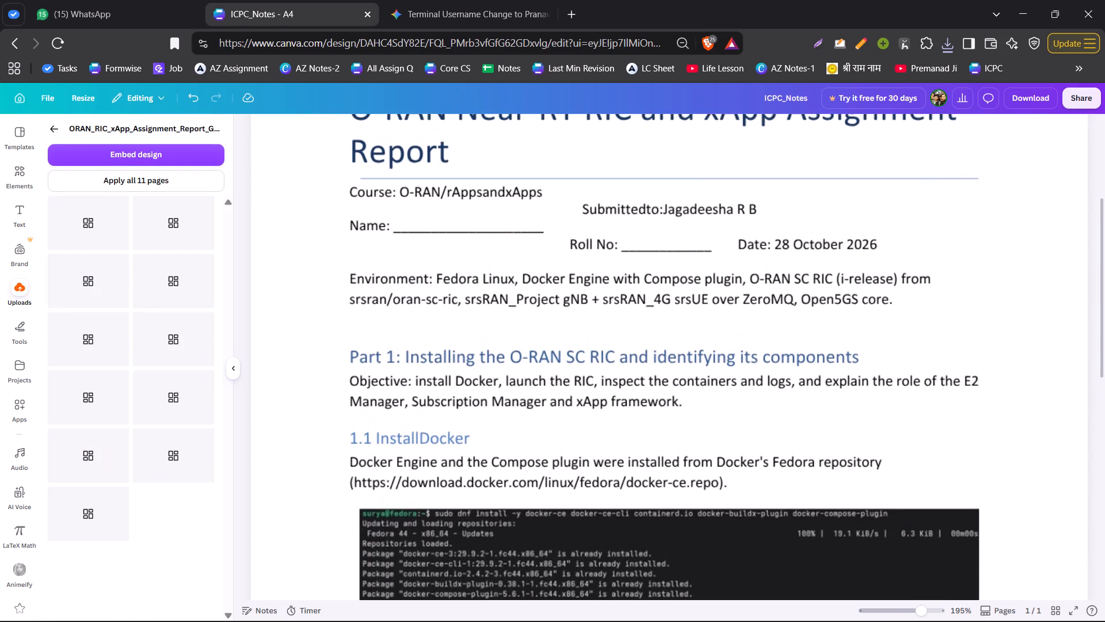
{"action": "scroll", "coordinate": [578, 221], "scroll_direction": "up", "scroll_amount": 1}
{"action": "scroll", "coordinate": [542, 261], "scroll_direction": "down", "scroll_amount": 3}
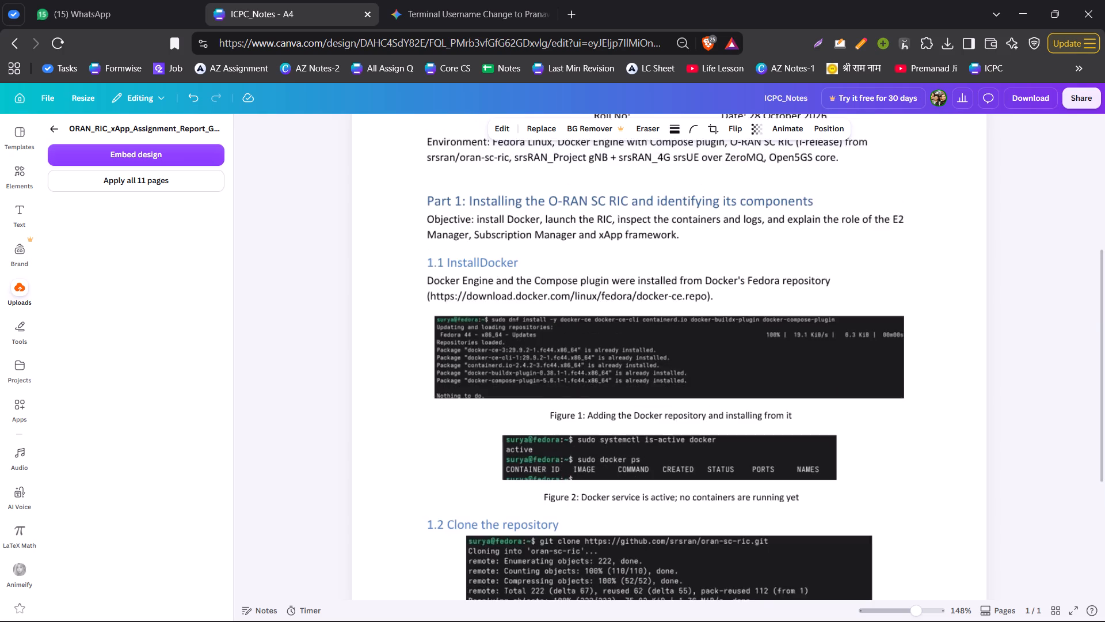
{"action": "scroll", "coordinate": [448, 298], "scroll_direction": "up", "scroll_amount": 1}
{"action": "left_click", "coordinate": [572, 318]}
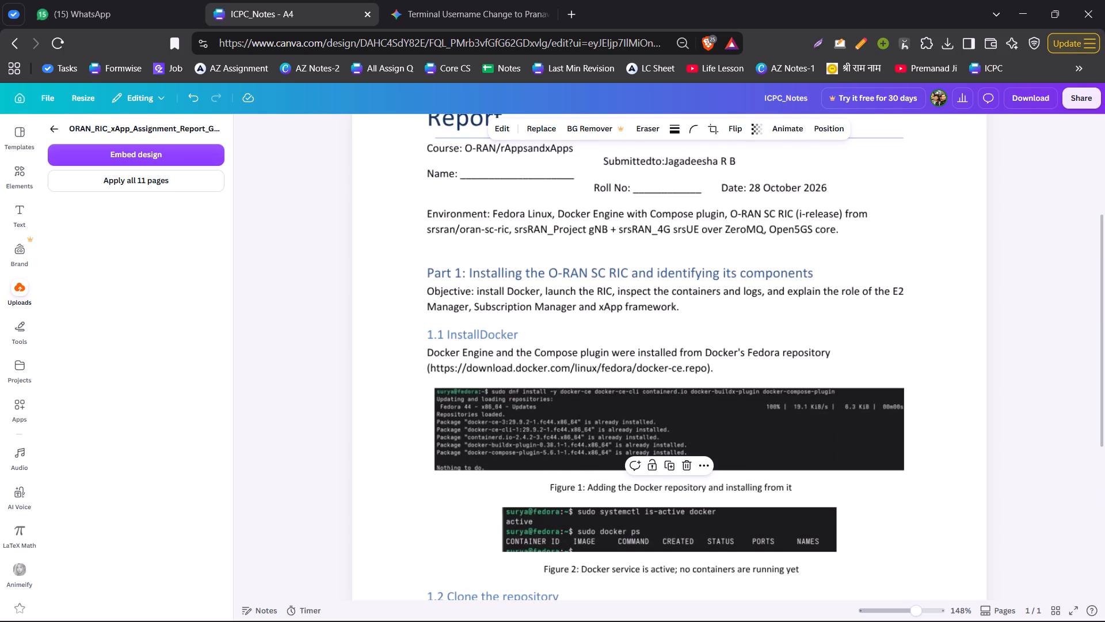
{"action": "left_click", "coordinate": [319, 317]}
Apply all 11 pages of the uploaded assignment report to the design.
{"action": "scroll", "coordinate": [537, 366], "scroll_direction": "up", "scroll_amount": 3}
{"action": "scroll", "coordinate": [612, 356], "scroll_direction": "up", "scroll_amount": 2}
{"action": "scroll", "coordinate": [601, 355], "scroll_direction": "down", "scroll_amount": 15}
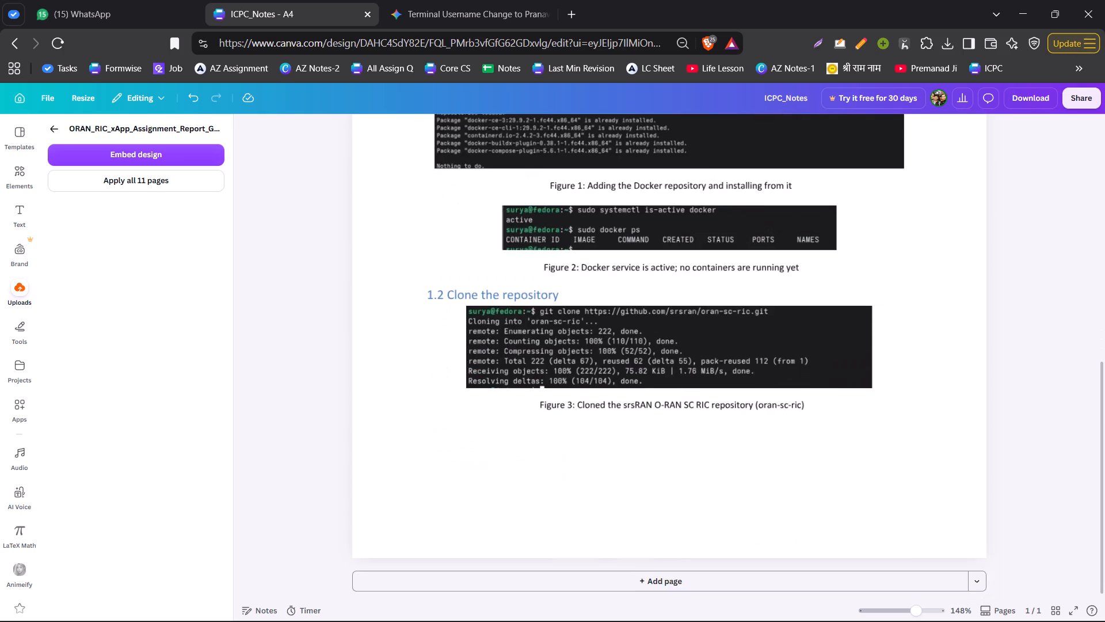
{"action": "scroll", "coordinate": [538, 409], "scroll_direction": "down", "scroll_amount": 2}
{"action": "scroll", "coordinate": [534, 411], "scroll_direction": "up", "scroll_amount": 6}
{"action": "scroll", "coordinate": [532, 402], "scroll_direction": "down", "scroll_amount": 12}
{"action": "scroll", "coordinate": [540, 468], "scroll_direction": "down", "scroll_amount": 1}
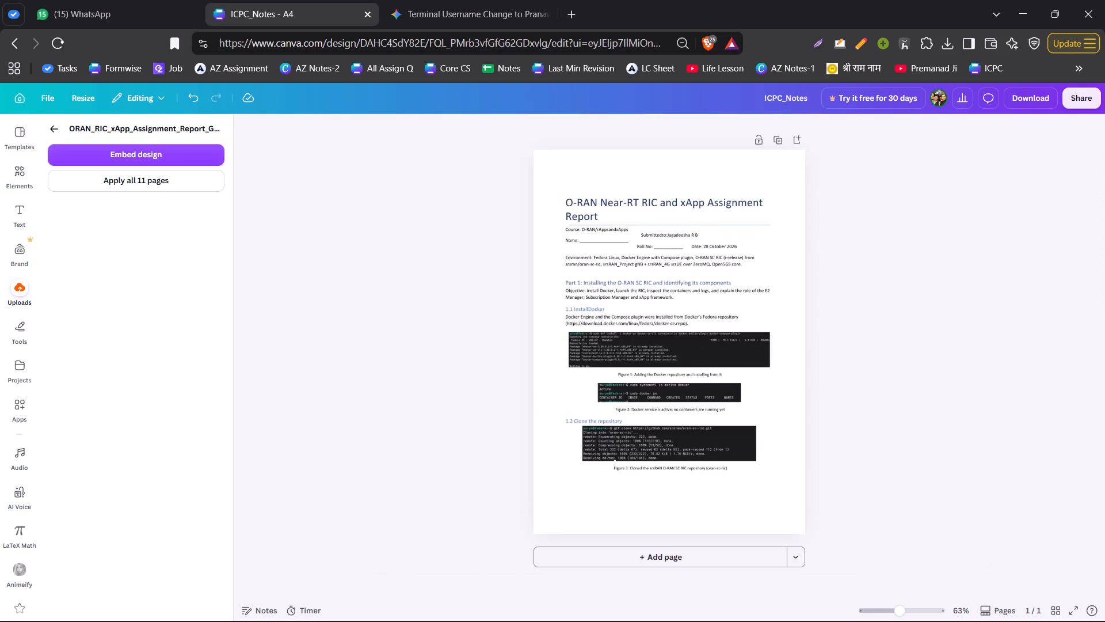
{"action": "scroll", "coordinate": [540, 468], "scroll_direction": "down", "scroll_amount": 1}
{"action": "scroll", "coordinate": [542, 480], "scroll_direction": "up", "scroll_amount": 5}
{"action": "scroll", "coordinate": [554, 431], "scroll_direction": "down", "scroll_amount": 5}
{"action": "scroll", "coordinate": [559, 442], "scroll_direction": "up", "scroll_amount": 6}
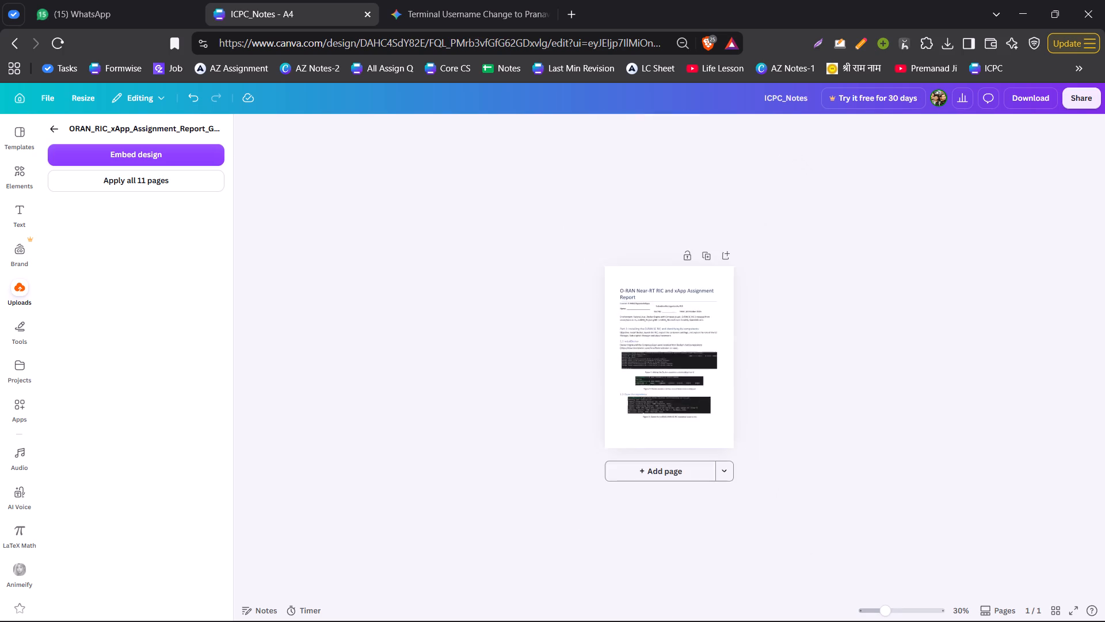
{"action": "left_click", "coordinate": [147, 185]}
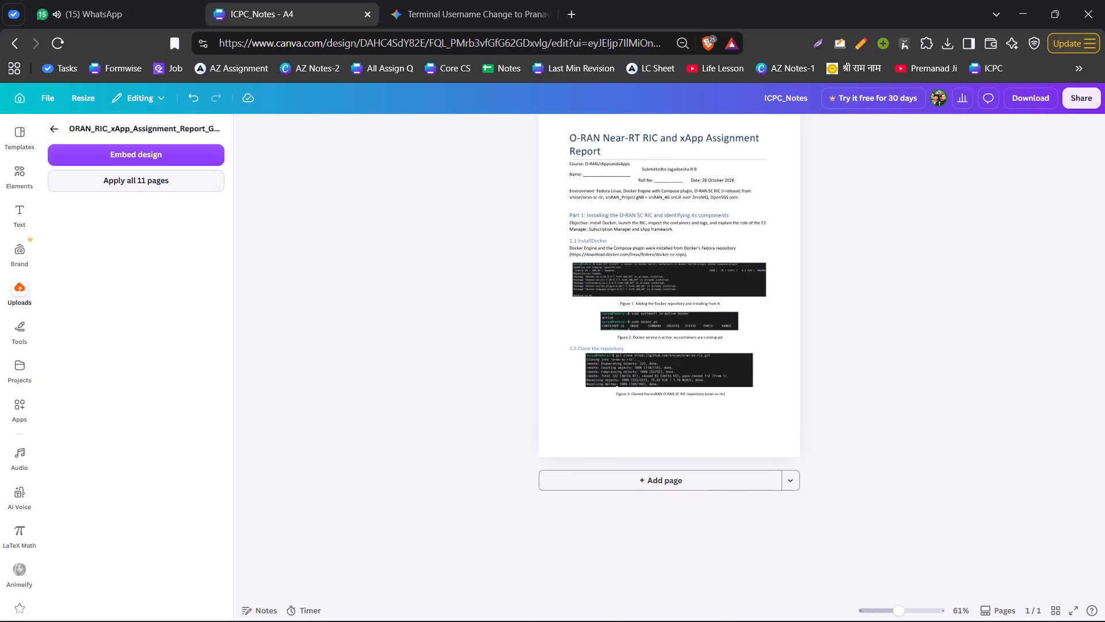
Paste the copied prompt image onto page 1 of the report, at the Figure 1 terminal screenshot.
{"action": "scroll", "coordinate": [294, 252], "scroll_direction": "up", "scroll_amount": 5}
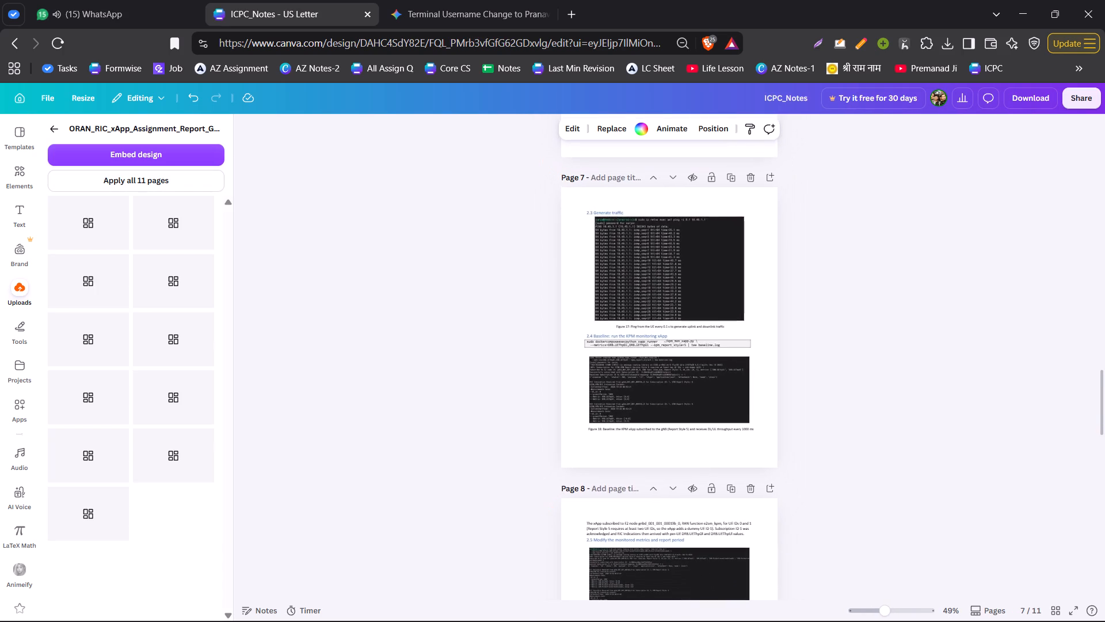
{"action": "scroll", "coordinate": [534, 405], "scroll_direction": "up", "scroll_amount": 20}
{"action": "scroll", "coordinate": [534, 405], "scroll_direction": "up", "scroll_amount": 1}
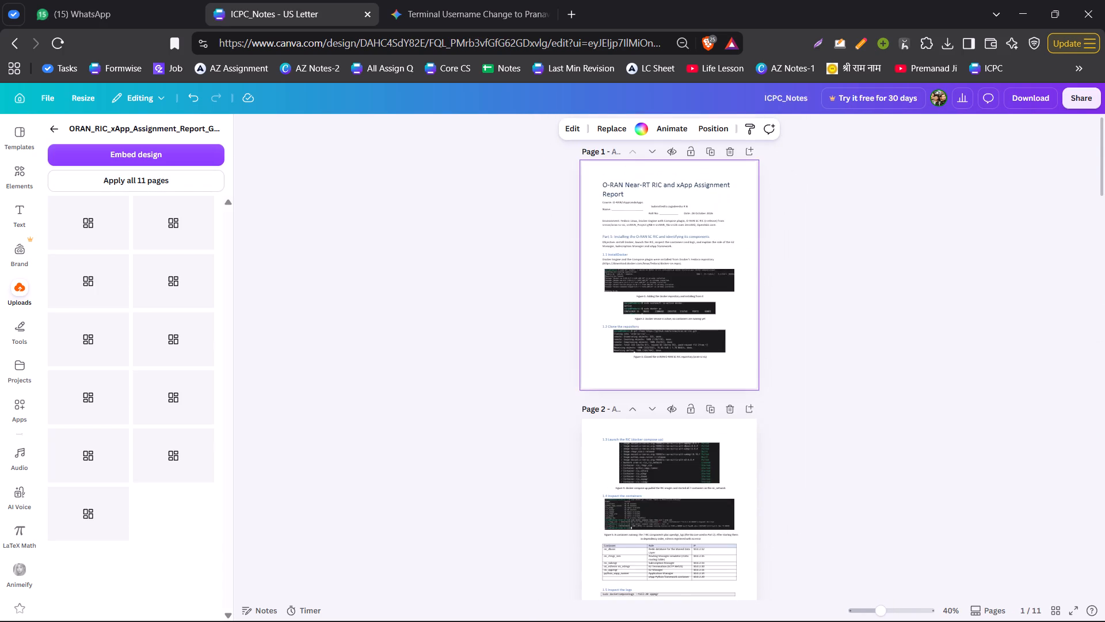
{"action": "scroll", "coordinate": [589, 323], "scroll_direction": "up", "scroll_amount": 3}
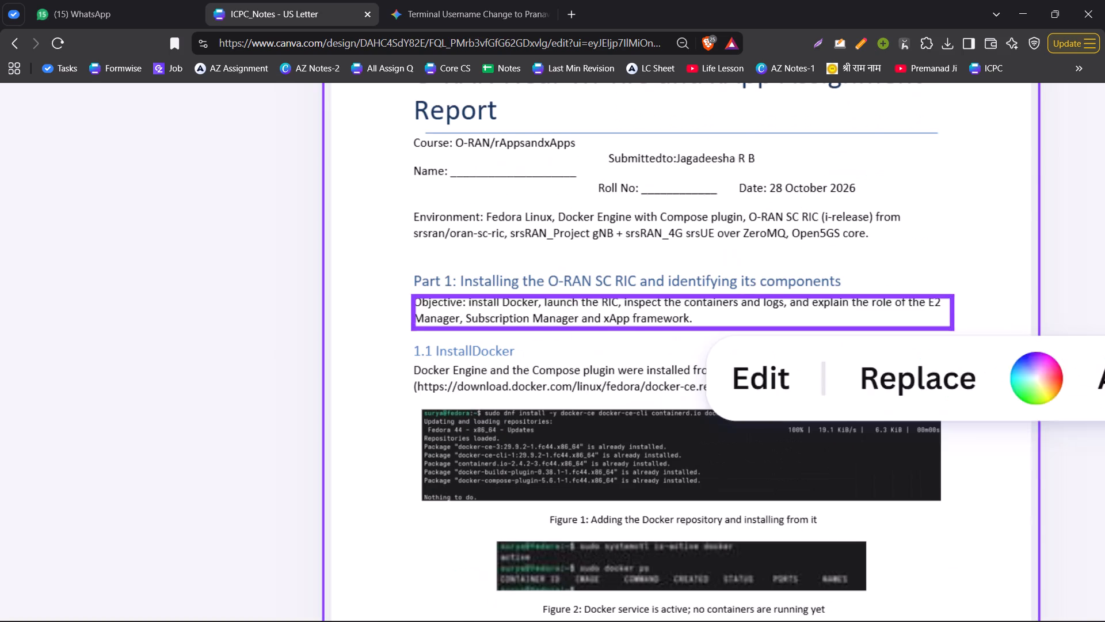
{"action": "left_click", "coordinate": [261, 291]}
{"action": "left_click", "coordinate": [376, 294]}
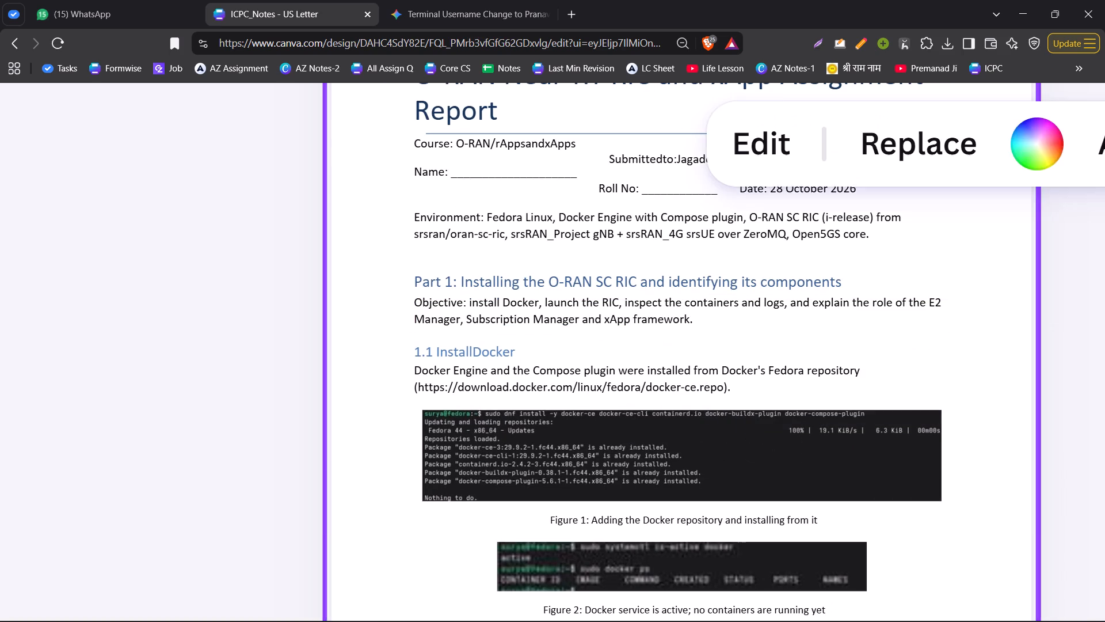
{"action": "scroll", "coordinate": [371, 298], "scroll_direction": "up", "scroll_amount": 2}
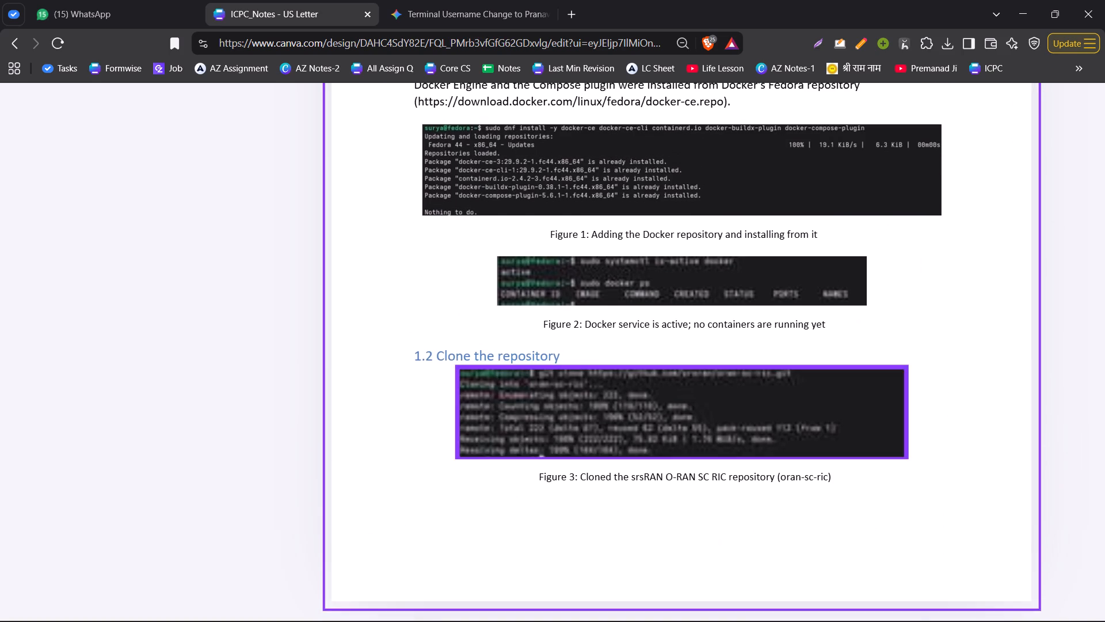
{"action": "scroll", "coordinate": [483, 371], "scroll_direction": "up", "scroll_amount": 8}
{"action": "scroll", "coordinate": [492, 360], "scroll_direction": "down", "scroll_amount": 4}
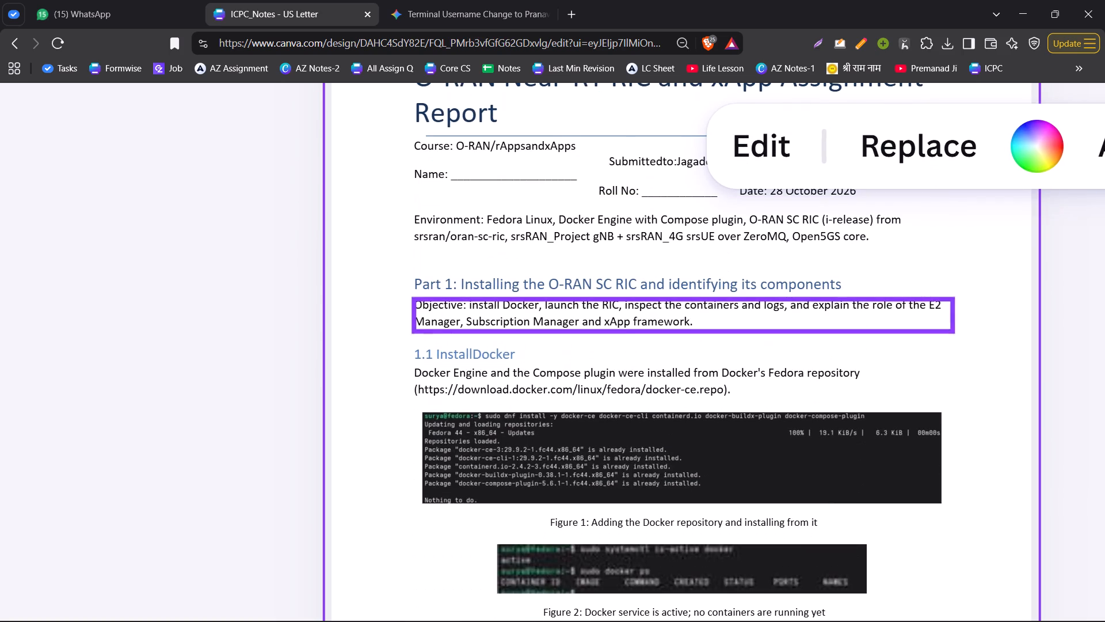
{"action": "left_click", "coordinate": [355, 282]}
{"action": "key", "text": "ctrl+v"}
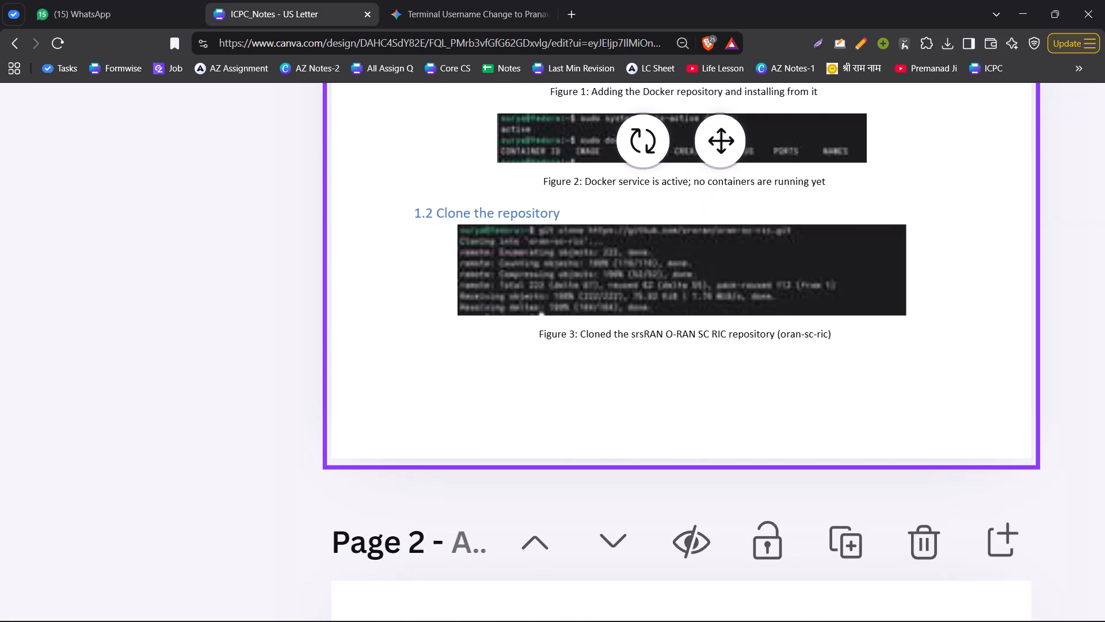
{"action": "scroll", "coordinate": [388, 330], "scroll_direction": "up", "scroll_amount": 5}
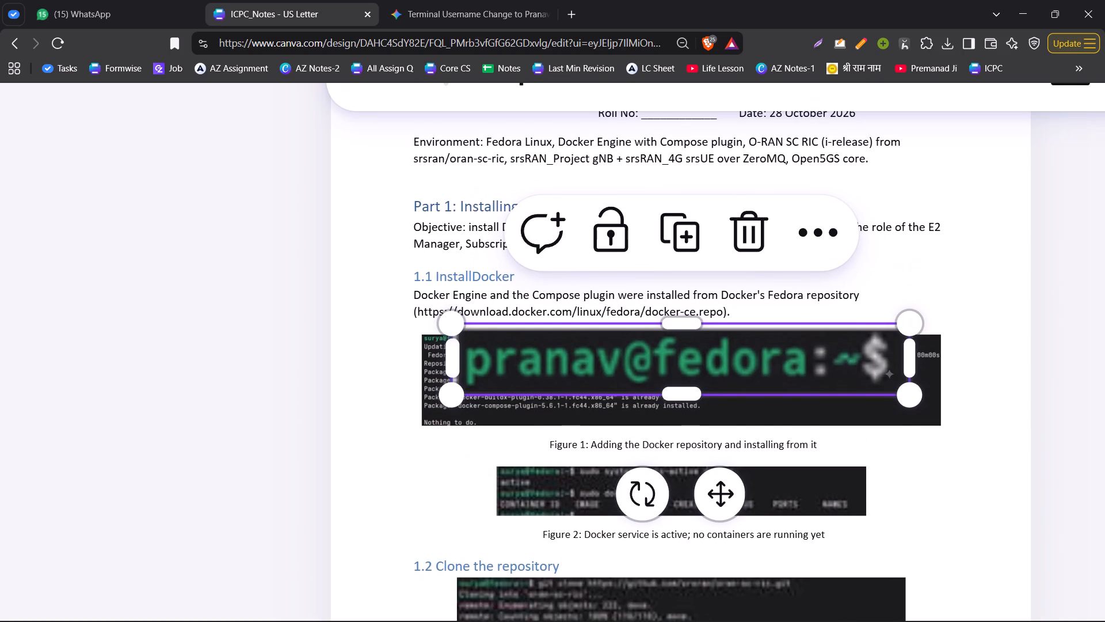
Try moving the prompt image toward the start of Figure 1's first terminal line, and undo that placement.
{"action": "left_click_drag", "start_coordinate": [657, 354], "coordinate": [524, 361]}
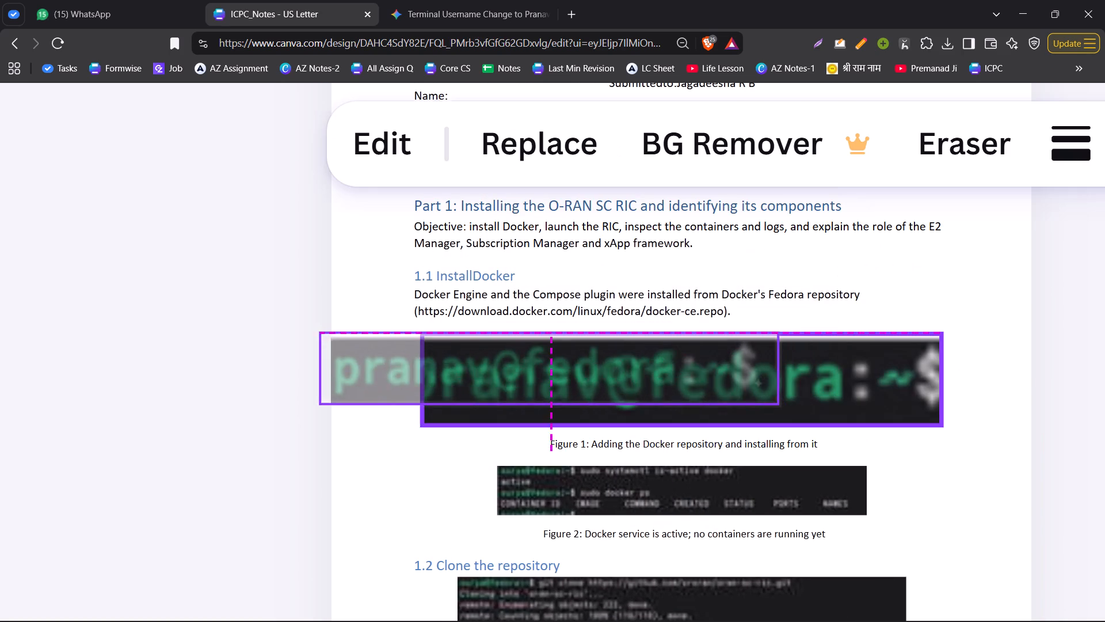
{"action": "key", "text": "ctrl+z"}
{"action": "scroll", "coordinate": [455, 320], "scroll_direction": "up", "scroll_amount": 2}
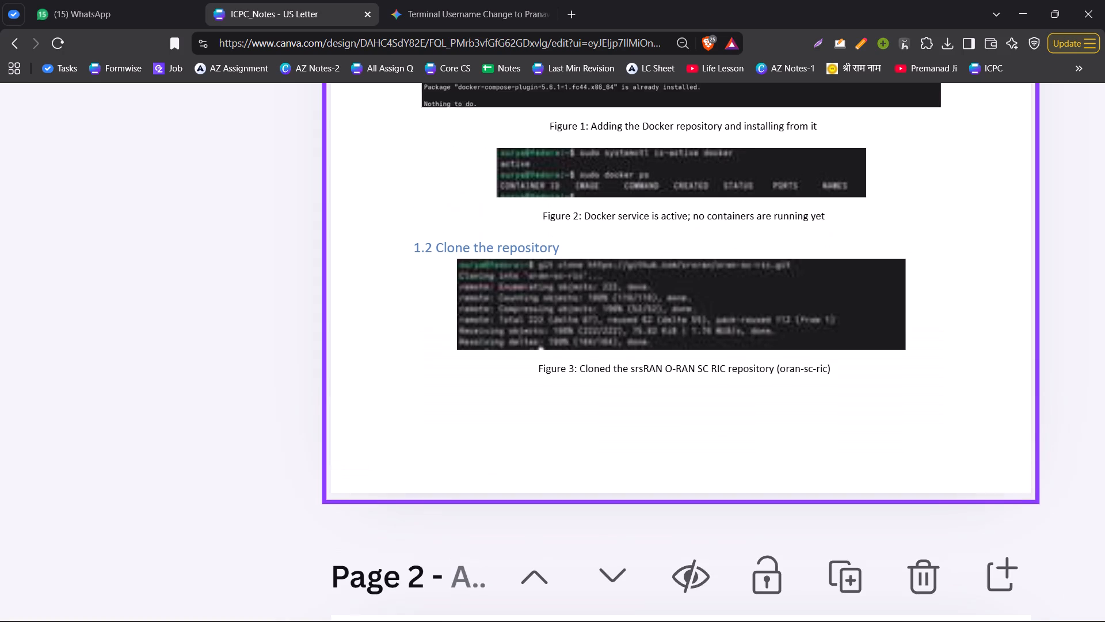
Cut the oversized prompt image from Figure 1's terminal screenshot on page 1.
{"action": "scroll", "coordinate": [447, 321], "scroll_direction": "up", "scroll_amount": 2}
{"action": "left_click", "coordinate": [496, 301]}
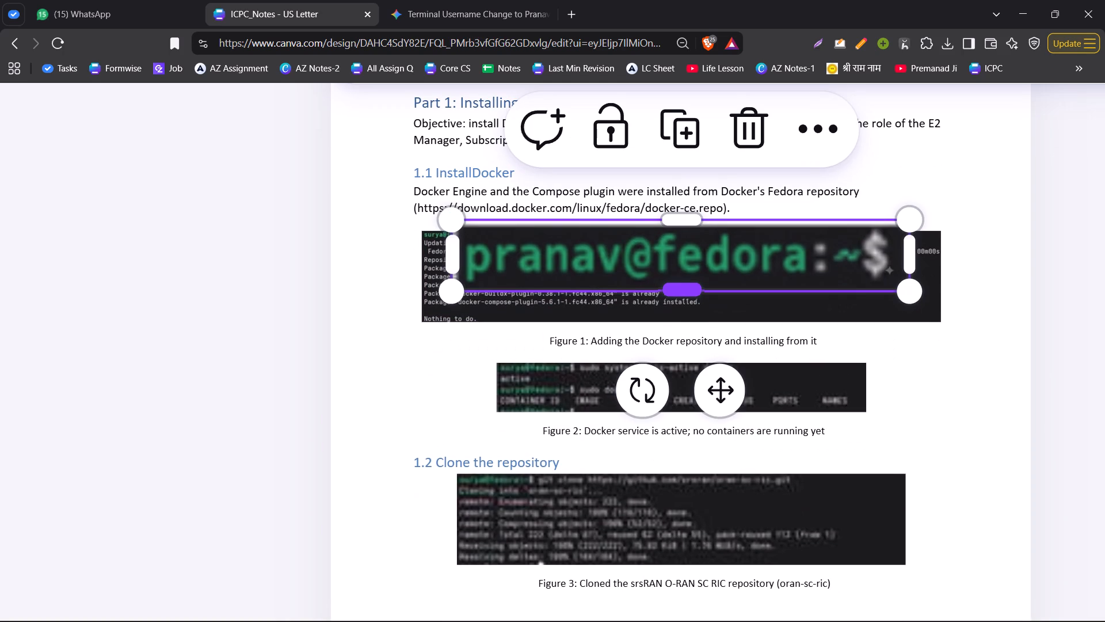
{"action": "key", "text": "ctrl+x"}
Lock Figure 1's terminal screenshot in place so it cannot move under the overlay image.
{"action": "right_click", "coordinate": [458, 280]}
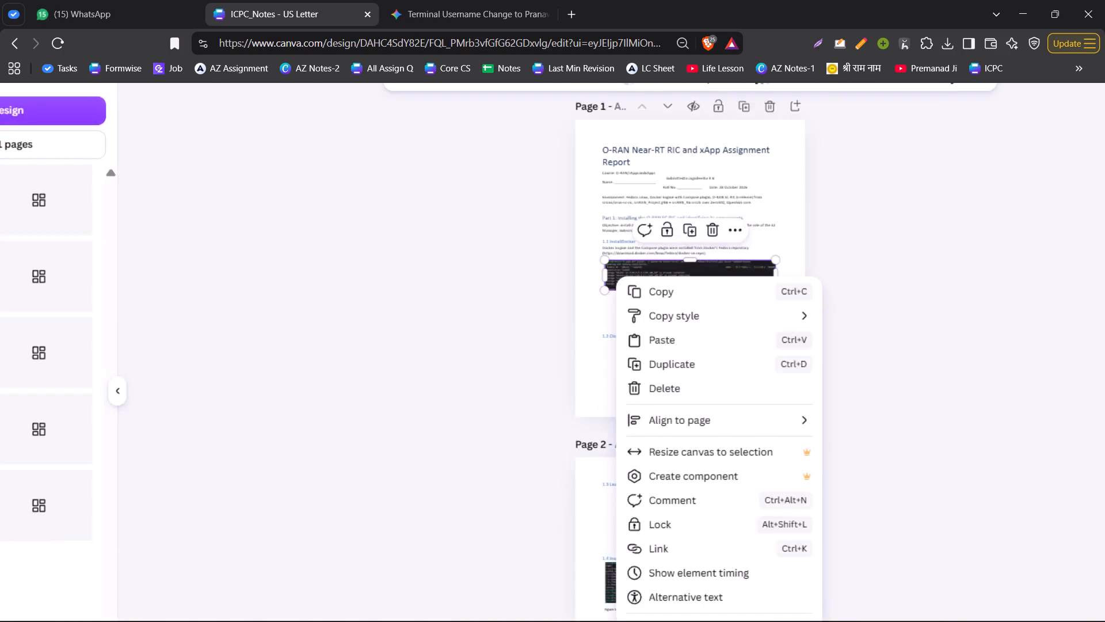
{"action": "left_click", "coordinate": [1090, 229]}
{"action": "left_click", "coordinate": [456, 333]}
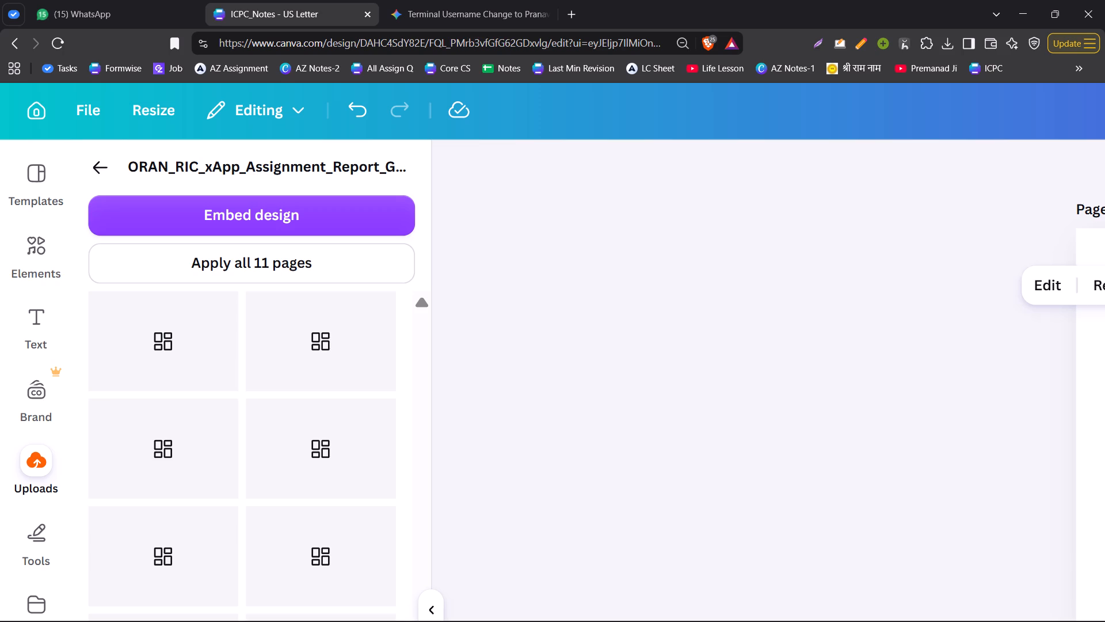
{"action": "scroll", "coordinate": [867, 229], "scroll_direction": "up", "scroll_amount": 2, "text": "ctrl"}
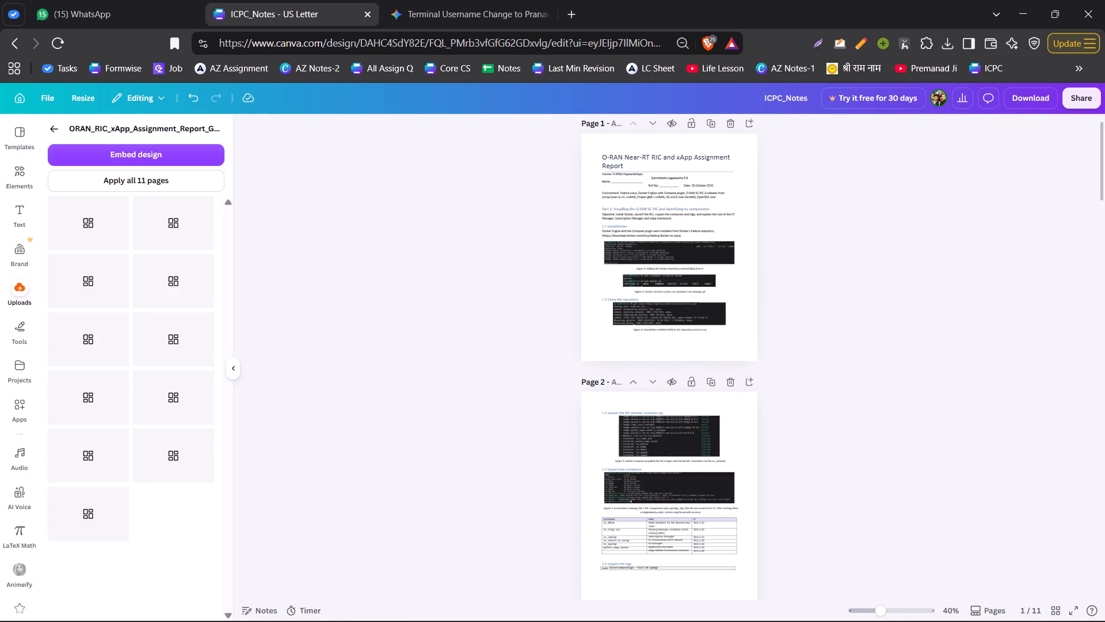
{"action": "scroll", "coordinate": [858, 231], "scroll_direction": "up", "scroll_amount": 2, "text": "ctrl"}
{"action": "scroll", "coordinate": [668, 120], "scroll_direction": "up", "scroll_amount": 1, "text": "ctrl"}
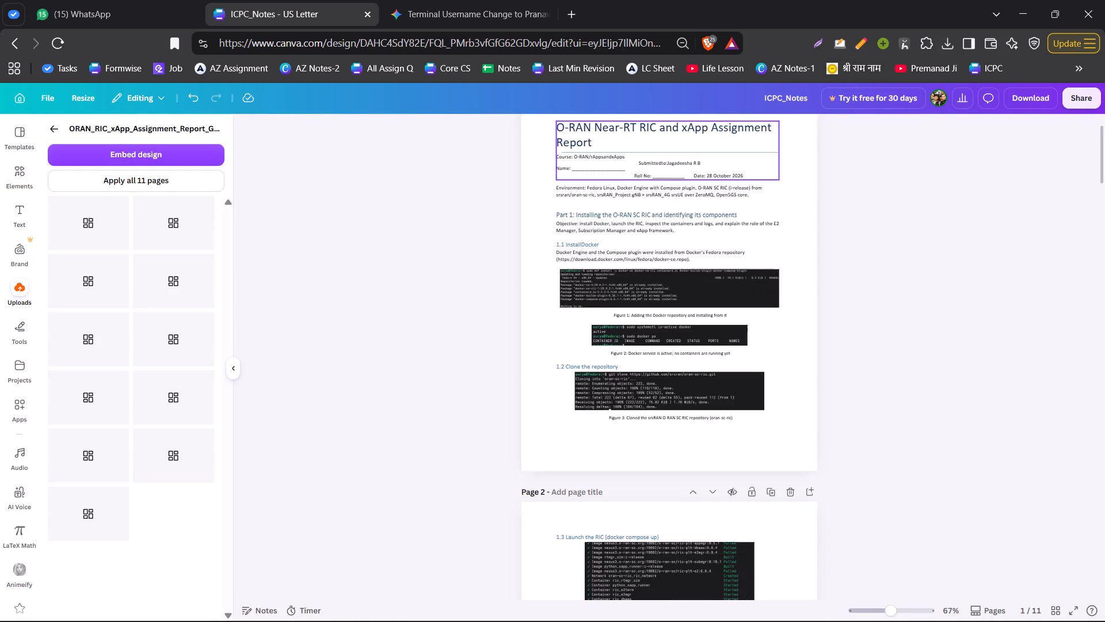
{"action": "scroll", "coordinate": [657, 103], "scroll_direction": "up", "scroll_amount": 3, "text": "ctrl"}
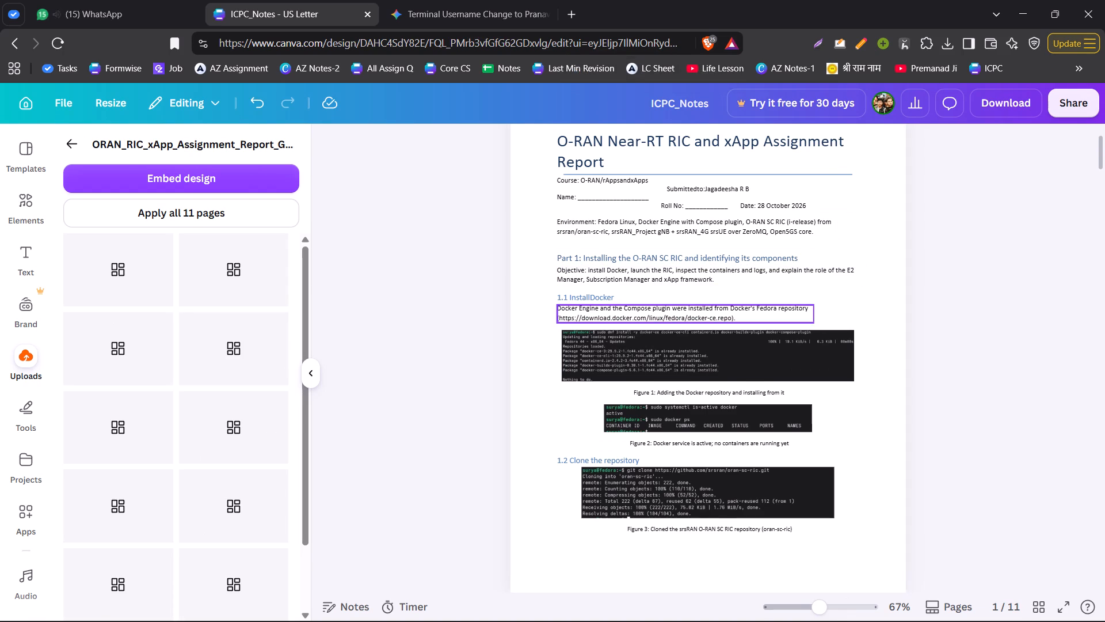
{"action": "scroll", "coordinate": [646, 316], "scroll_direction": "up", "scroll_amount": 3, "text": "ctrl"}
{"action": "scroll", "coordinate": [555, 324], "scroll_direction": "up", "scroll_amount": 2, "text": "ctrl"}
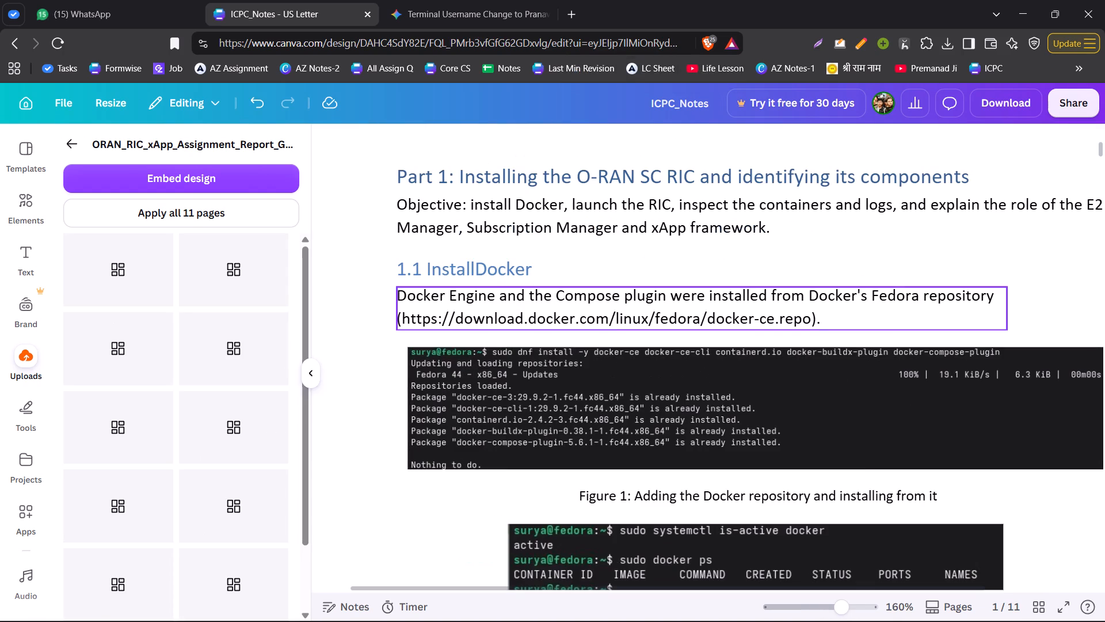
{"action": "left_click", "coordinate": [303, 368]}
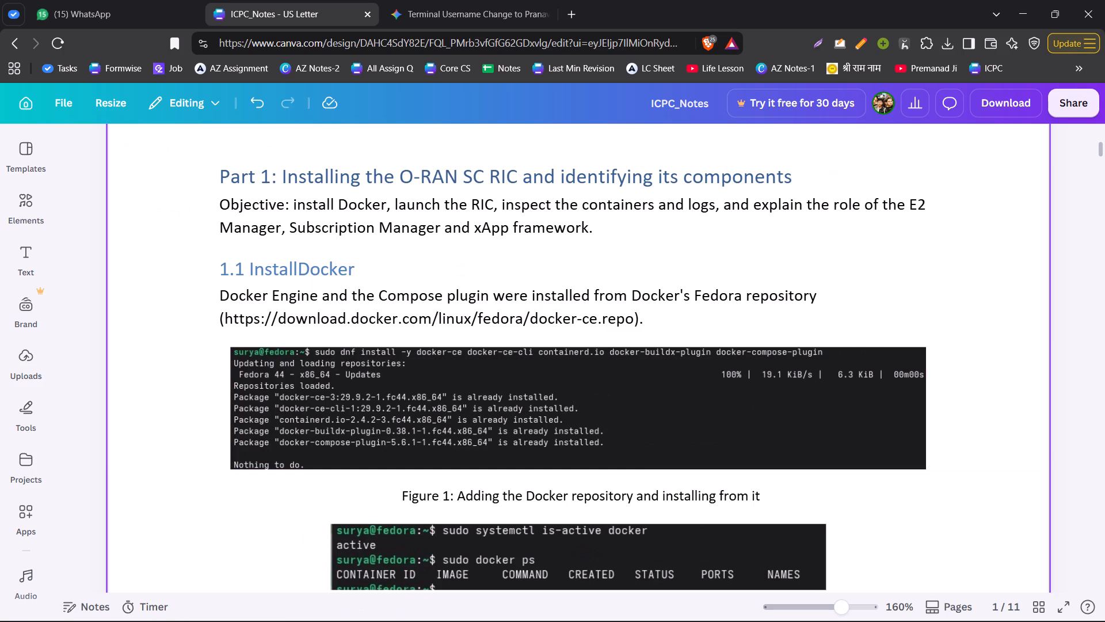
{"action": "right_click", "coordinate": [287, 396]}
{"action": "left_click", "coordinate": [325, 423]}
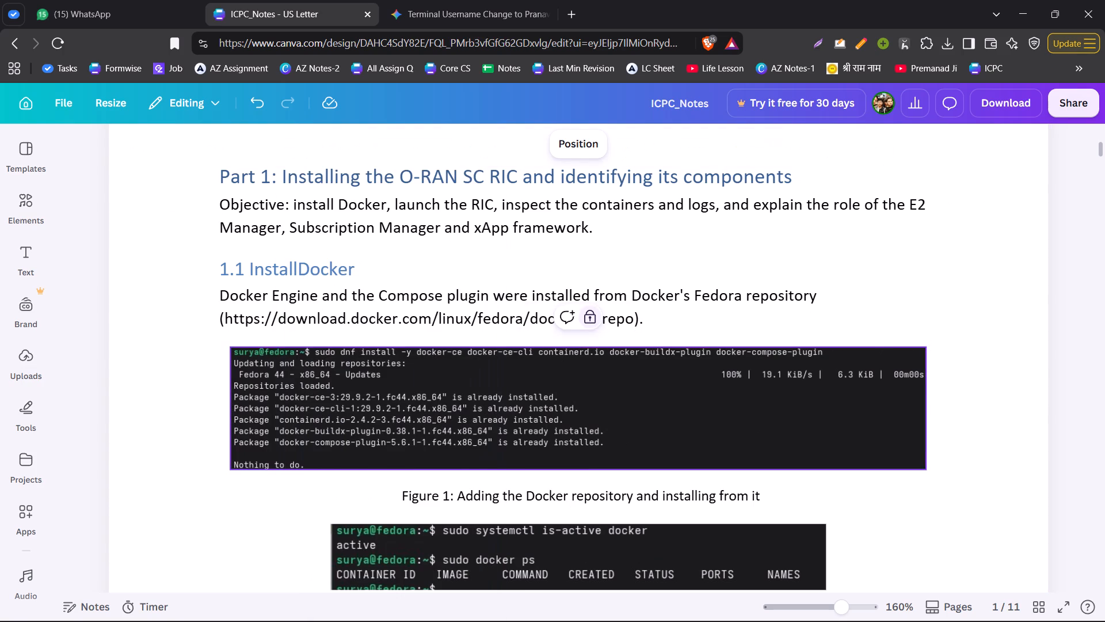
Paste the small prompt image and position it over the username prompt at the start of Figure 1's first terminal line.
{"action": "key", "text": "ctrl+v"}
{"action": "left_click_drag", "start_coordinate": [881, 335], "coordinate": [342, 388]}
{"action": "left_click", "coordinate": [179, 452]}
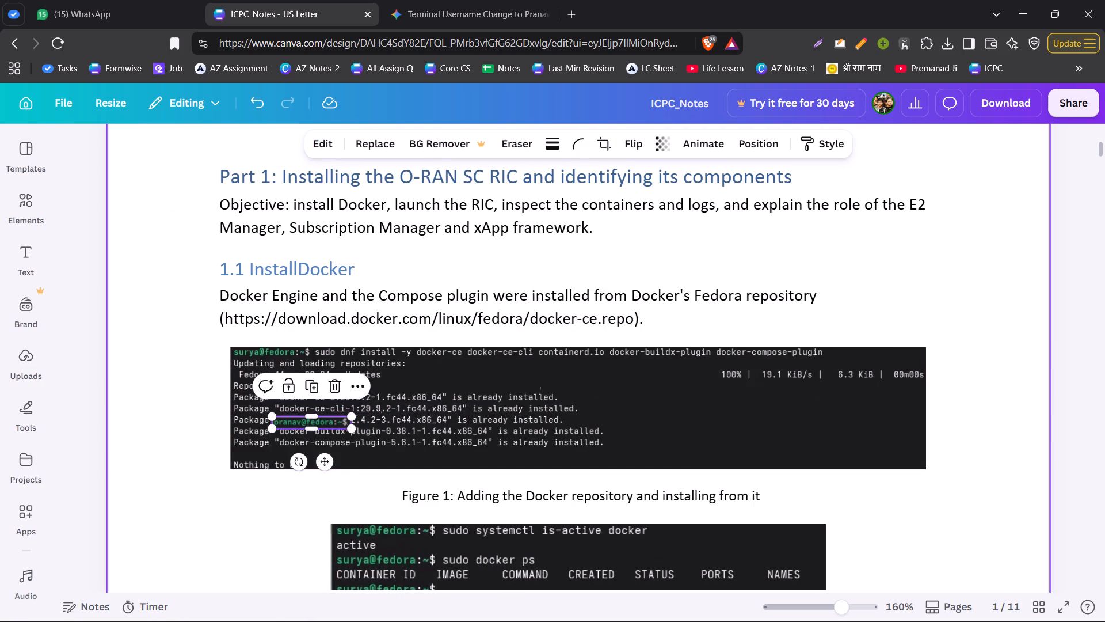
{"action": "left_click_drag", "start_coordinate": [288, 423], "coordinate": [248, 359]}
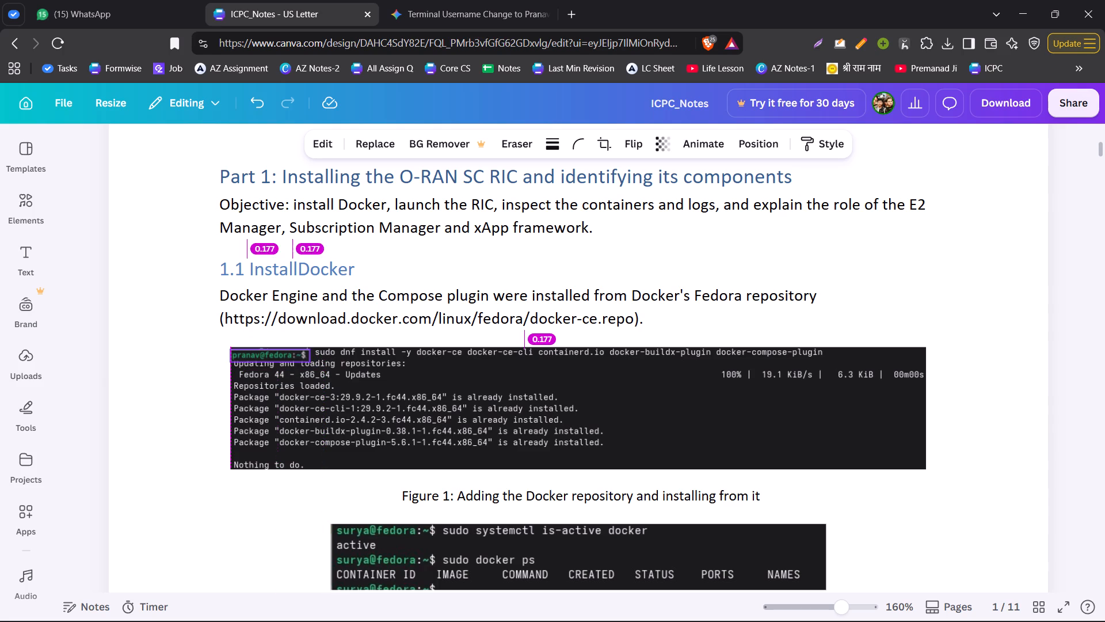
{"action": "left_click_drag", "start_coordinate": [248, 359], "coordinate": [246, 353]}
{"action": "left_click", "coordinate": [196, 357]}
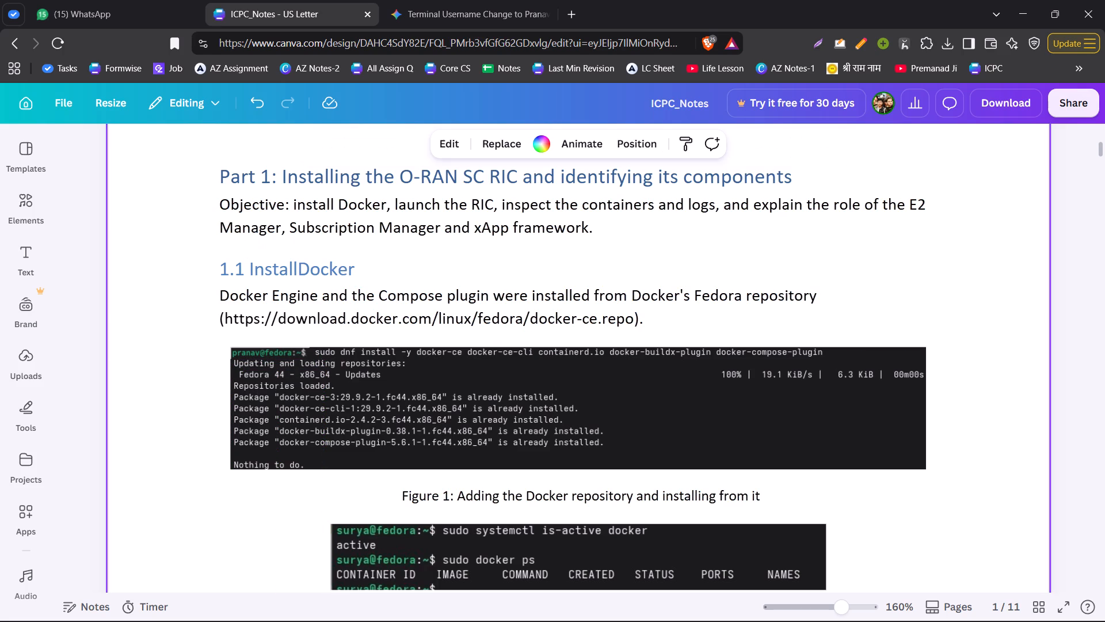
{"action": "left_click", "coordinate": [295, 351]}
{"action": "left_click", "coordinate": [307, 356]}
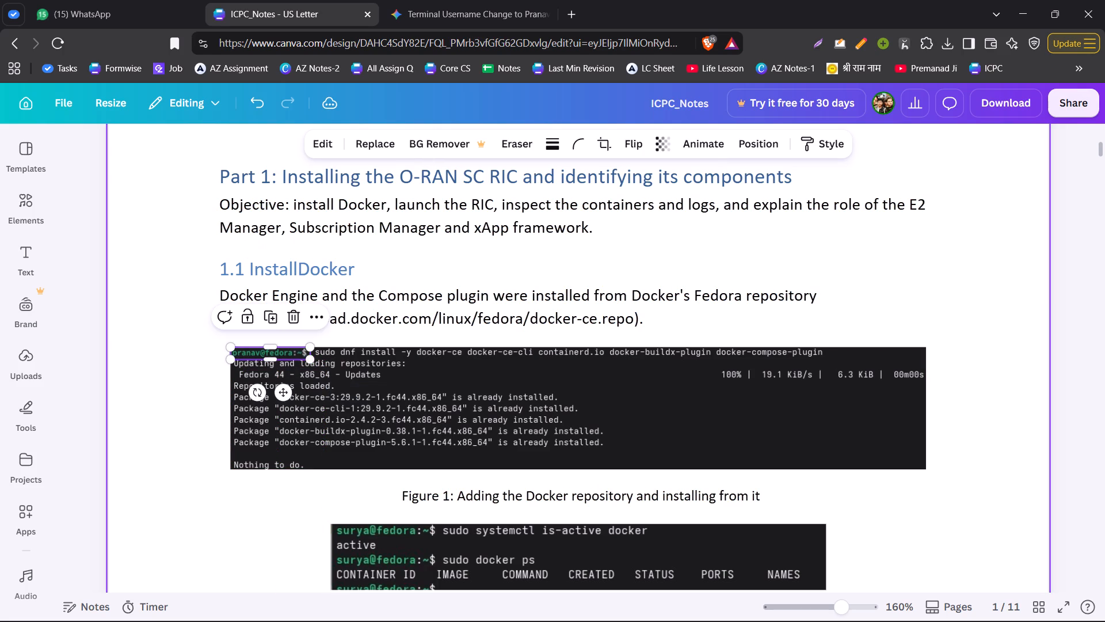
{"action": "left_click", "coordinate": [177, 359]}
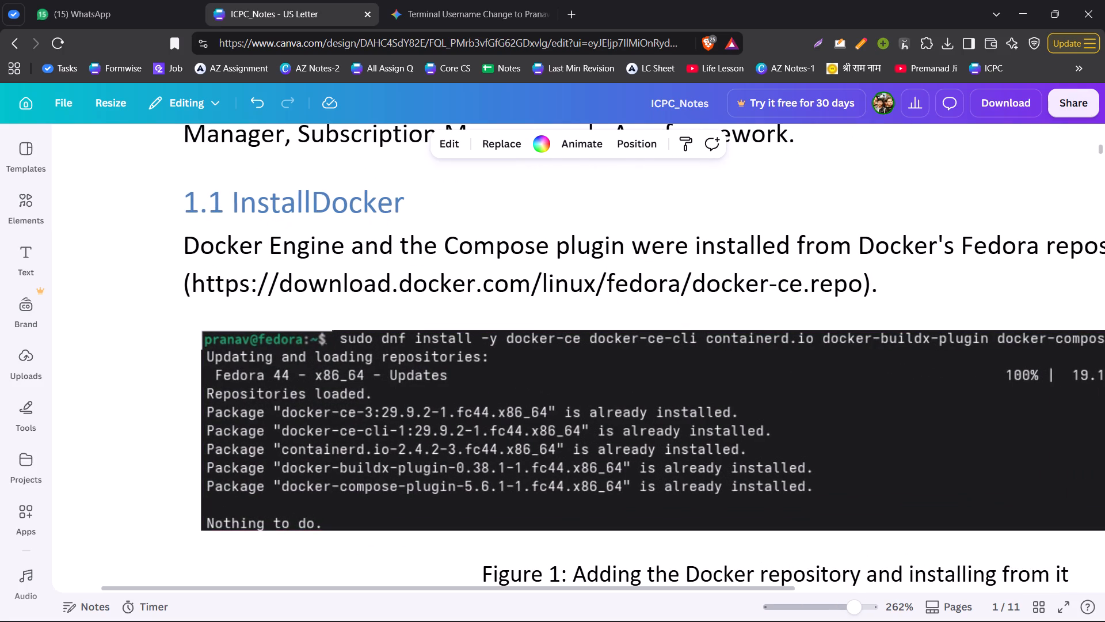
{"action": "left_click", "coordinate": [139, 373]}
Copy the placed prompt image from Figure 1 and lock Figure 2's terminal screenshot.
{"action": "left_click", "coordinate": [262, 343]}
{"action": "key", "text": "ctrl+c"}
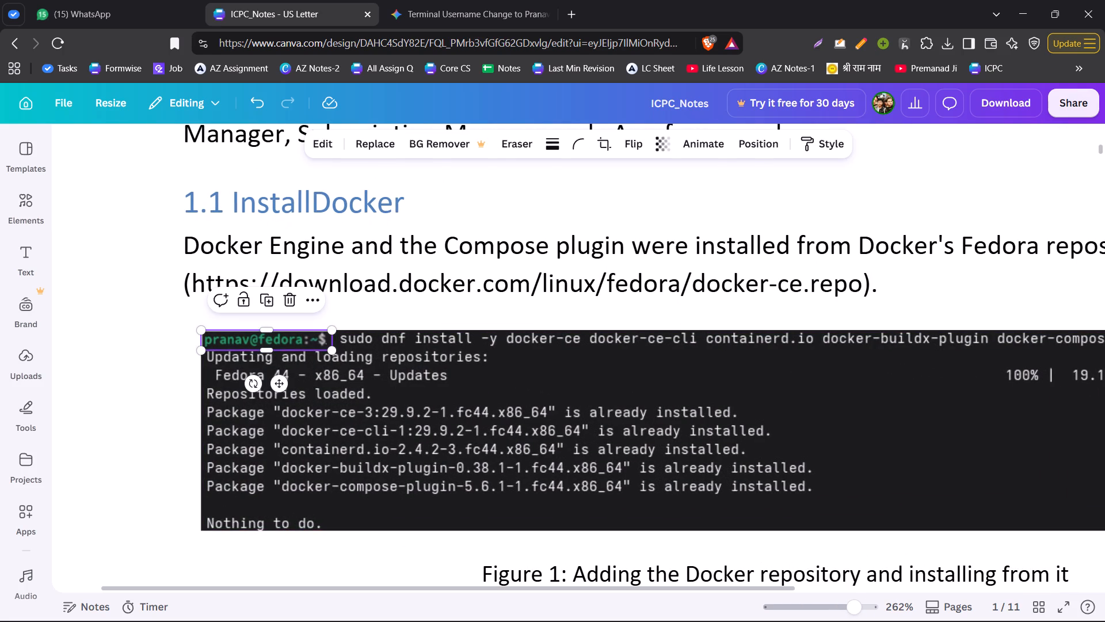
{"action": "left_click", "coordinate": [146, 347]}
{"action": "scroll", "coordinate": [306, 433], "scroll_direction": "down", "scroll_amount": 3}
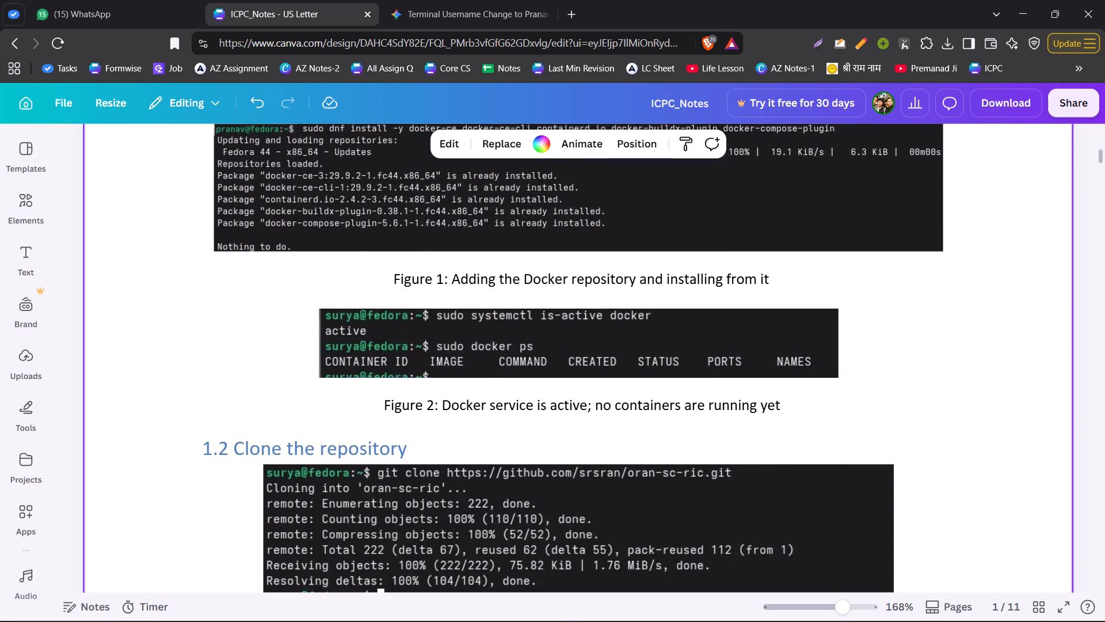
{"action": "right_click", "coordinate": [350, 339]}
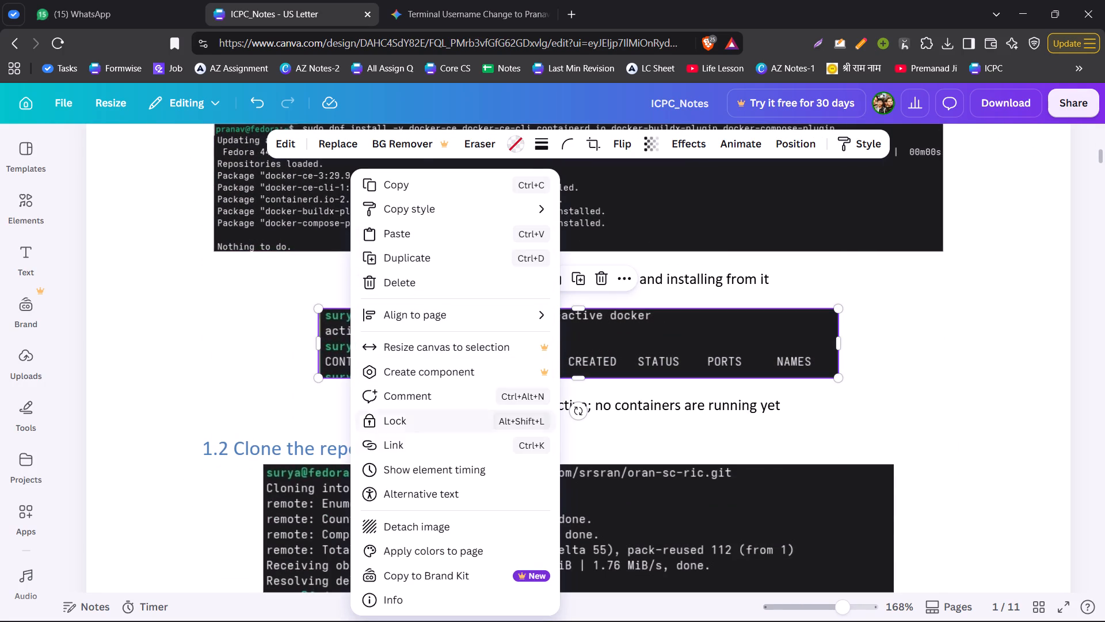
{"action": "left_click", "coordinate": [396, 416]}
Paste the prompt image over the username in Figure 2's first terminal line and enlarge it to cover the whole original prompt.
{"action": "key", "text": "ctrl+v"}
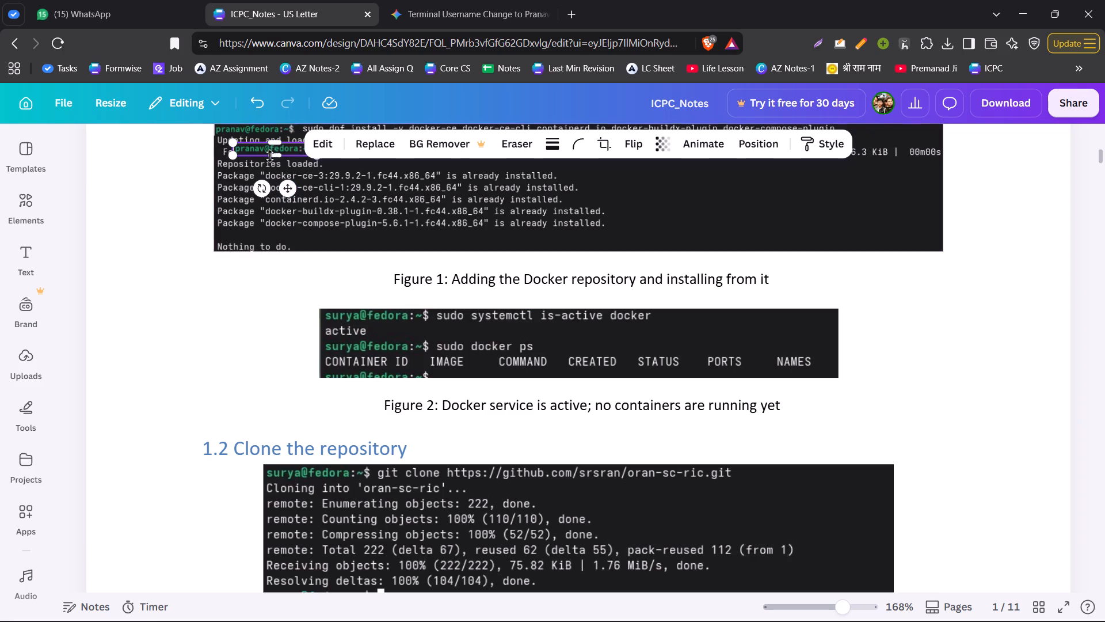
{"action": "left_click_drag", "start_coordinate": [258, 149], "coordinate": [345, 314]}
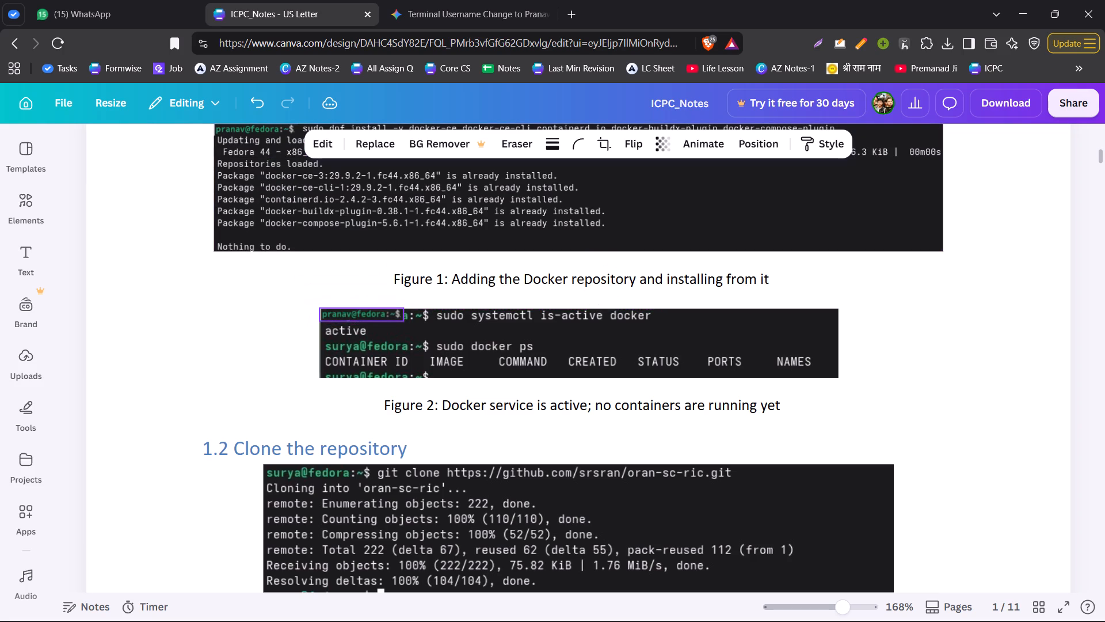
{"action": "left_click_drag", "start_coordinate": [345, 314], "coordinate": [341, 311]}
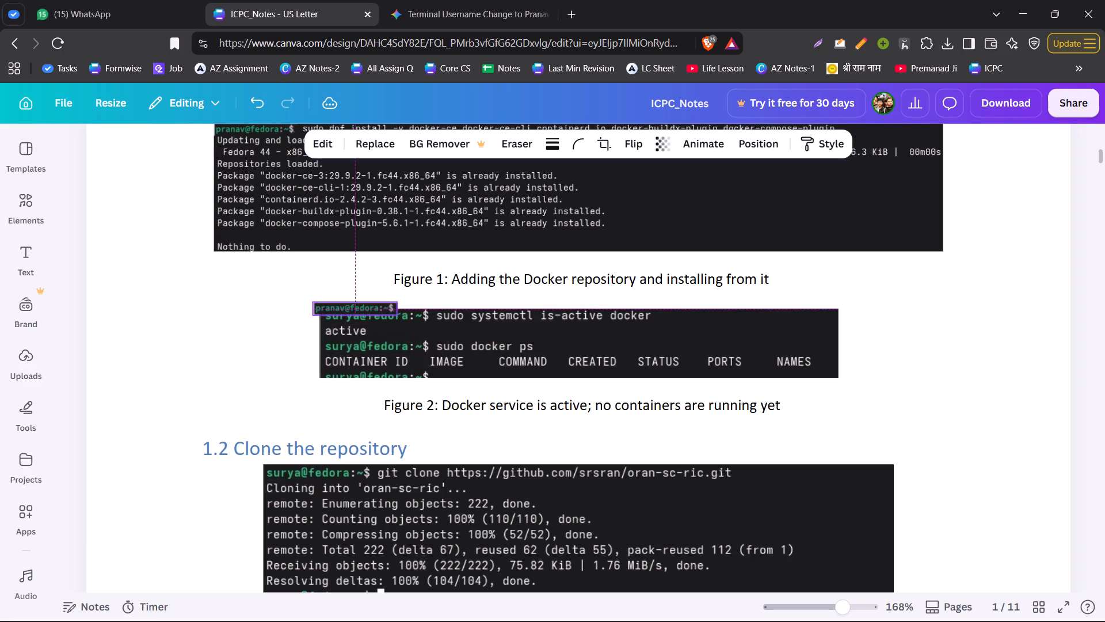
{"action": "left_click_drag", "start_coordinate": [341, 311], "coordinate": [346, 314]}
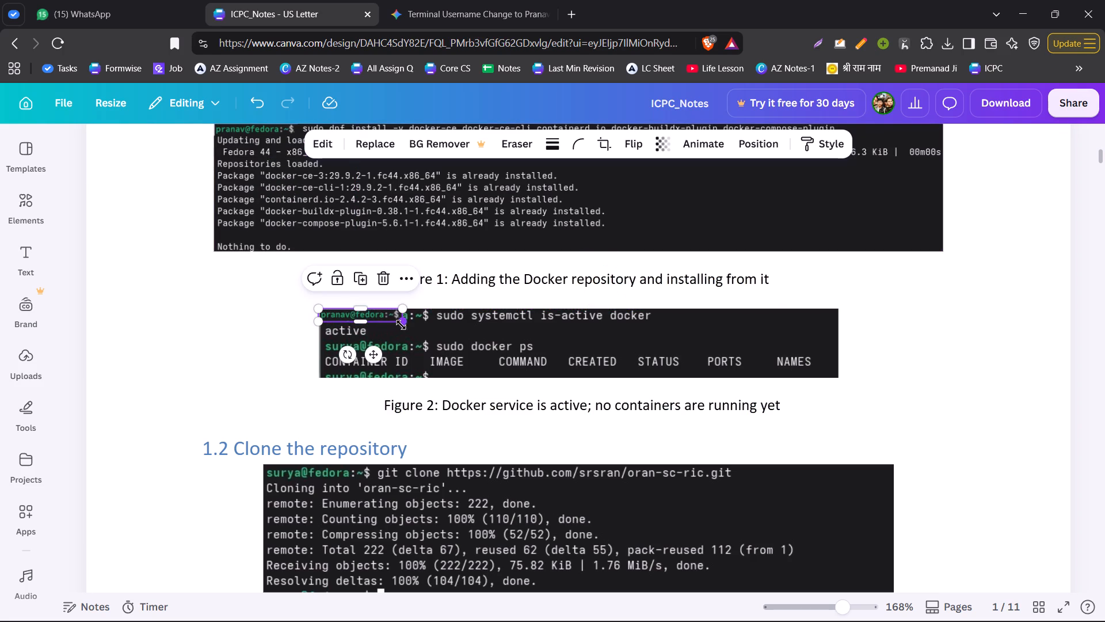
{"action": "left_click_drag", "start_coordinate": [402, 323], "coordinate": [434, 332]}
{"action": "left_click", "coordinate": [239, 342]}
Paste another prompt image over the username before "sudo docker ps" in Figure 2, enlarge it to cover the prompt and adjust its top edge.
{"action": "key", "text": "ctrl+v"}
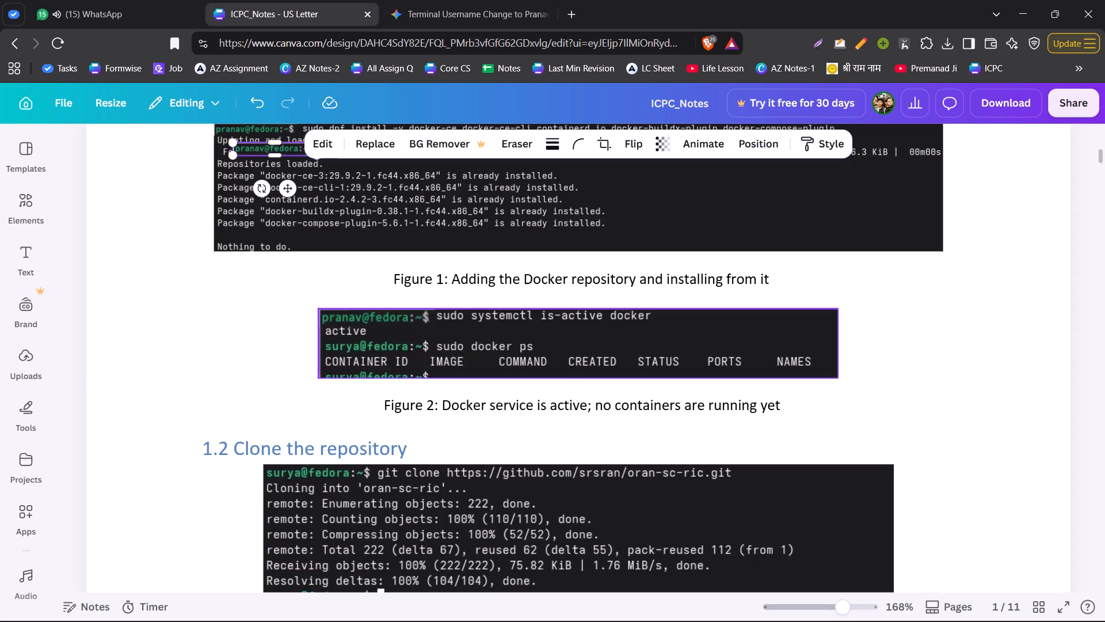
{"action": "left_click_drag", "start_coordinate": [287, 149], "coordinate": [304, 223]}
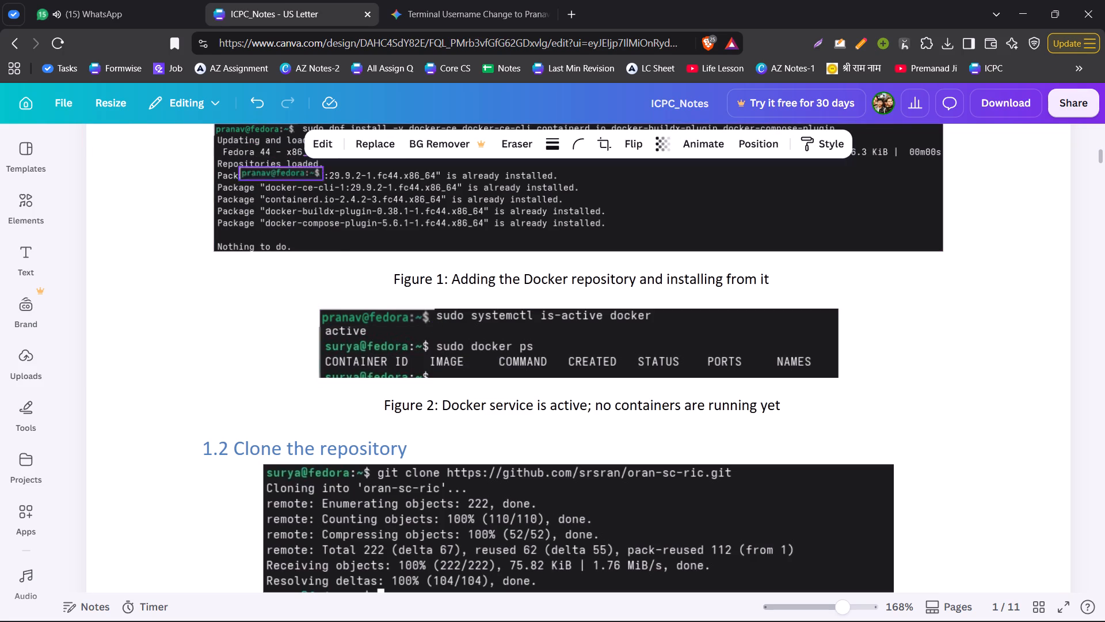
{"action": "left_click_drag", "start_coordinate": [304, 223], "coordinate": [375, 343]}
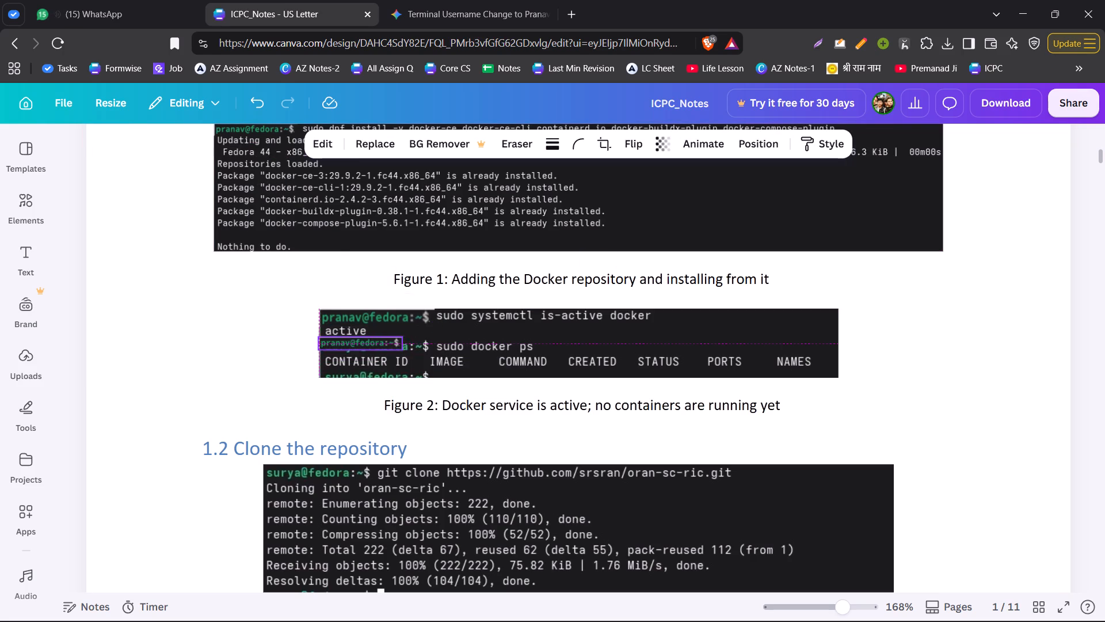
{"action": "left_click_drag", "start_coordinate": [399, 350], "coordinate": [425, 356]}
{"action": "left_click", "coordinate": [211, 371]}
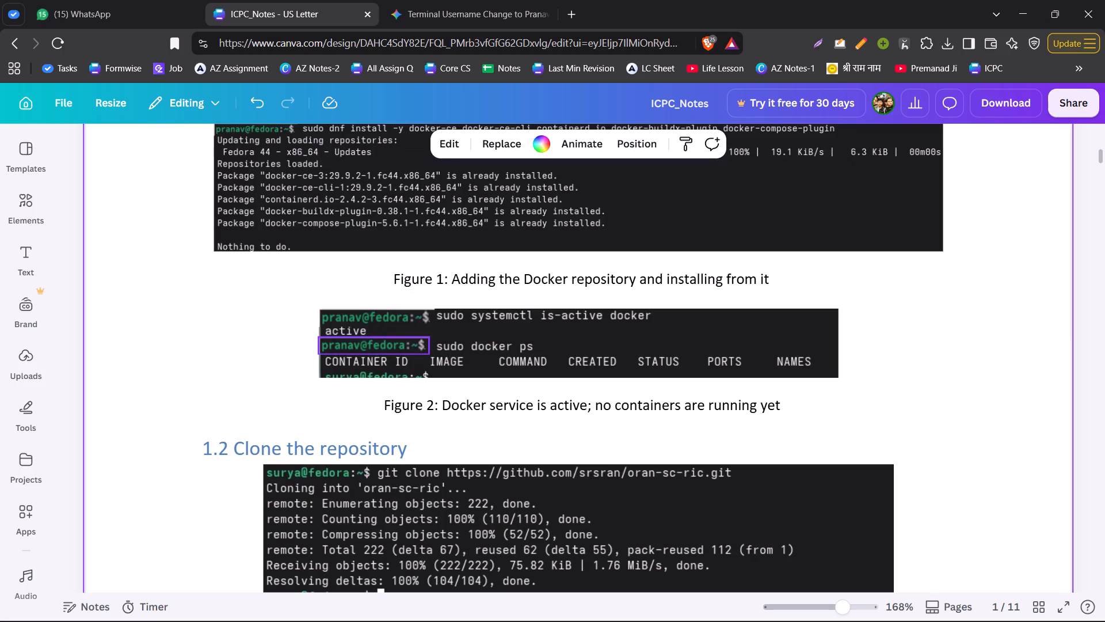
{"action": "left_click", "coordinate": [379, 344]}
{"action": "left_click", "coordinate": [375, 335]}
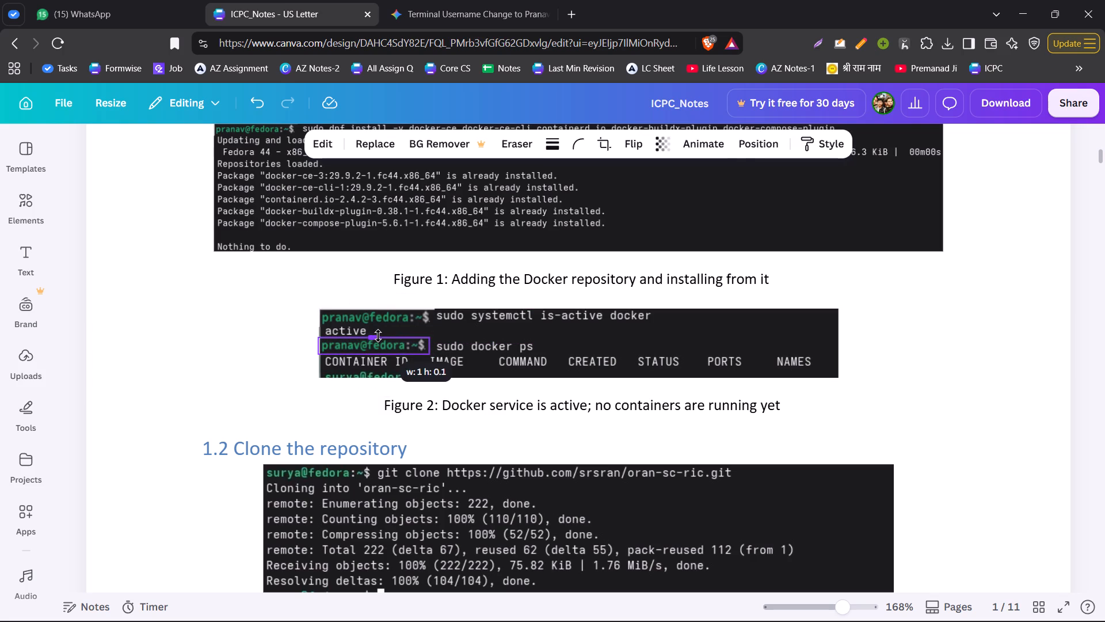
{"action": "left_click", "coordinate": [257, 365]}
{"action": "left_click", "coordinate": [378, 344]}
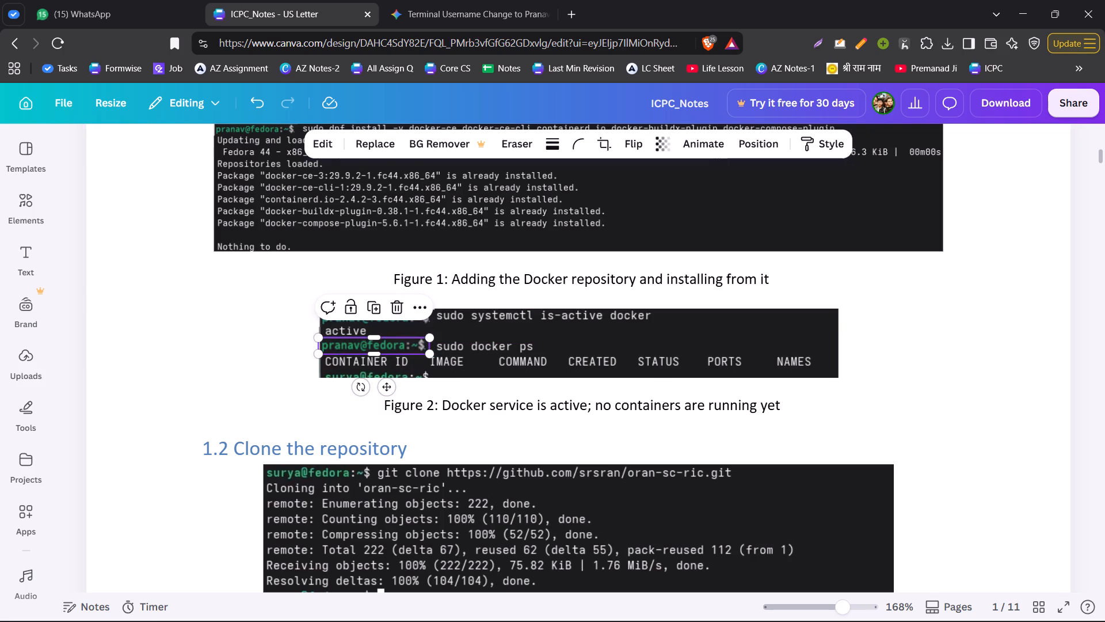
{"action": "left_click", "coordinate": [373, 333]}
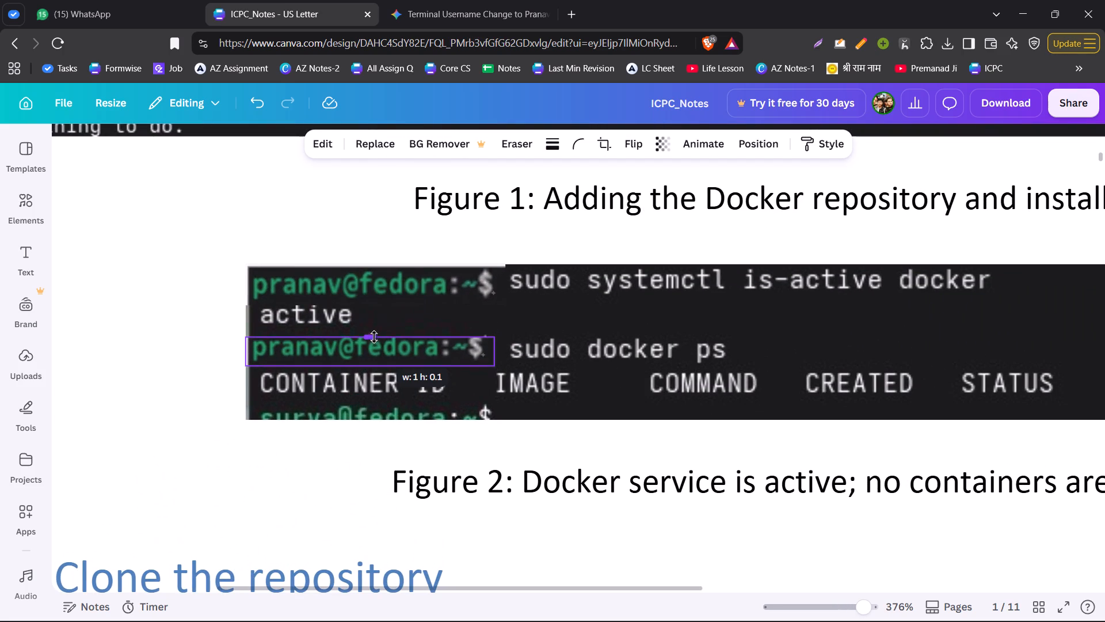
{"action": "left_click", "coordinate": [170, 338]}
{"action": "left_click", "coordinate": [308, 346]}
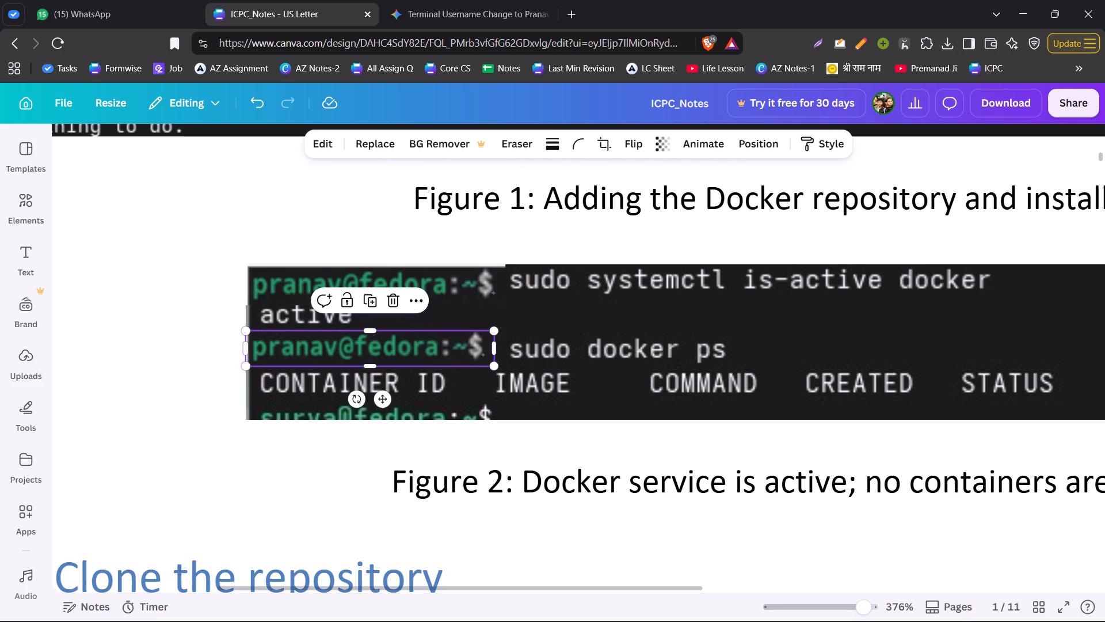
Copy the enlarged prompt image from Figure 2's "sudo docker ps" line.
{"action": "key", "text": "ctrl+c"}
{"action": "left_click", "coordinate": [102, 343]}
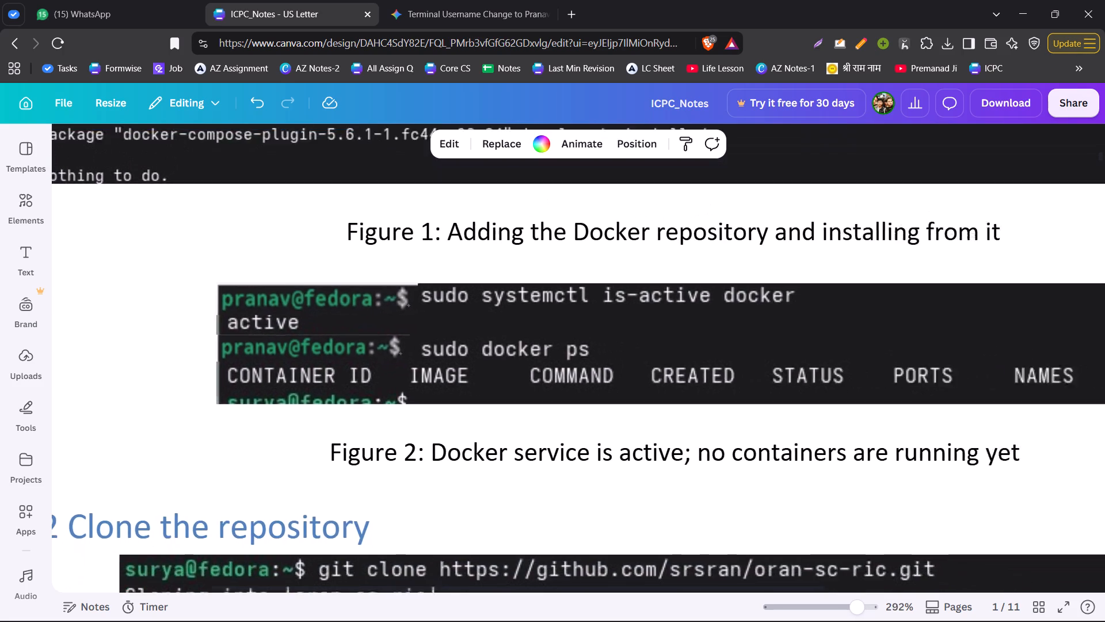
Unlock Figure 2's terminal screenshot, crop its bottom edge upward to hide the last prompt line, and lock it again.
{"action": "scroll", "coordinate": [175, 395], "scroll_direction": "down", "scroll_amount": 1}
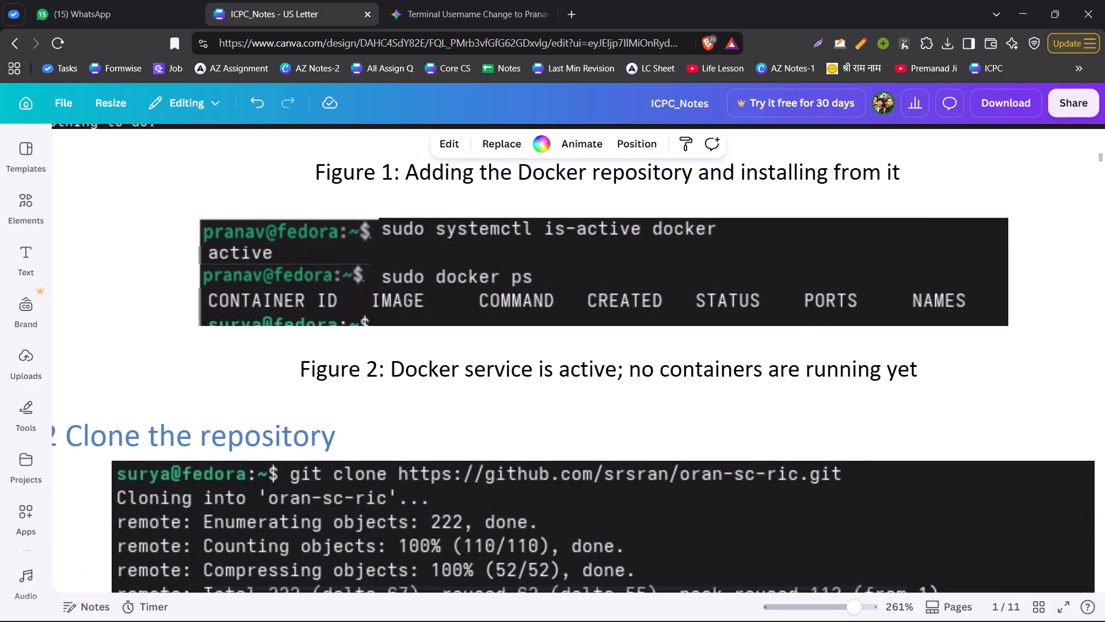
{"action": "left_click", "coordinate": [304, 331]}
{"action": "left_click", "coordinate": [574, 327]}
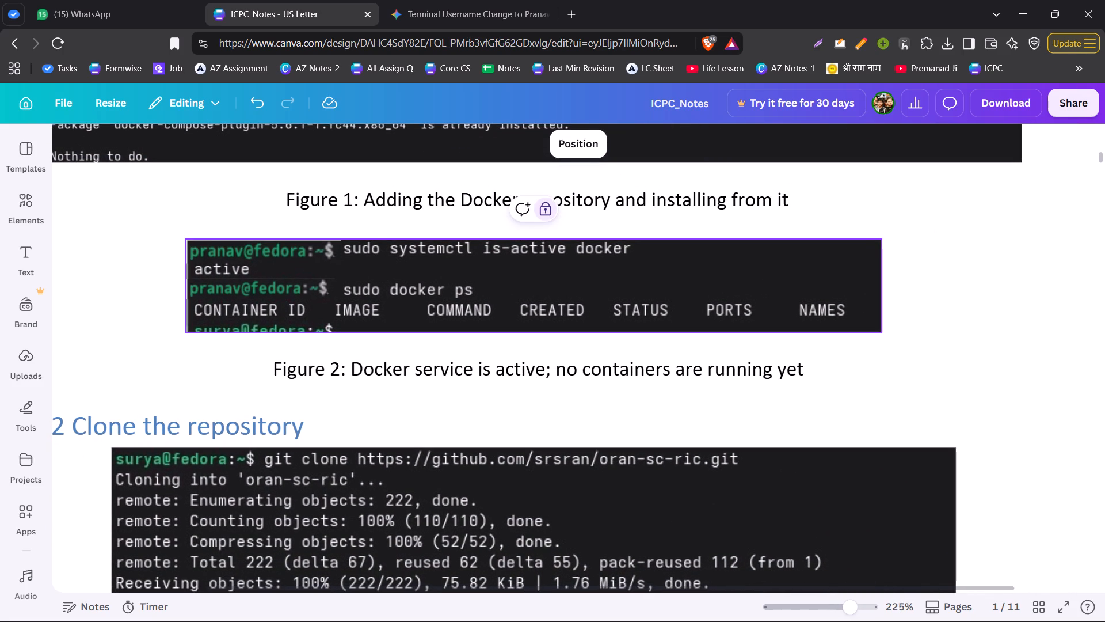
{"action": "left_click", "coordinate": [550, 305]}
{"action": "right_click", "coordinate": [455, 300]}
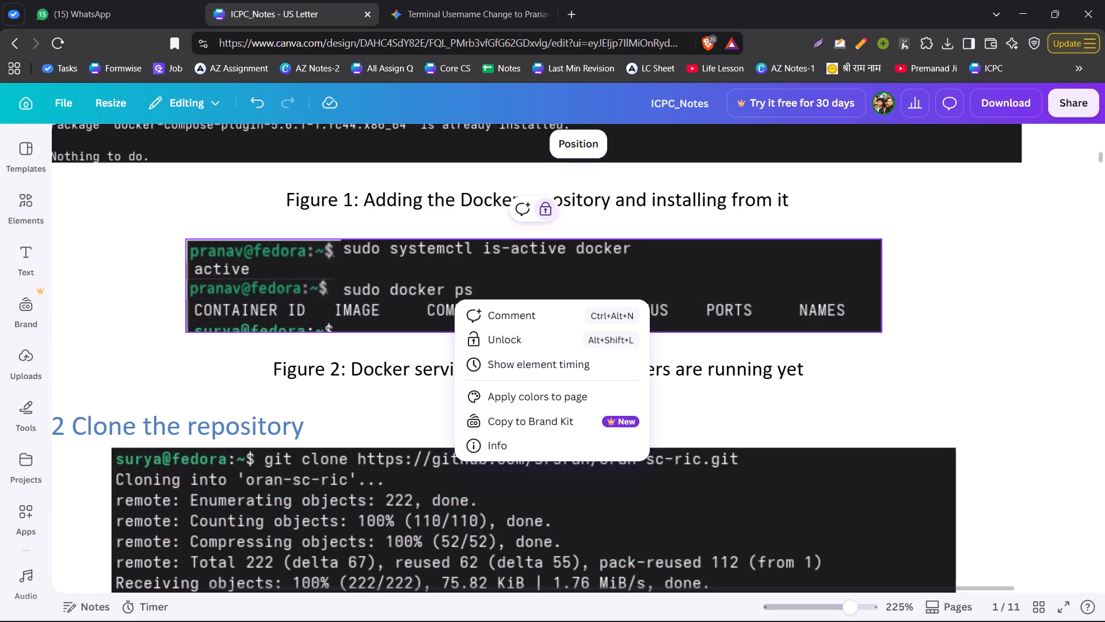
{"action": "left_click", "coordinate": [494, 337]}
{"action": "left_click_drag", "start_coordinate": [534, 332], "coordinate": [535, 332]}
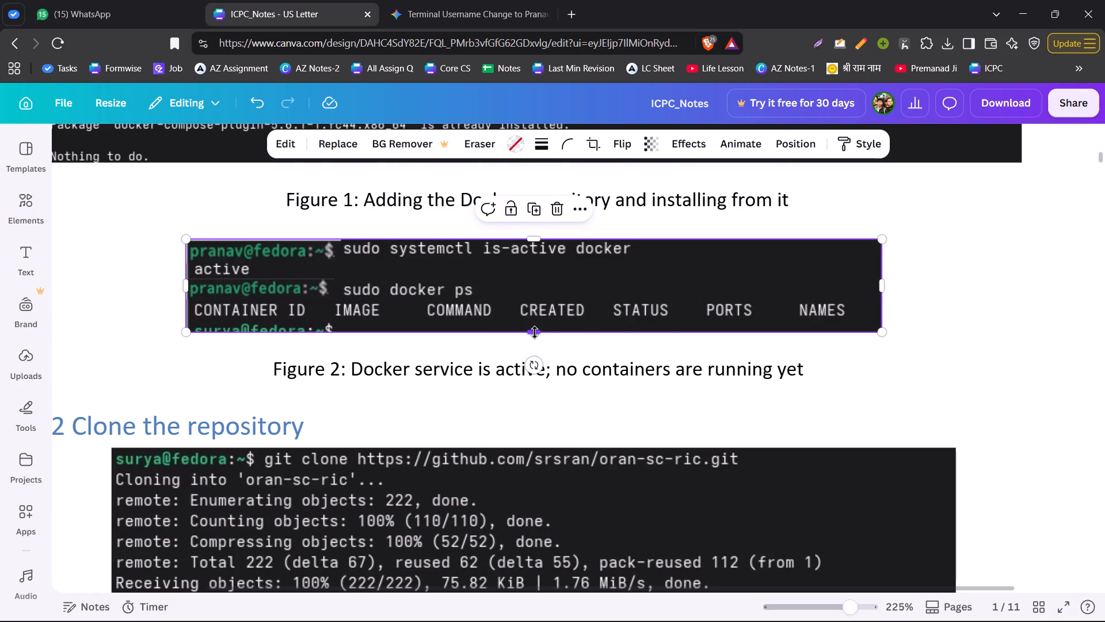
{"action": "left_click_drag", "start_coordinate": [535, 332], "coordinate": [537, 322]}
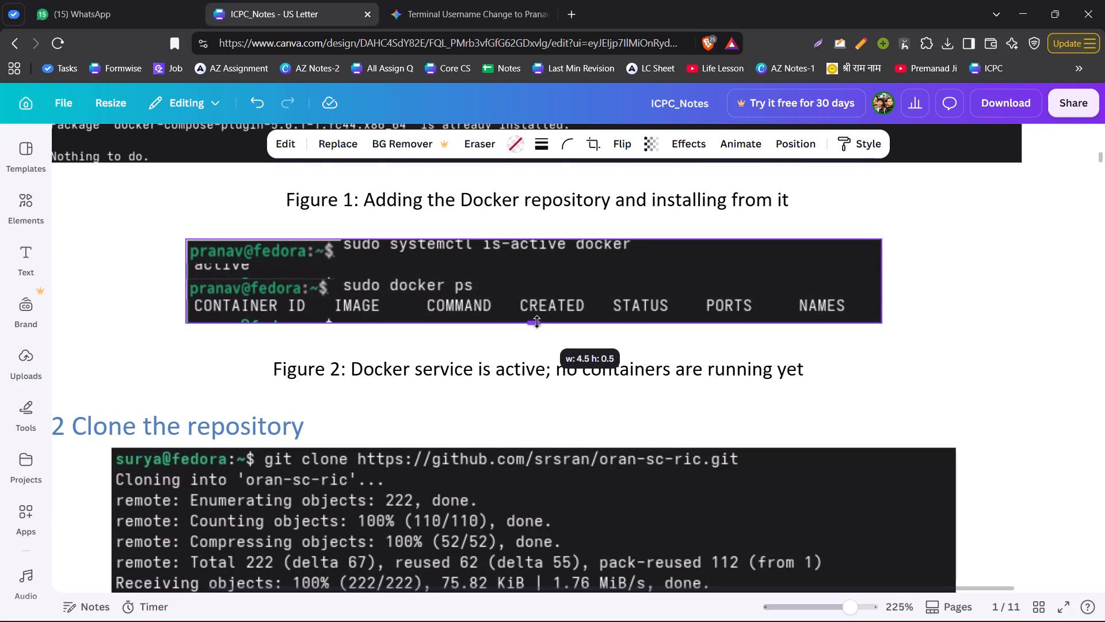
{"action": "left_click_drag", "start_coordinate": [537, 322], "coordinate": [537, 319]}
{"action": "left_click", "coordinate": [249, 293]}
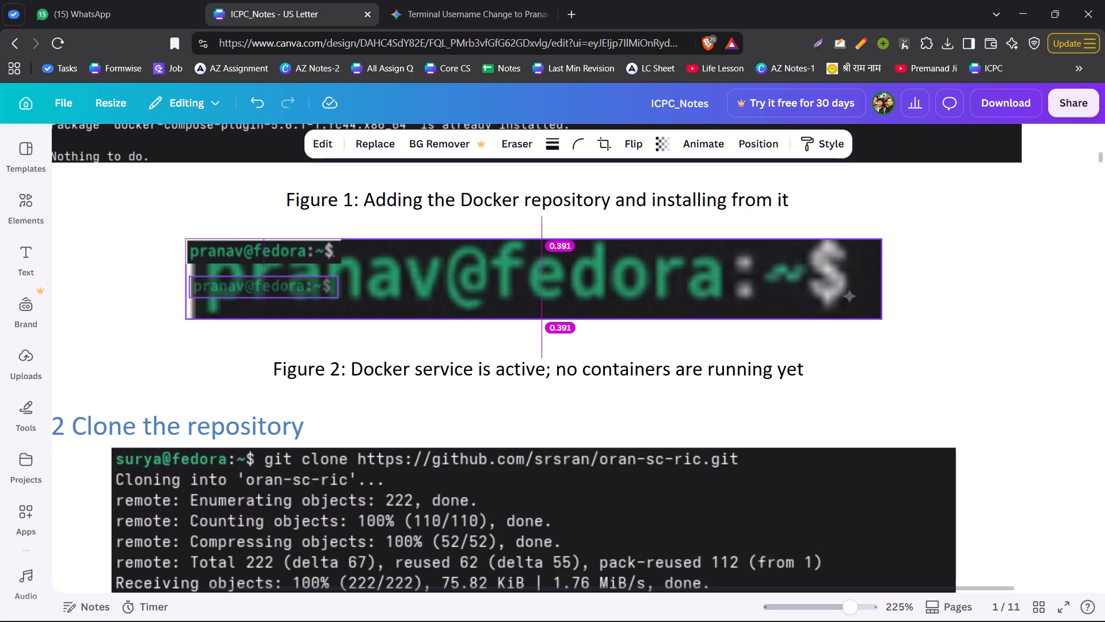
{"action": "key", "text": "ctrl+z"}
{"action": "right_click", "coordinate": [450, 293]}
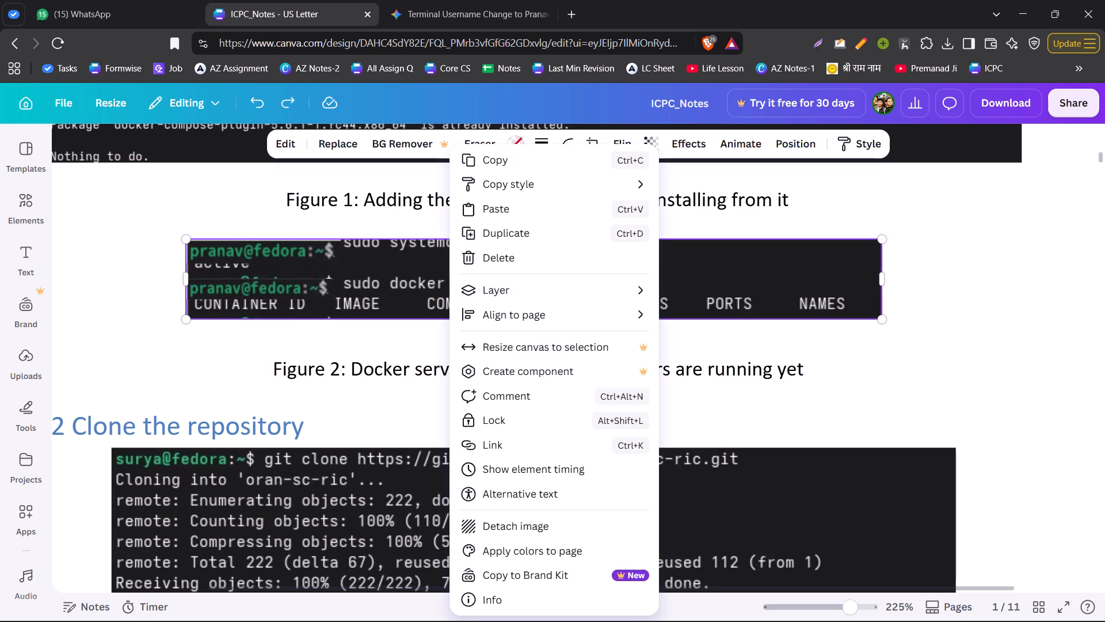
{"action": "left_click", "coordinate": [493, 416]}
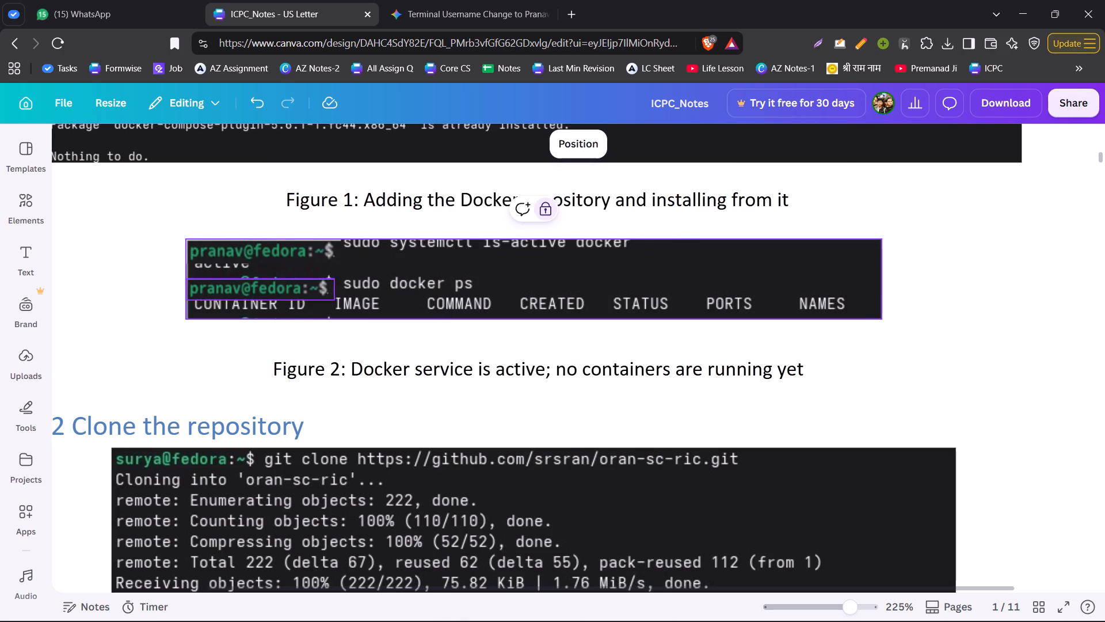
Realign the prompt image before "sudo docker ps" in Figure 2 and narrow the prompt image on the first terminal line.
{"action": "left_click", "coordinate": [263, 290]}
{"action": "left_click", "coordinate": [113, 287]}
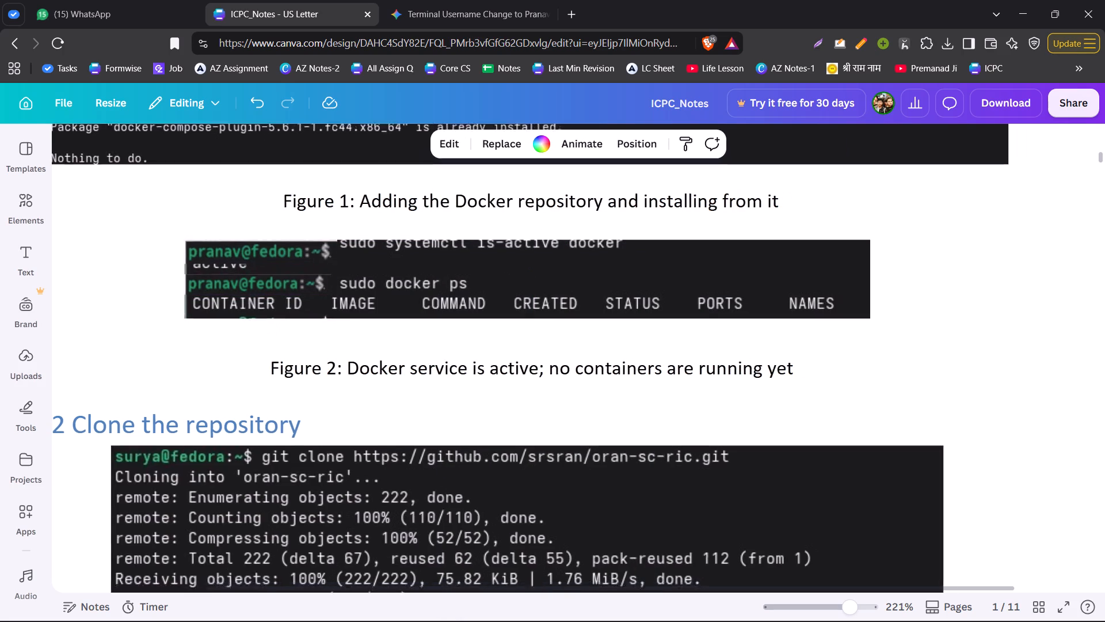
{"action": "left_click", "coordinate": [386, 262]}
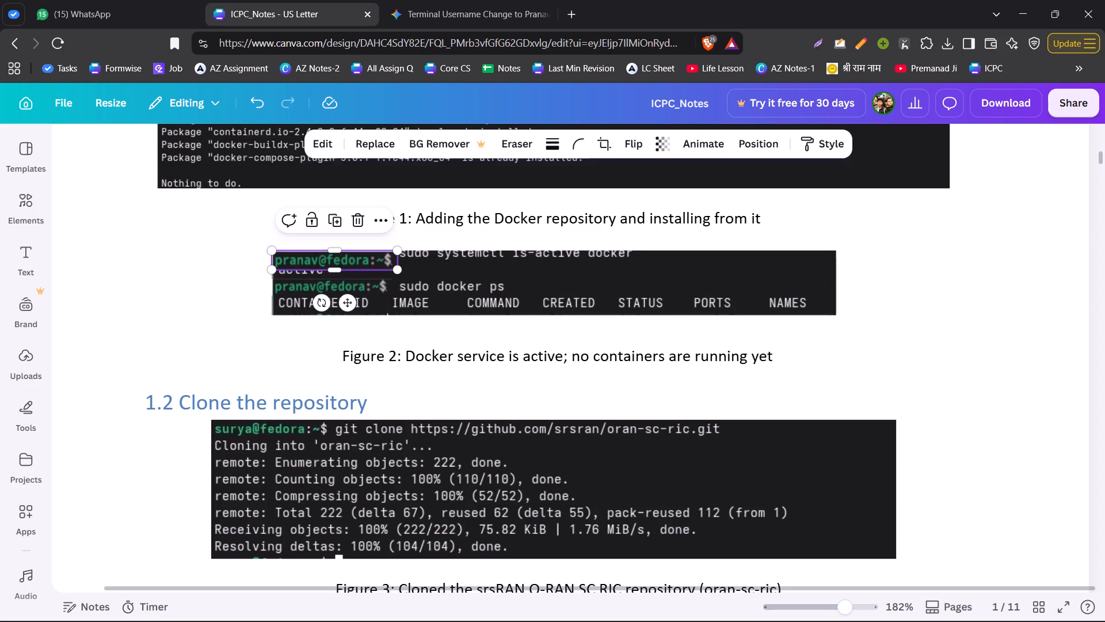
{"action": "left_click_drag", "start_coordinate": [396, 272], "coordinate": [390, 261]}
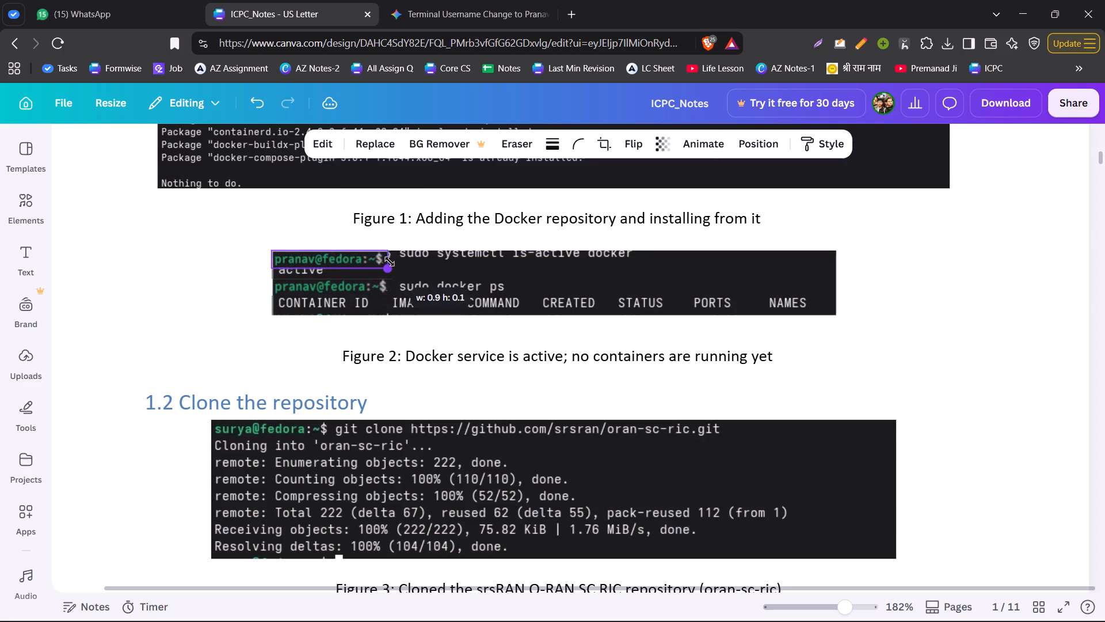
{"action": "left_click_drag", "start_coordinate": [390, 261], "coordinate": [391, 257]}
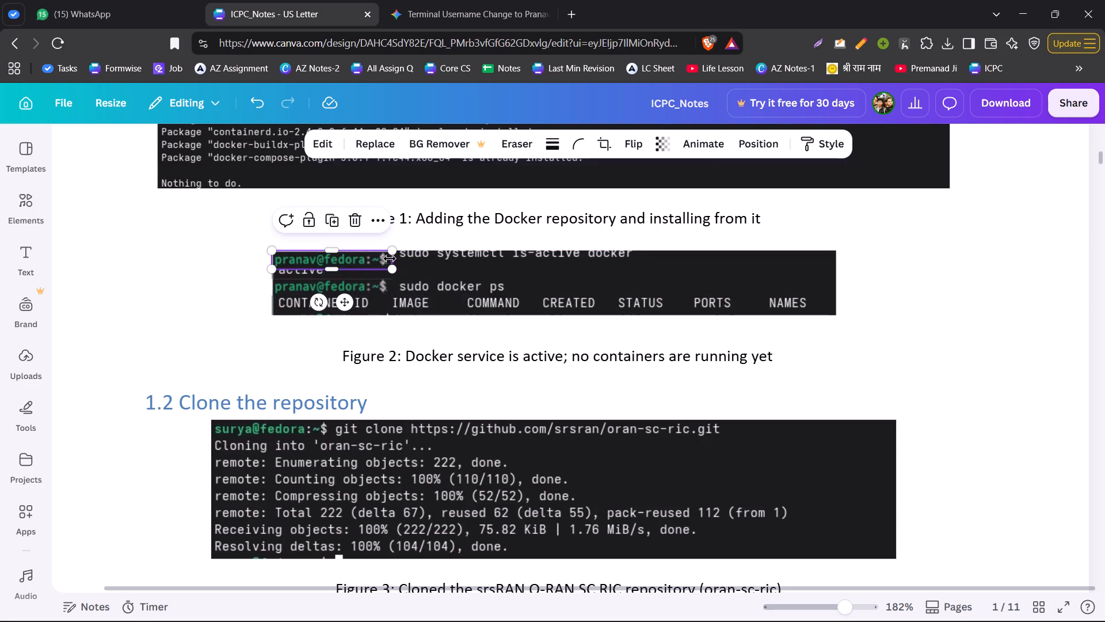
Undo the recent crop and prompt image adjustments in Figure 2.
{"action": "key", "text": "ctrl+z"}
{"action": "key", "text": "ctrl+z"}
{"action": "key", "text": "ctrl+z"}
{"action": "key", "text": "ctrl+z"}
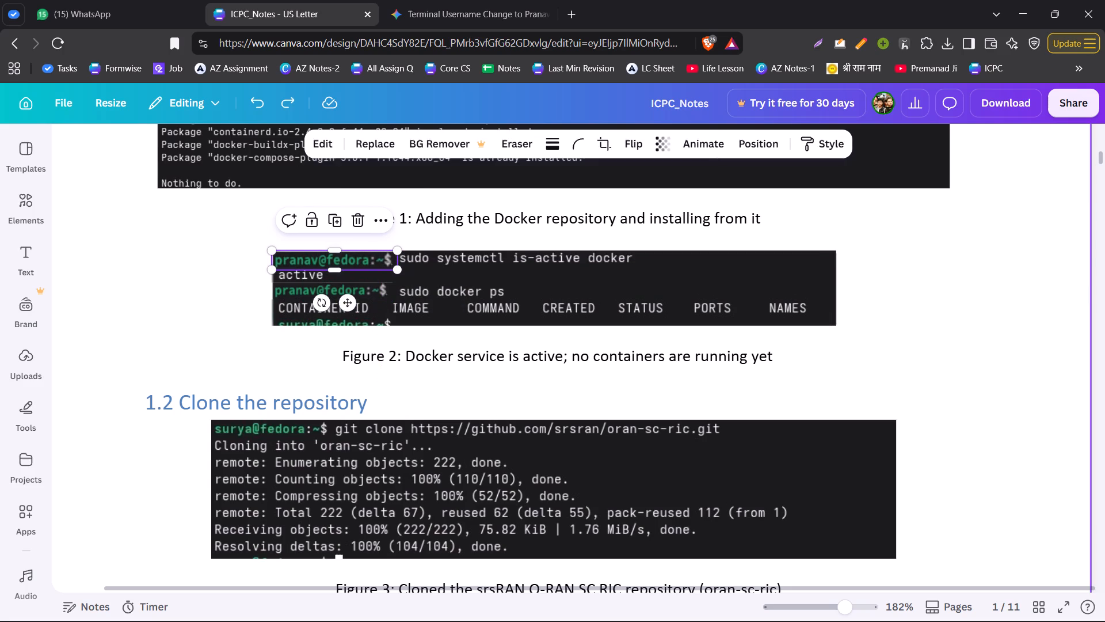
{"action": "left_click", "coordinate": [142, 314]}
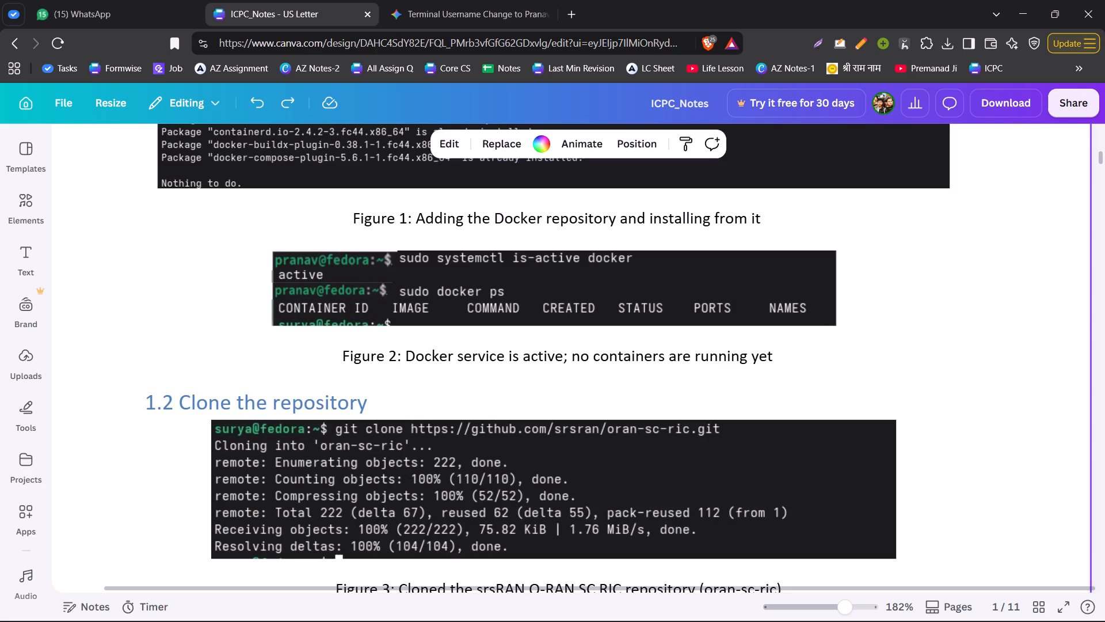
Copy the "sudo docker ps" prompt image from Figure 2, lock Figure 3's screenshot, and place the copy over the prompt before "git clone".
{"action": "left_click", "coordinate": [333, 290]}
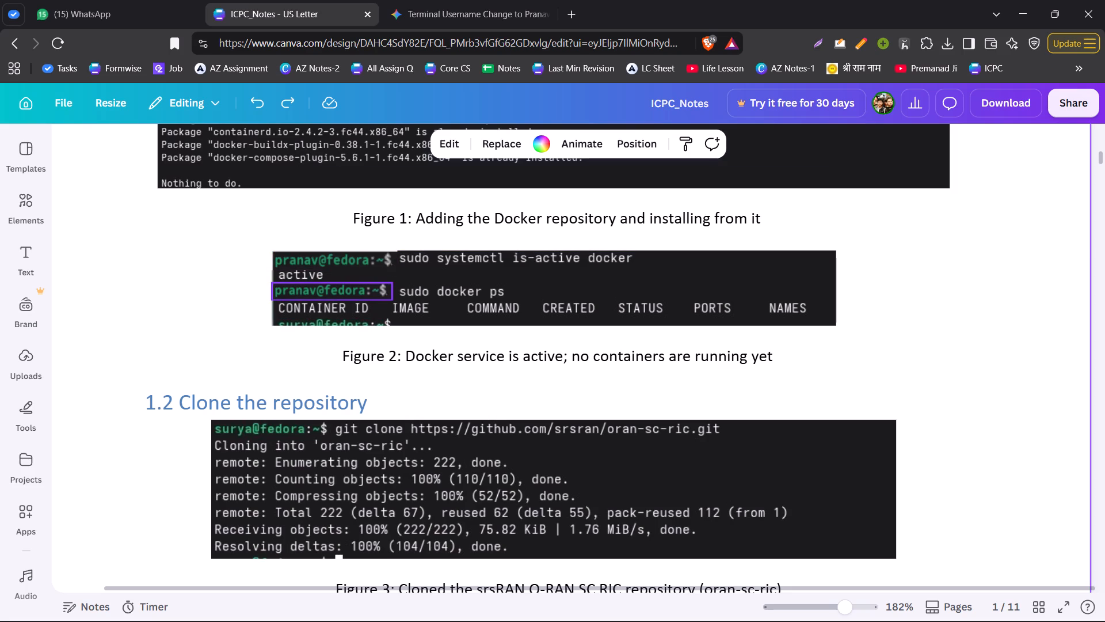
{"action": "key", "text": "ctrl+c"}
{"action": "left_click", "coordinate": [144, 304]}
{"action": "scroll", "coordinate": [207, 329], "scroll_direction": "down", "scroll_amount": 2}
{"action": "key", "text": "ctrl+v"}
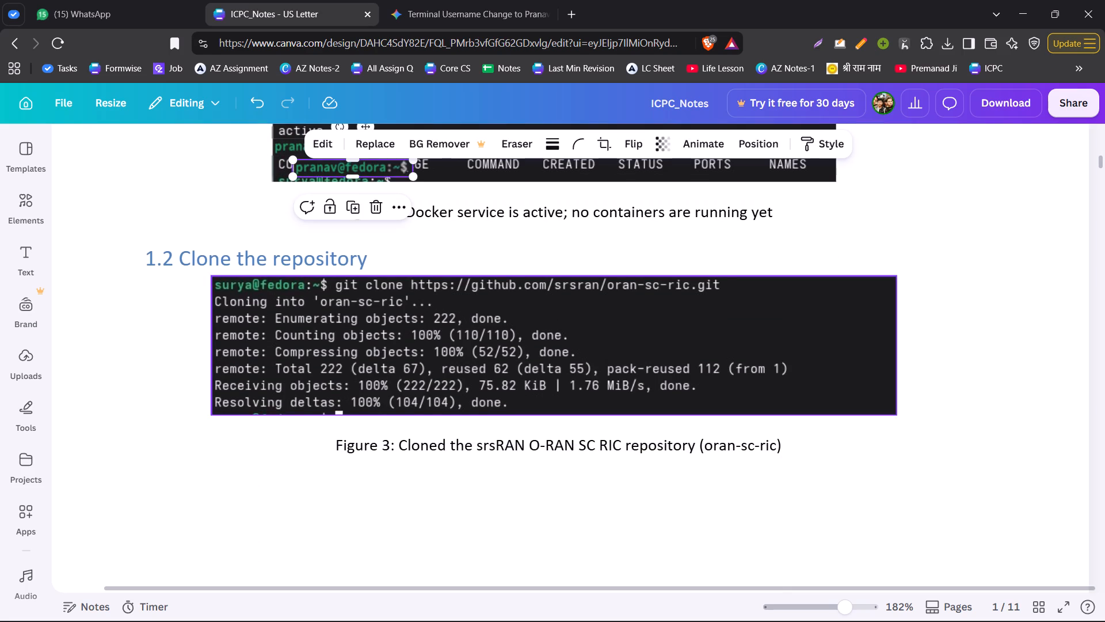
{"action": "left_click_drag", "start_coordinate": [337, 166], "coordinate": [267, 297]}
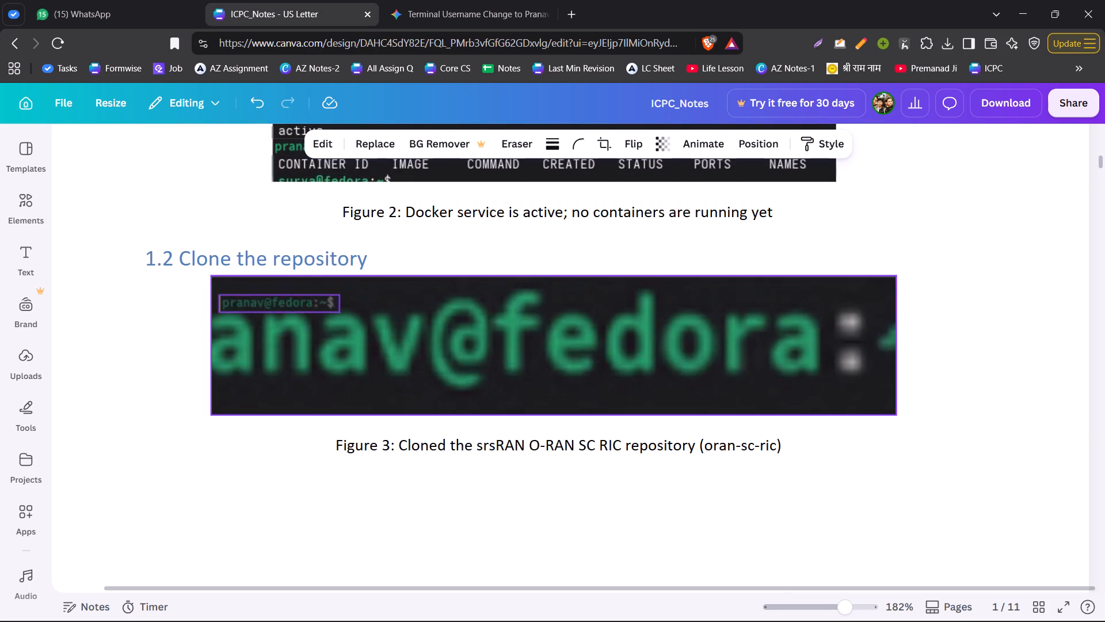
{"action": "left_click_drag", "start_coordinate": [267, 297], "coordinate": [170, 302]}
{"action": "right_click", "coordinate": [333, 321]}
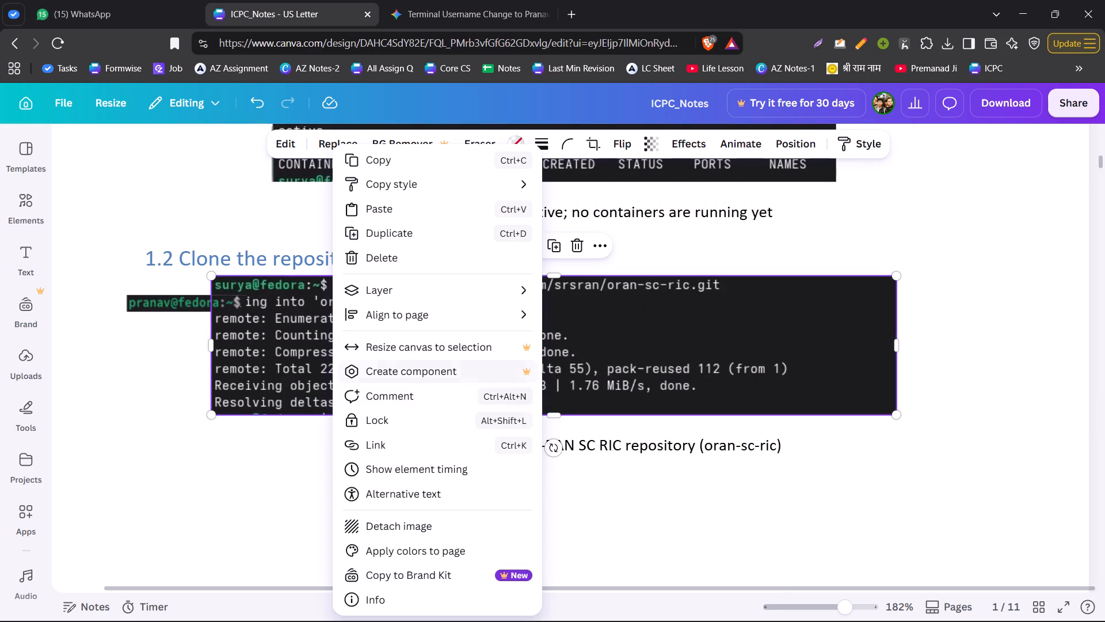
{"action": "left_click", "coordinate": [384, 421]}
{"action": "left_click_drag", "start_coordinate": [169, 309], "coordinate": [281, 297]}
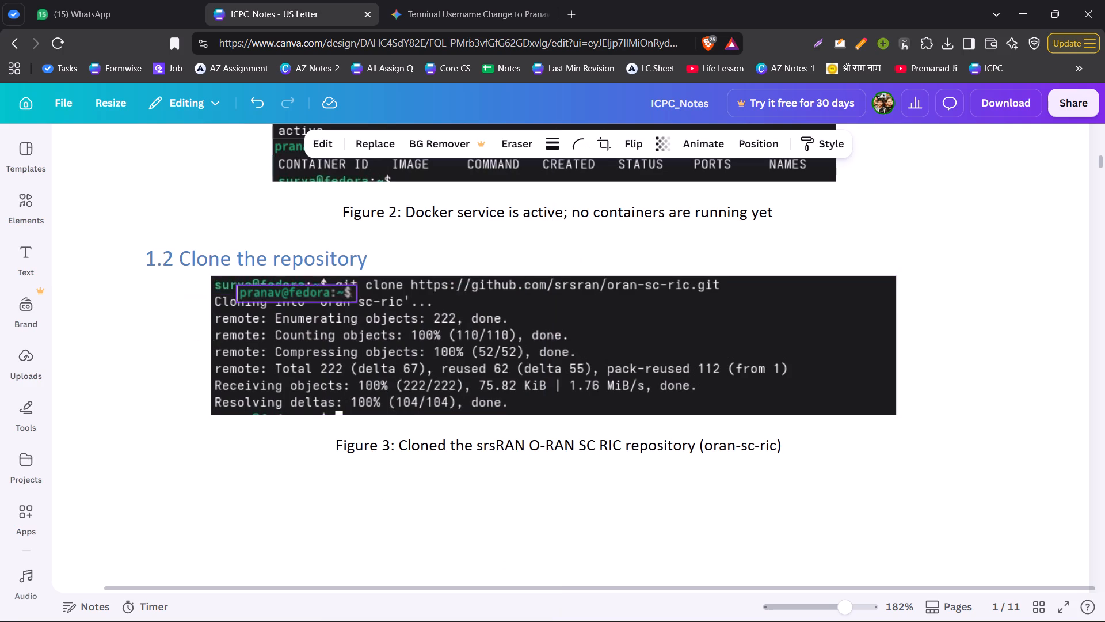
{"action": "left_click_drag", "start_coordinate": [281, 297], "coordinate": [256, 289]}
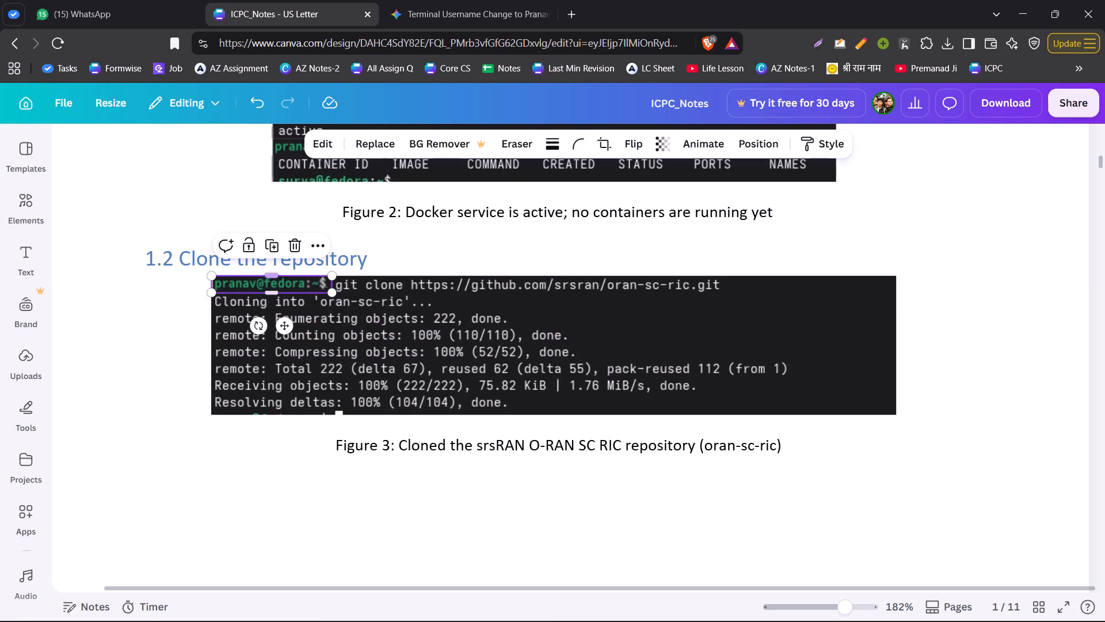
{"action": "left_click", "coordinate": [145, 309]}
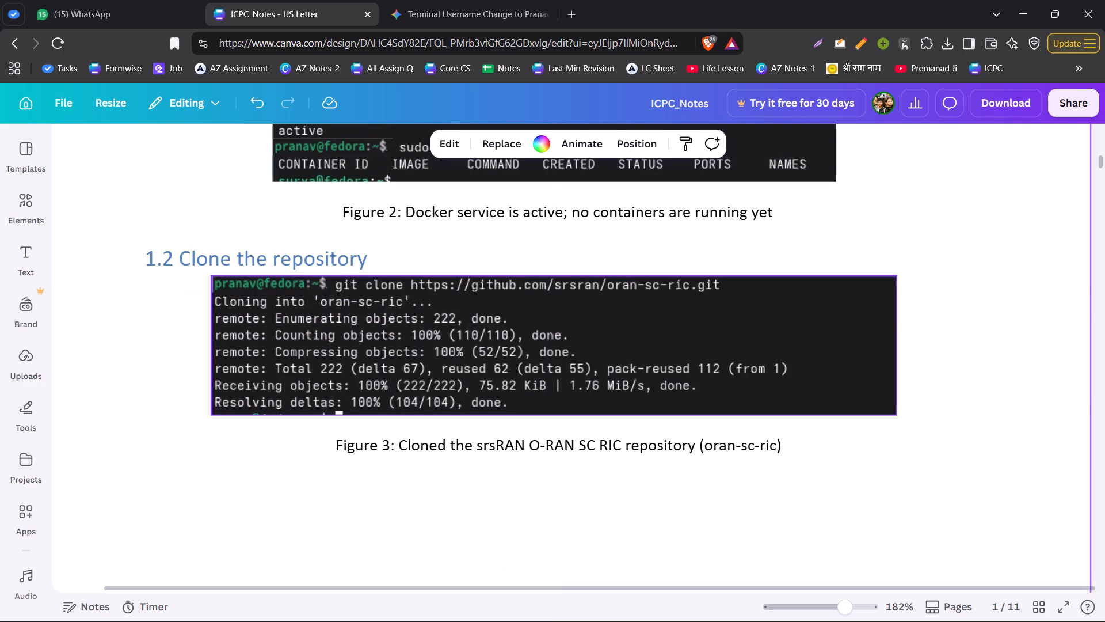
Lock Figure 5's terminal screenshot and paste the prompt image over the username before "sudo docker compose logs rtmgr_sim".
{"action": "scroll", "coordinate": [319, 344], "scroll_direction": "down", "scroll_amount": 8}
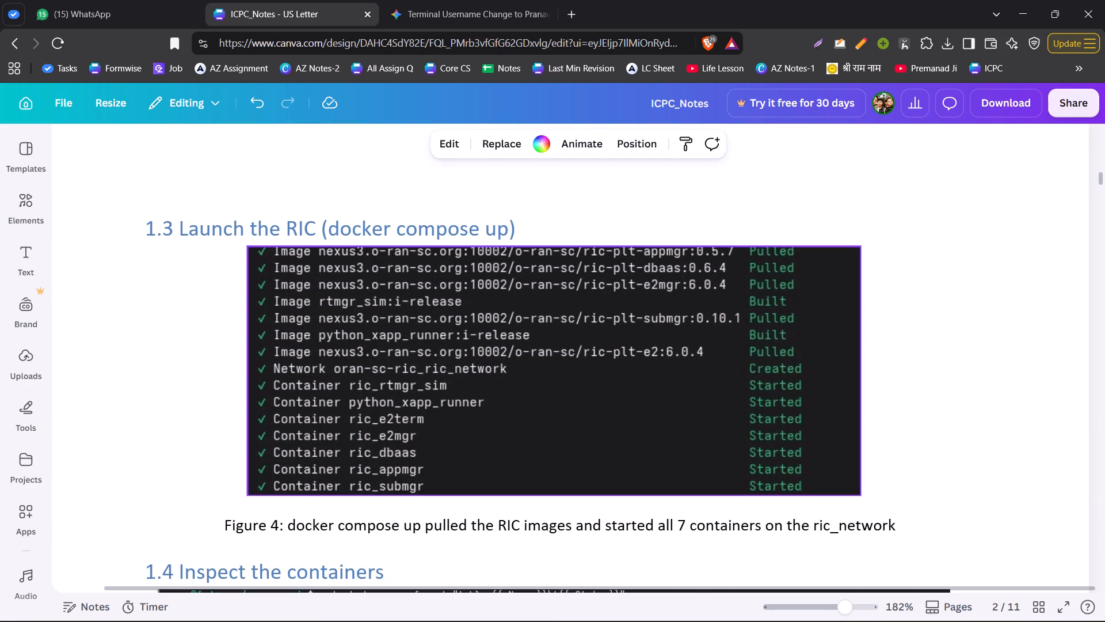
{"action": "scroll", "coordinate": [421, 344], "scroll_direction": "down", "scroll_amount": 5}
{"action": "right_click", "coordinate": [323, 317]}
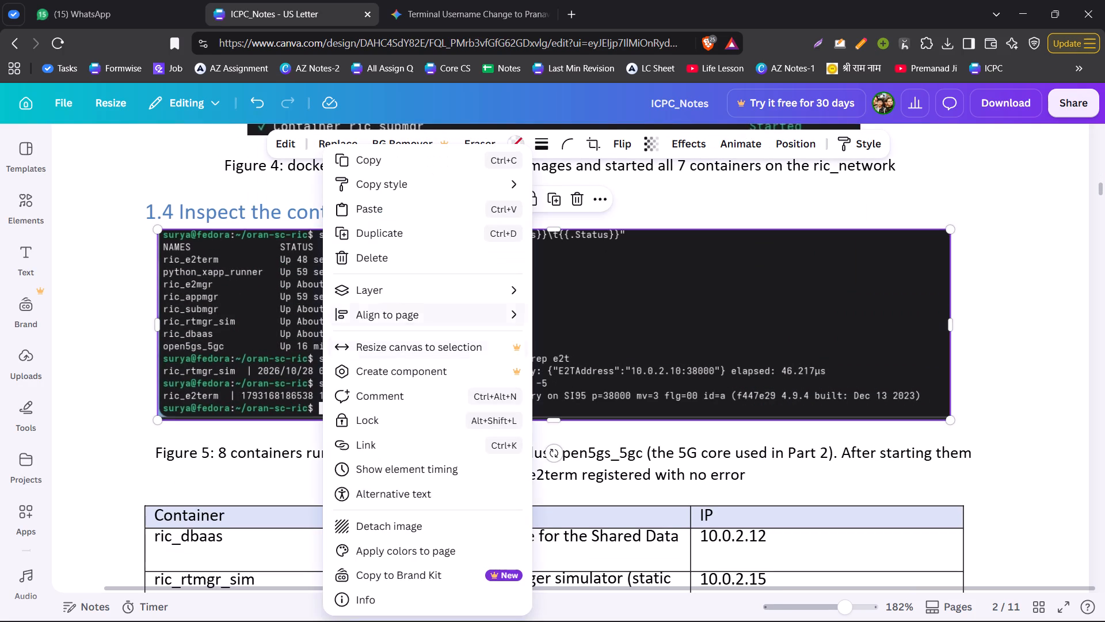
{"action": "left_click", "coordinate": [365, 419]}
{"action": "key", "text": "ctrl+v"}
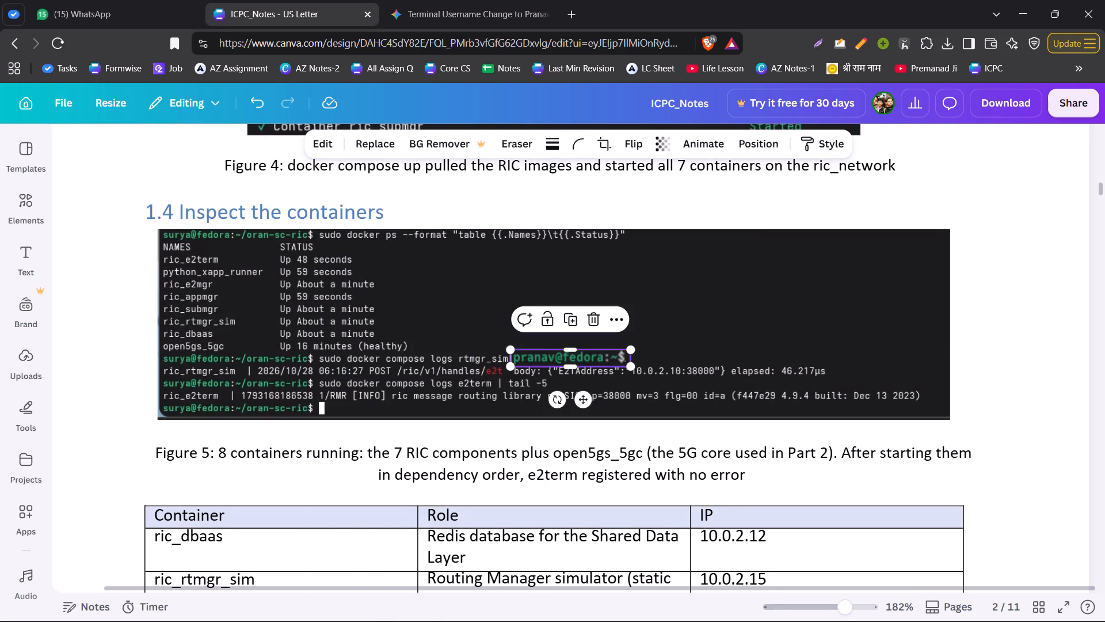
{"action": "left_click_drag", "start_coordinate": [541, 358], "coordinate": [182, 359]}
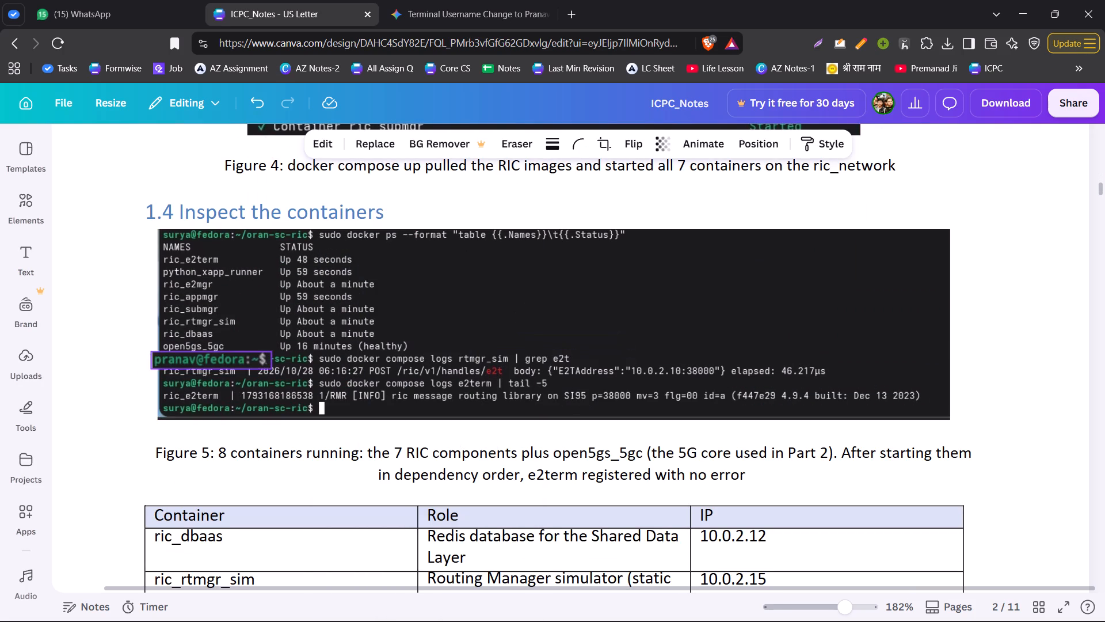
{"action": "left_click_drag", "start_coordinate": [182, 359], "coordinate": [190, 359]}
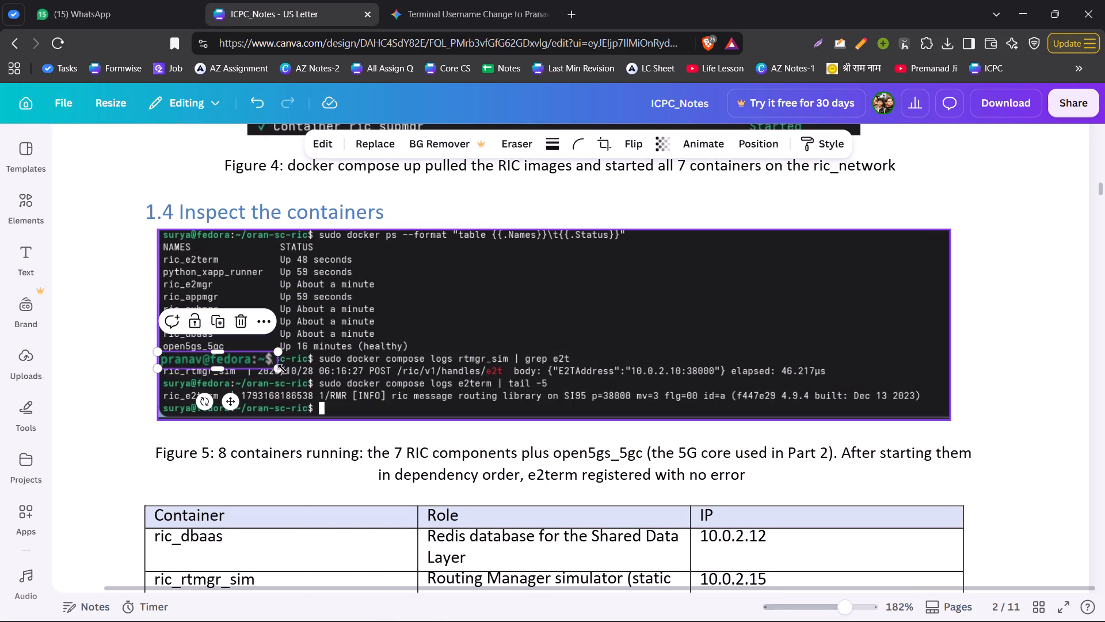
Shrink the pasted prompt image to Figure 5's text size, crop off its "~$" ending, and align it over the username and host.
{"action": "left_click_drag", "start_coordinate": [280, 369], "coordinate": [168, 356]}
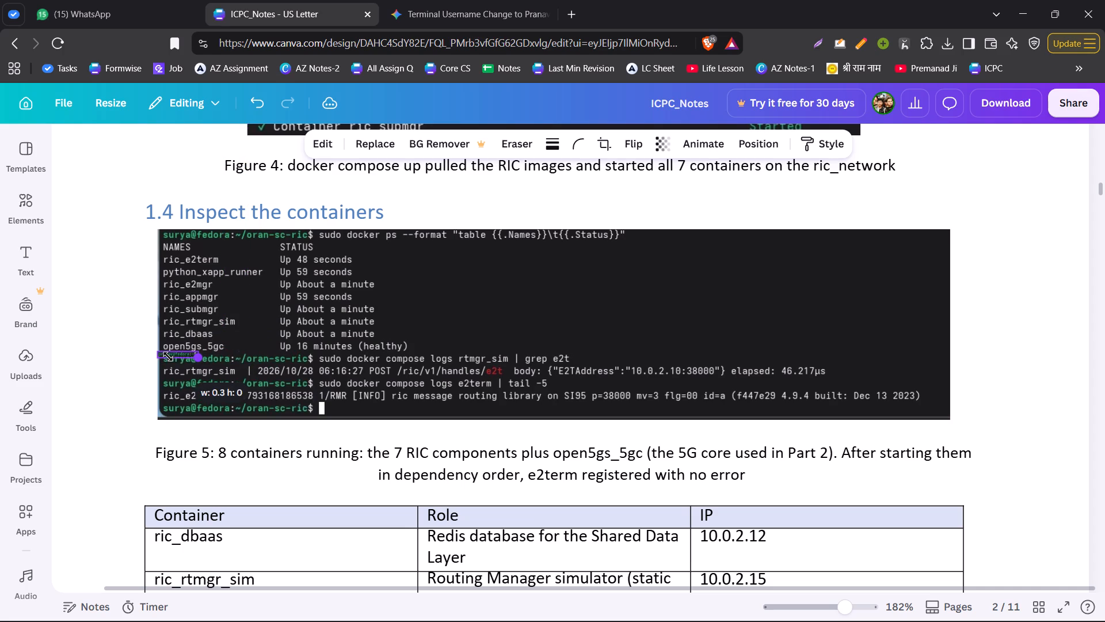
{"action": "left_click_drag", "start_coordinate": [168, 356], "coordinate": [234, 378]}
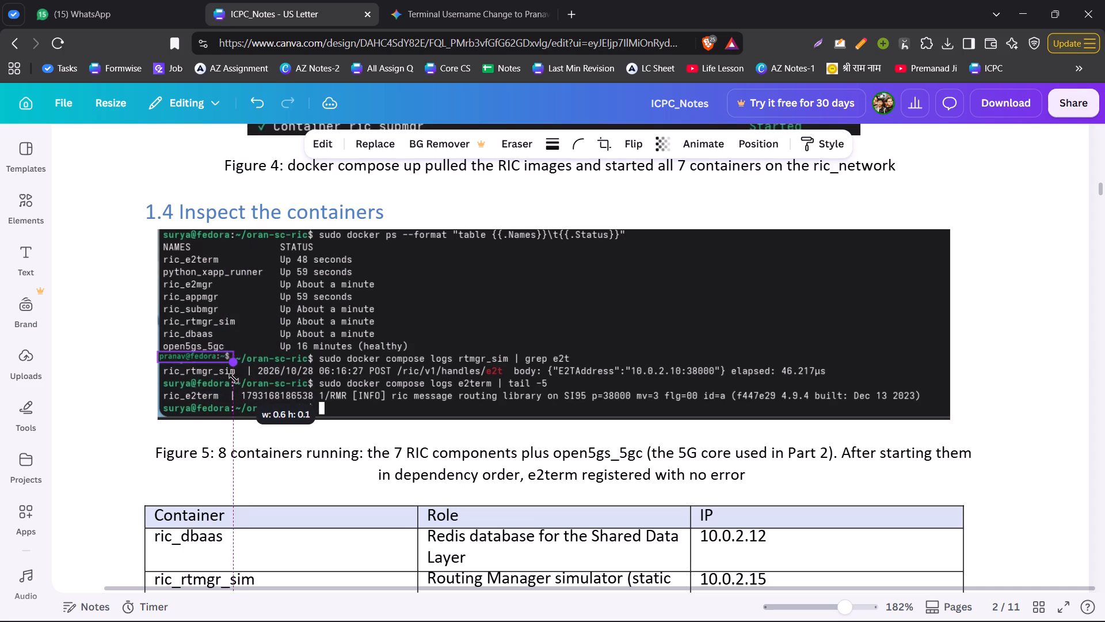
{"action": "left_click_drag", "start_coordinate": [234, 378], "coordinate": [245, 381]}
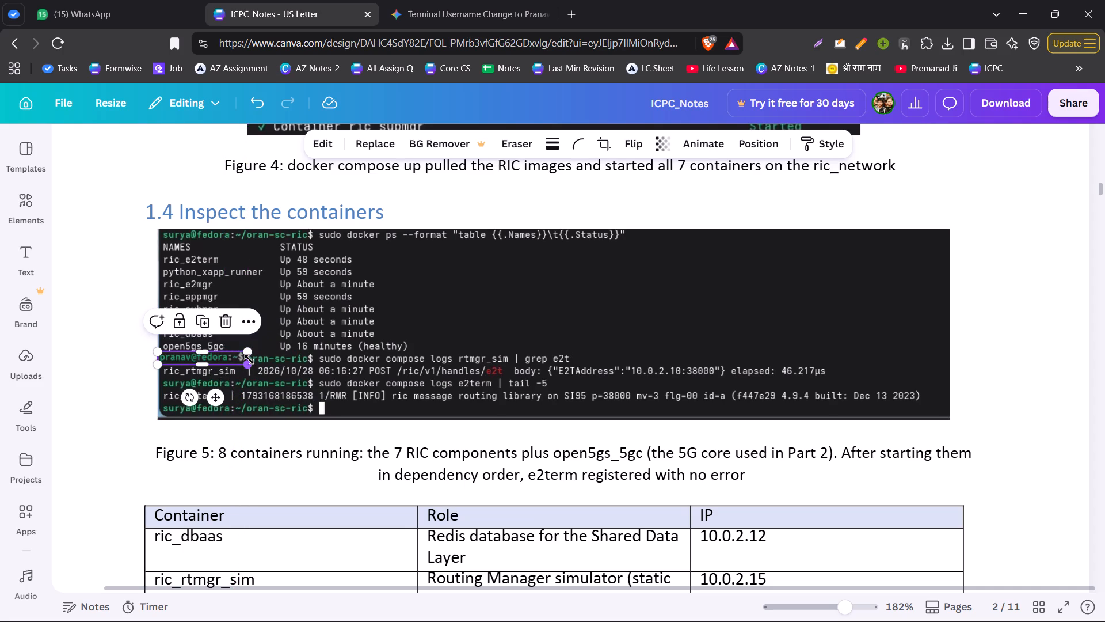
{"action": "left_click_drag", "start_coordinate": [250, 358], "coordinate": [237, 363]}
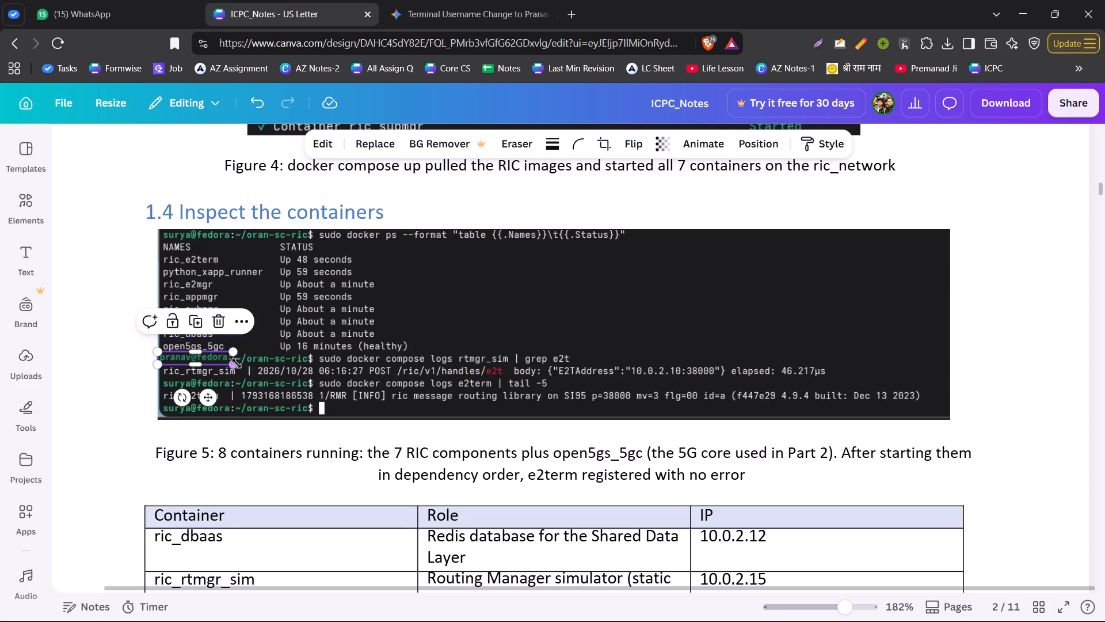
{"action": "left_click", "coordinate": [67, 359]}
{"action": "left_click", "coordinate": [238, 348]}
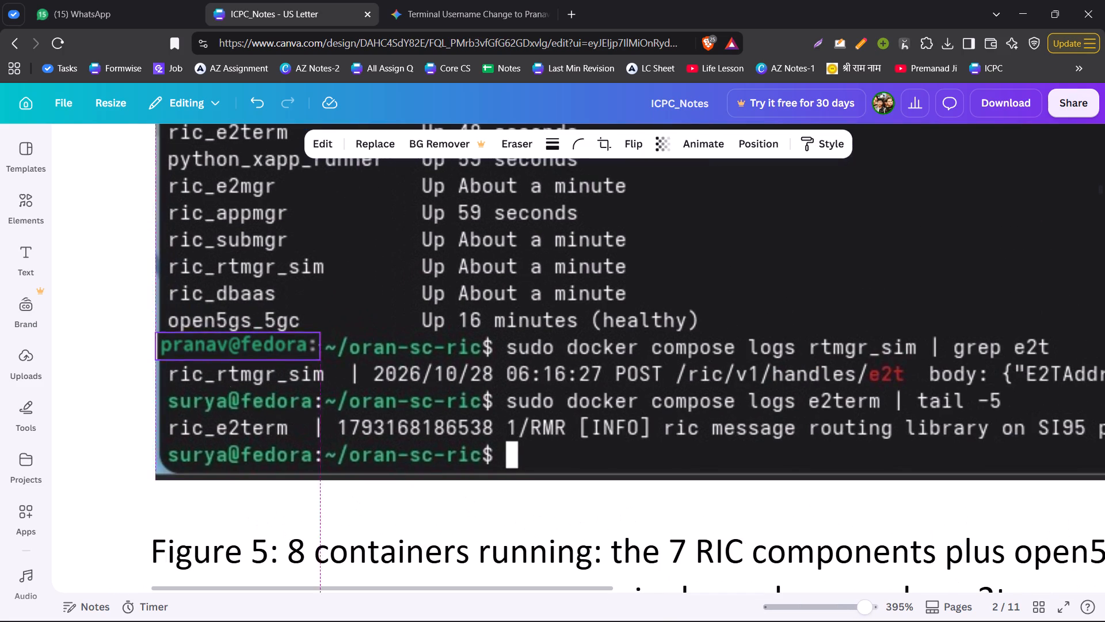
{"action": "left_click", "coordinate": [90, 357]}
Copy the cropped prompt image and paste it over the username and host before "sudo docker compose logs e2term" in Figure 5.
{"action": "left_click", "coordinate": [215, 349]}
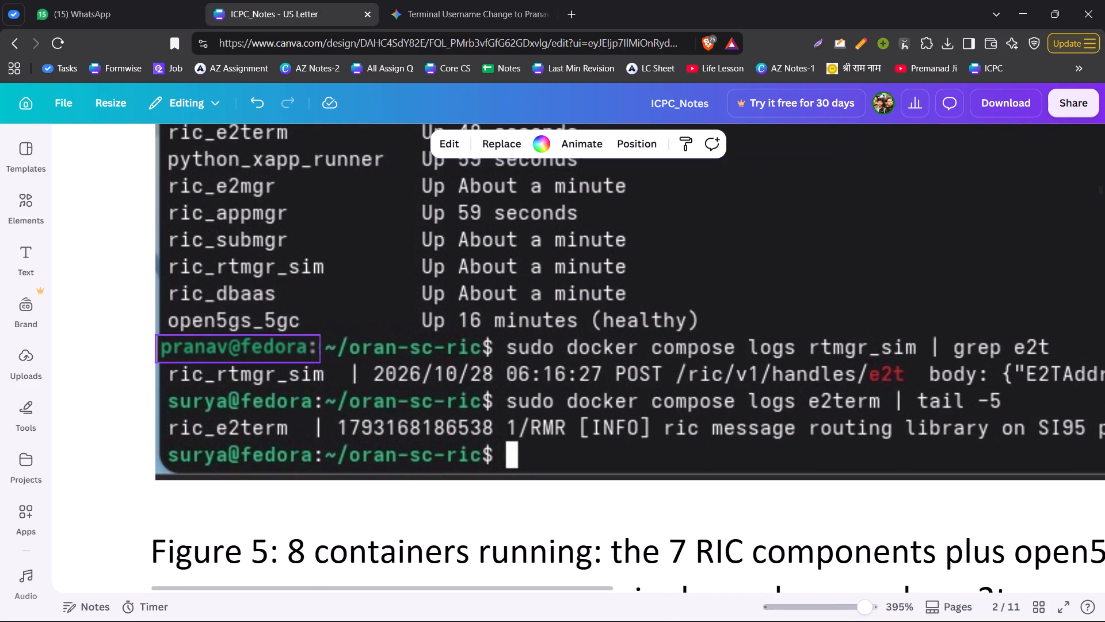
{"action": "key", "text": "ctrl+c"}
{"action": "left_click", "coordinate": [115, 367]}
{"action": "key", "text": "ctrl+v"}
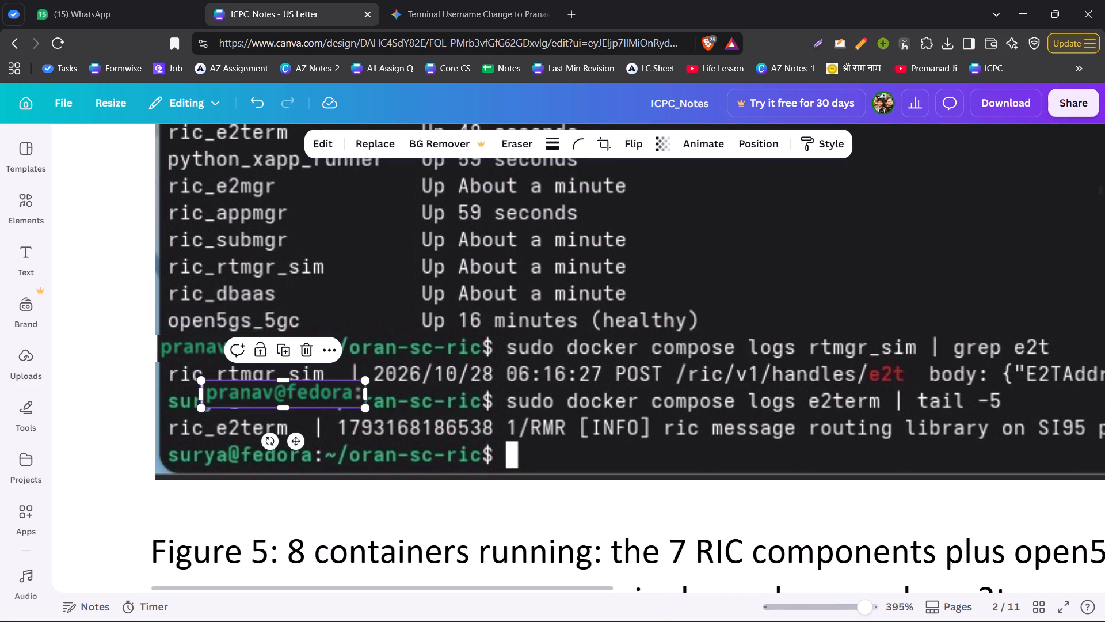
{"action": "left_click_drag", "start_coordinate": [258, 390], "coordinate": [213, 399]}
Paste another cropped prompt image over the username and host on Figure 5's last, empty prompt line.
{"action": "left_click", "coordinate": [115, 407]}
{"action": "key", "text": "ctrl+v"}
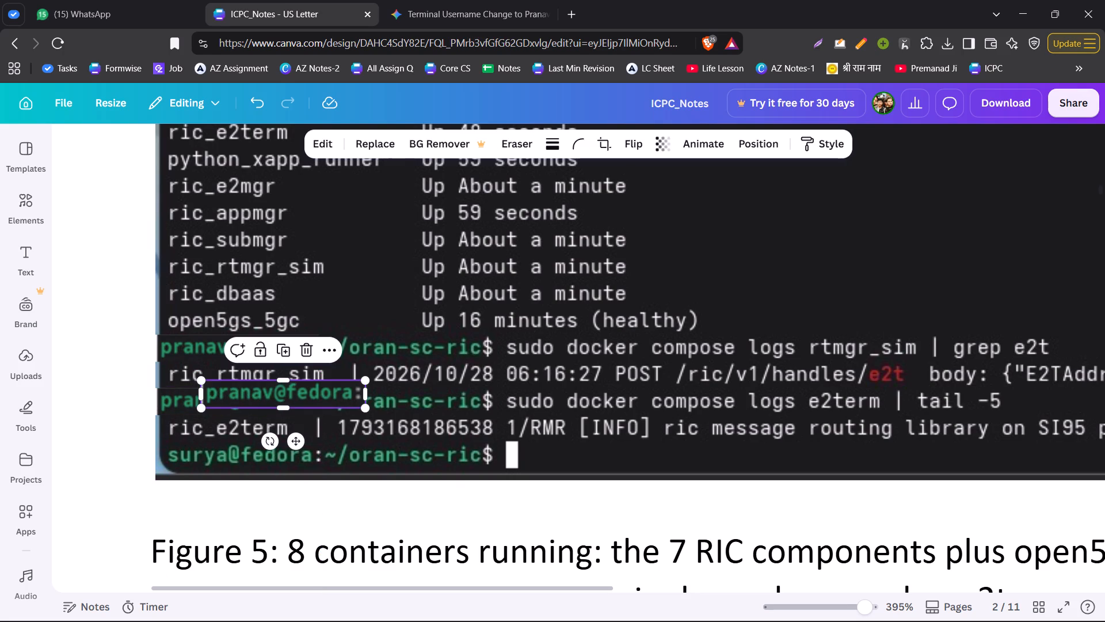
{"action": "left_click_drag", "start_coordinate": [297, 395], "coordinate": [249, 460]}
{"action": "left_click", "coordinate": [132, 443]}
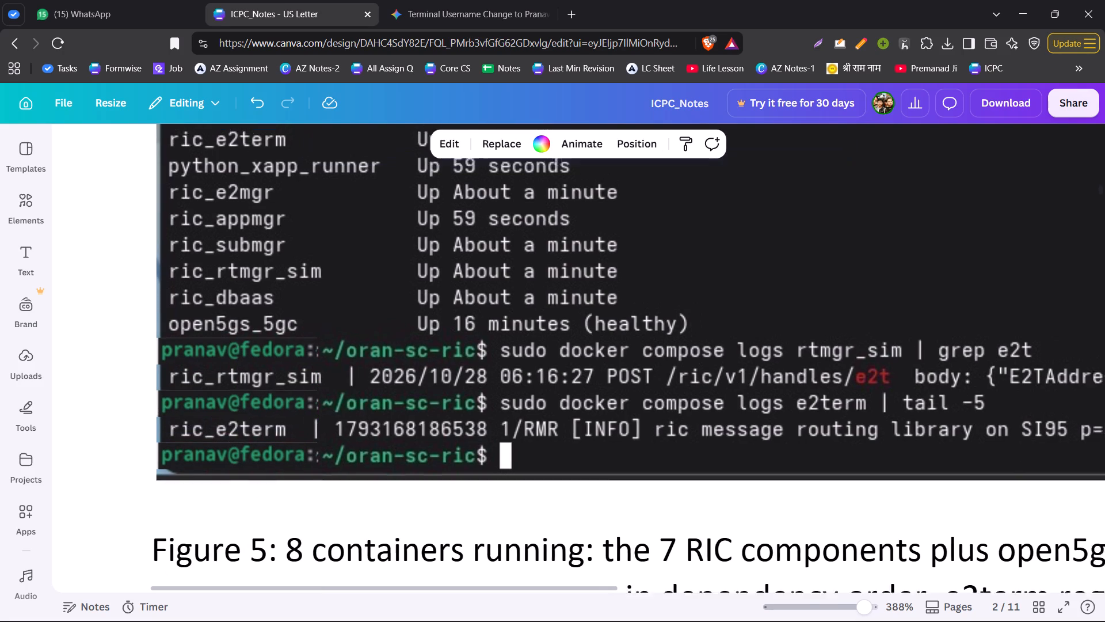
Lock Figure 6's terminal screenshot, paste the cropped prompt image, and enlarge it to cover the username and host before "sudo docker compose logs --tail=20 appmgr".
{"action": "scroll", "coordinate": [354, 467], "scroll_direction": "down", "scroll_amount": 4}
{"action": "scroll", "coordinate": [319, 422], "scroll_direction": "down", "scroll_amount": 11}
{"action": "key", "text": "ctrl+v"}
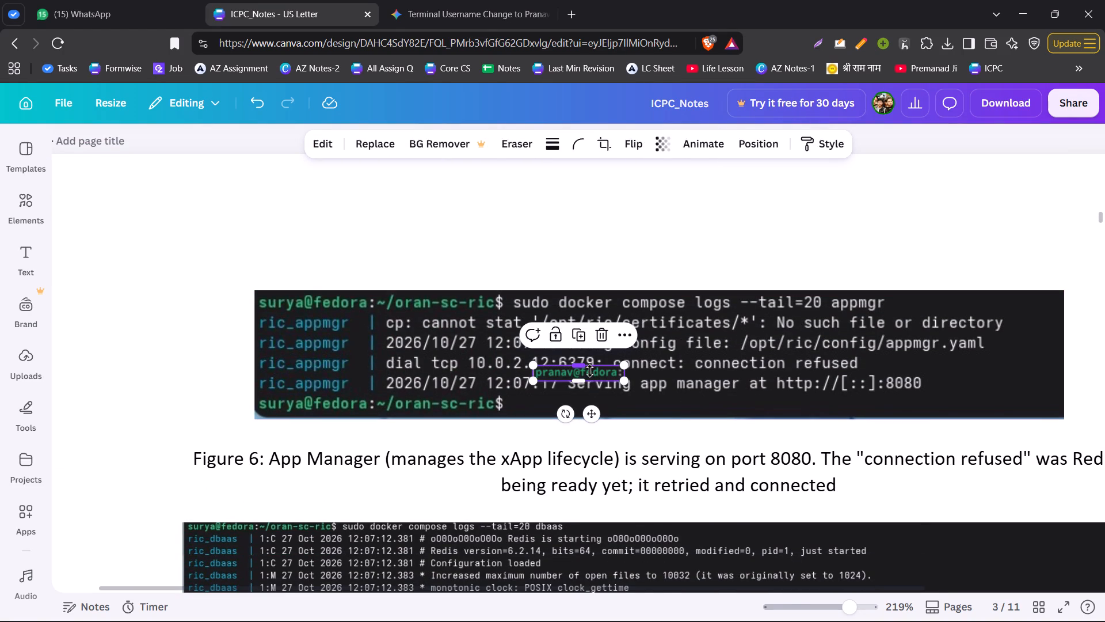
{"action": "left_click_drag", "start_coordinate": [591, 373], "coordinate": [266, 260]}
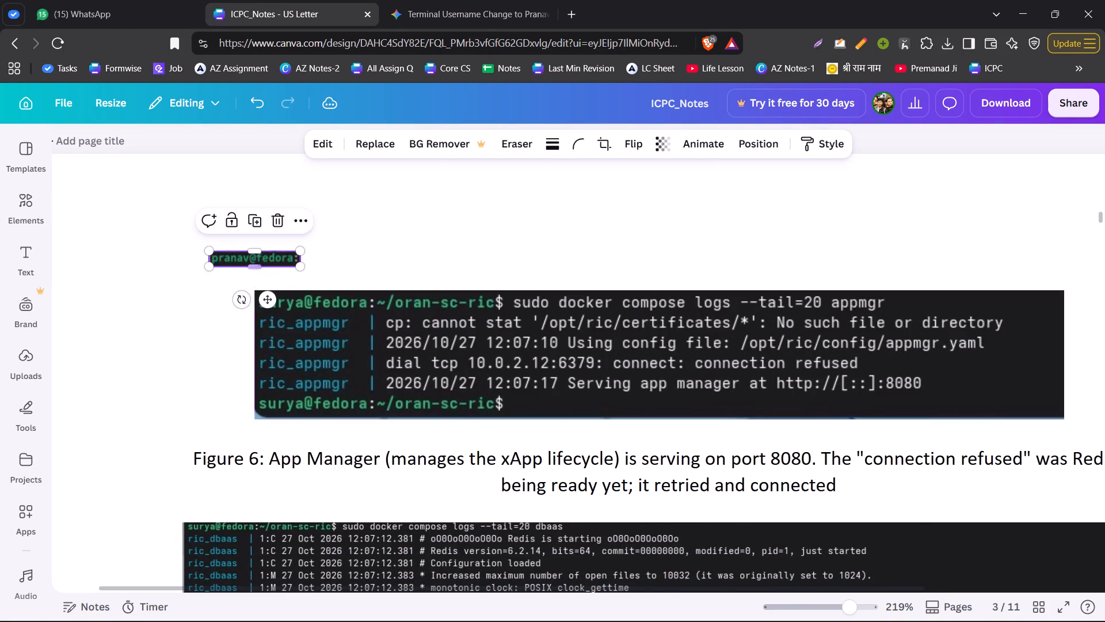
{"action": "right_click", "coordinate": [387, 344]}
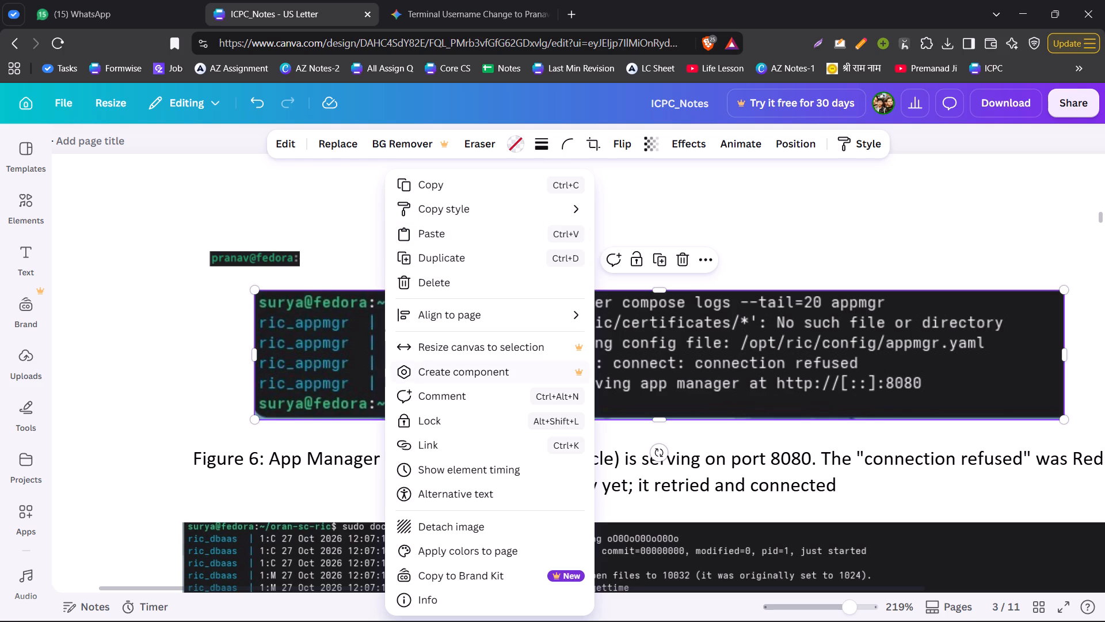
{"action": "left_click", "coordinate": [439, 416]}
{"action": "left_click_drag", "start_coordinate": [250, 261], "coordinate": [269, 280]}
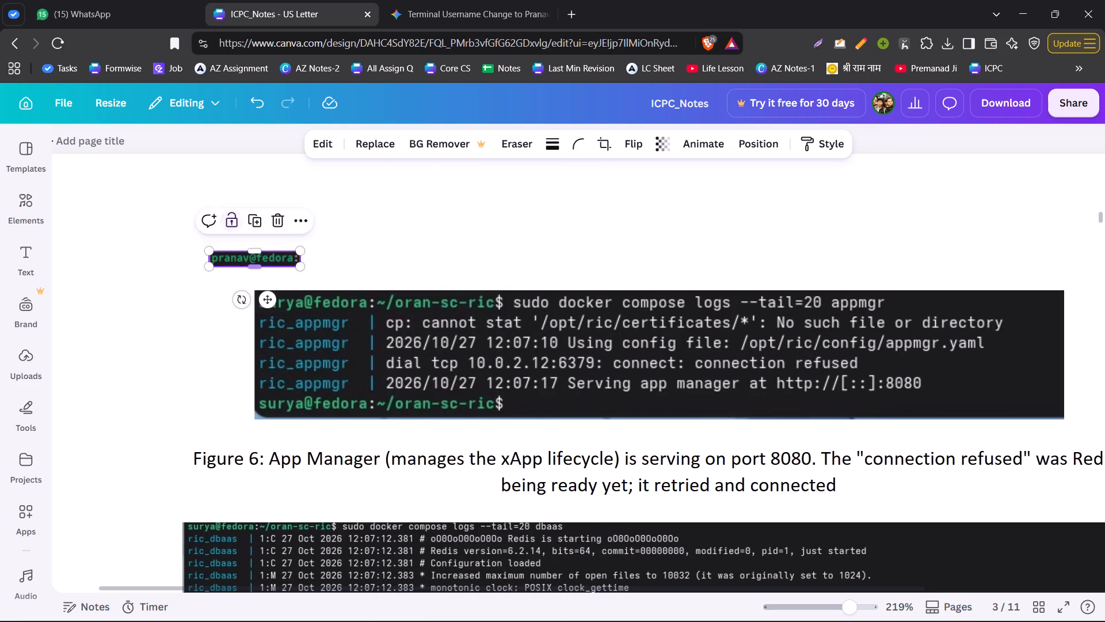
{"action": "left_click_drag", "start_coordinate": [269, 280], "coordinate": [299, 302]}
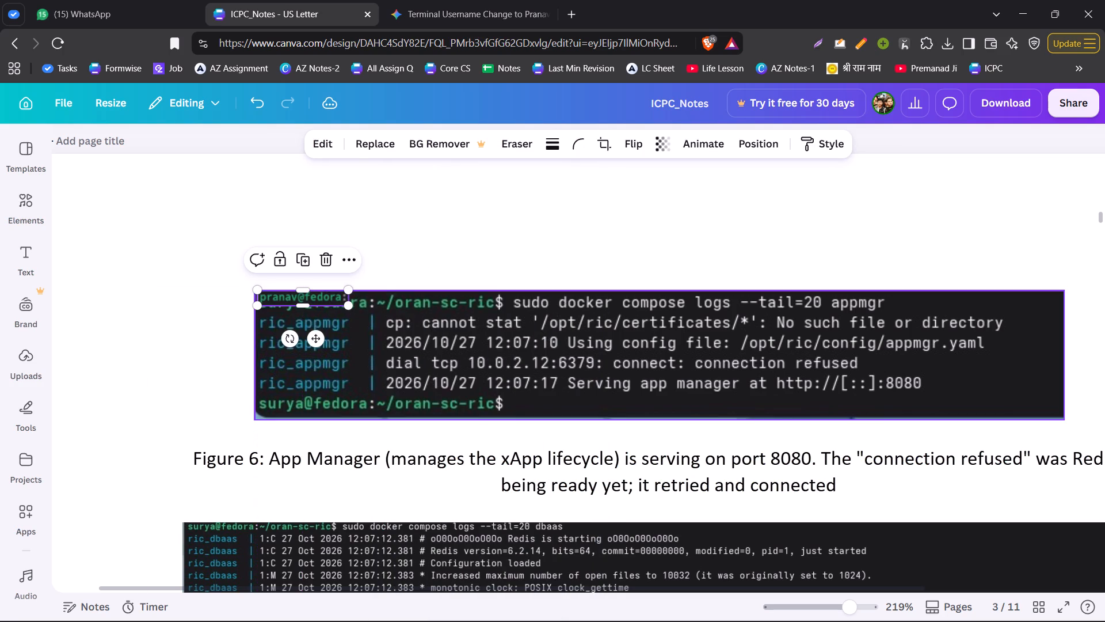
{"action": "left_click_drag", "start_coordinate": [349, 305], "coordinate": [367, 316]}
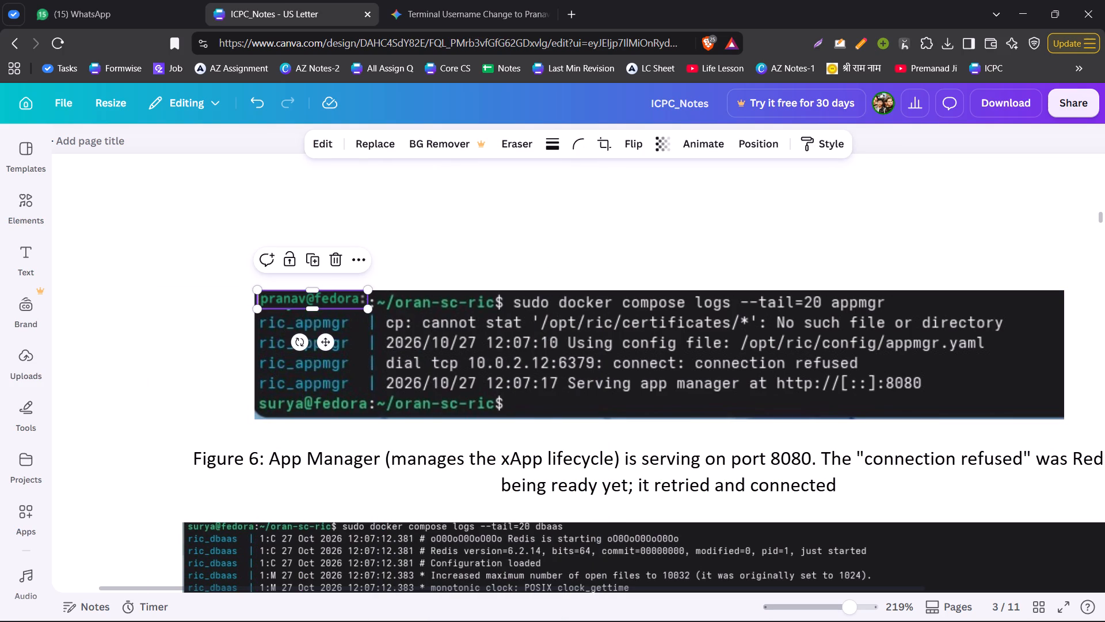
{"action": "left_click", "coordinate": [338, 299]}
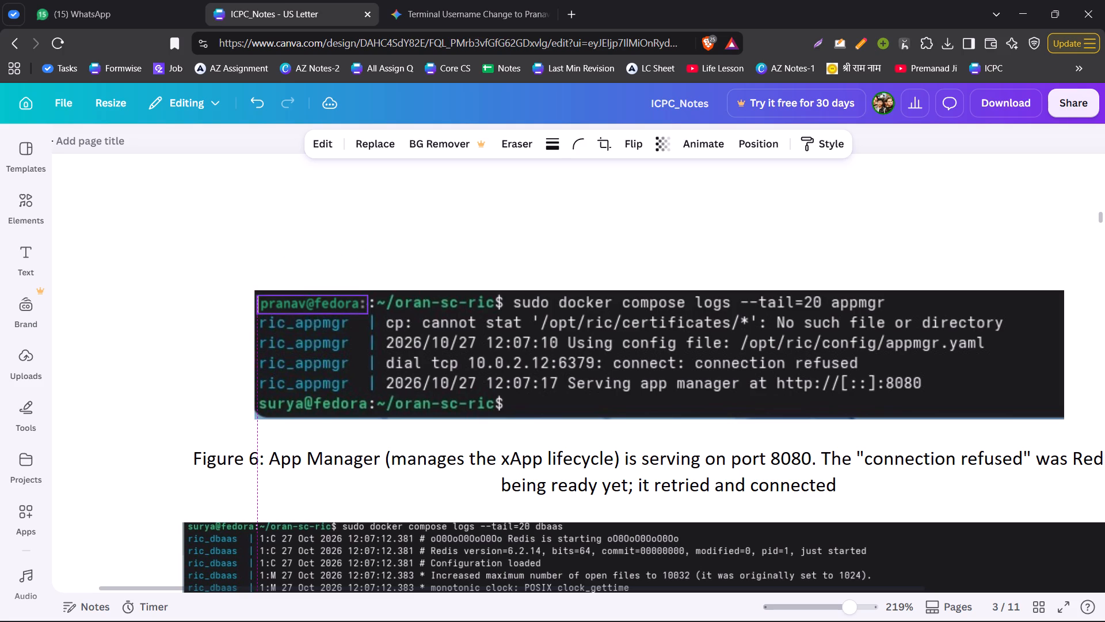
{"action": "left_click", "coordinate": [187, 300]}
Copy the resized prompt image and paste it over the username and host on Figure 6's last, empty prompt line.
{"action": "left_click", "coordinate": [276, 302]}
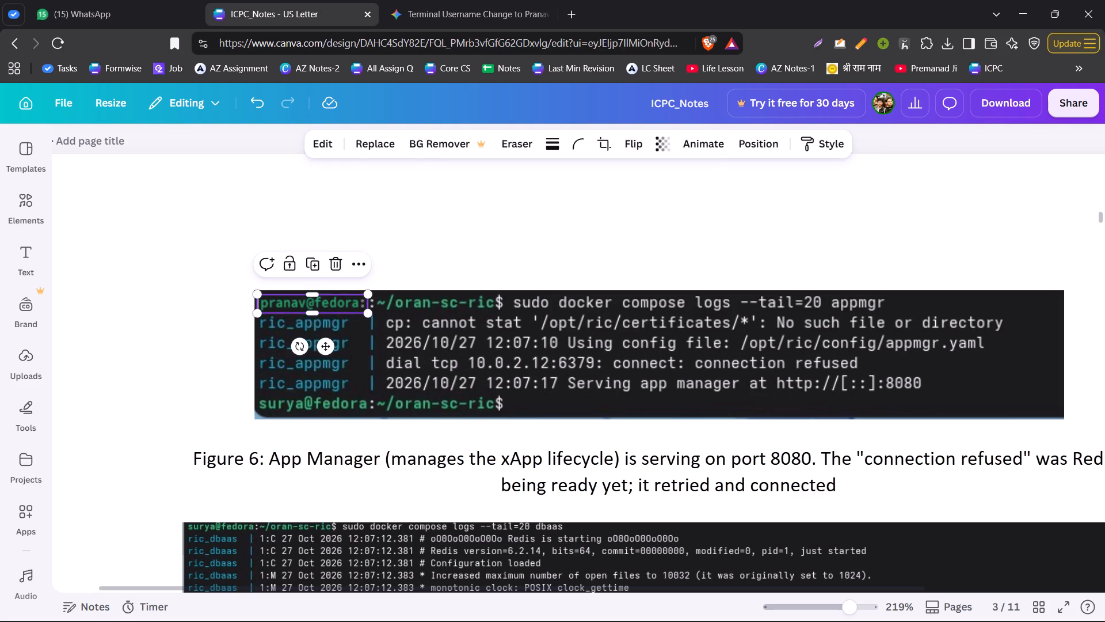
{"action": "key", "text": "ctrl+c"}
{"action": "left_click", "coordinate": [150, 319]}
{"action": "key", "text": "ctrl+v"}
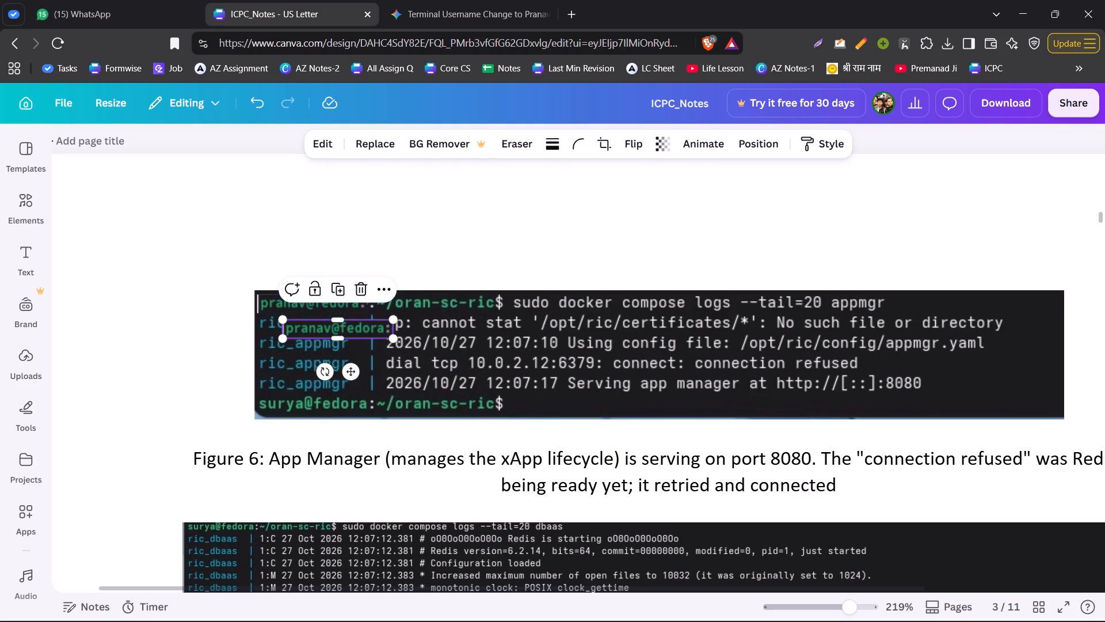
{"action": "left_click_drag", "start_coordinate": [359, 325], "coordinate": [329, 401]}
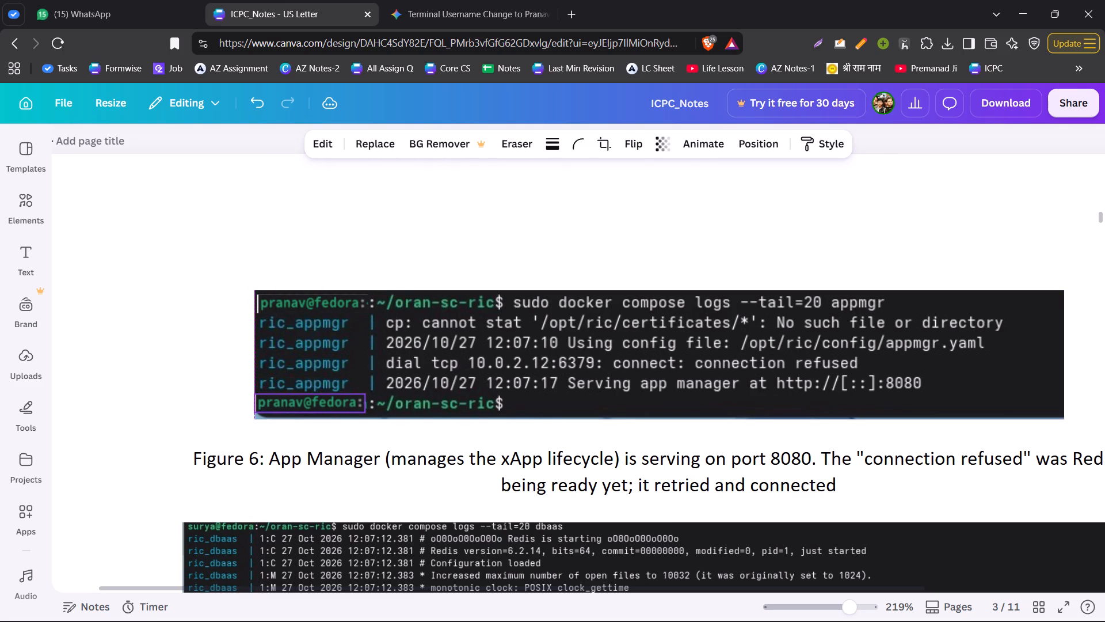
{"action": "left_click_drag", "start_coordinate": [329, 401], "coordinate": [330, 397]}
{"action": "left_click", "coordinate": [136, 386]}
{"action": "left_click", "coordinate": [306, 395]}
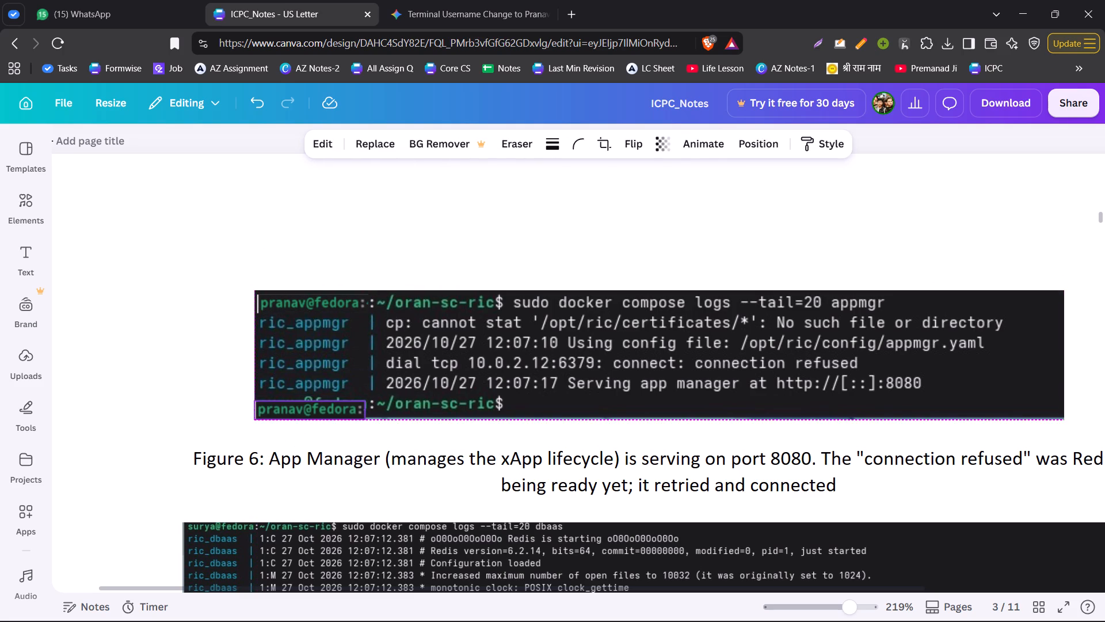
{"action": "left_click", "coordinate": [110, 389]}
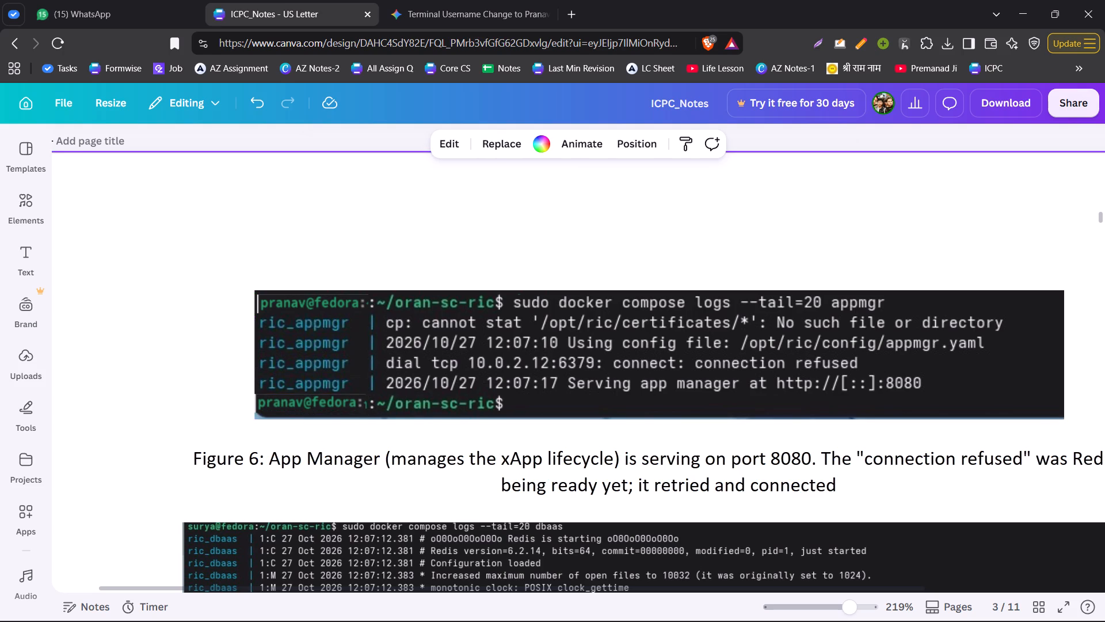
Lock Figure 7's terminal screenshot and paste the prompt image over the username before "sudo docker compose logs --tail=20 dbaas".
{"action": "scroll", "coordinate": [154, 395], "scroll_direction": "down", "scroll_amount": 4}
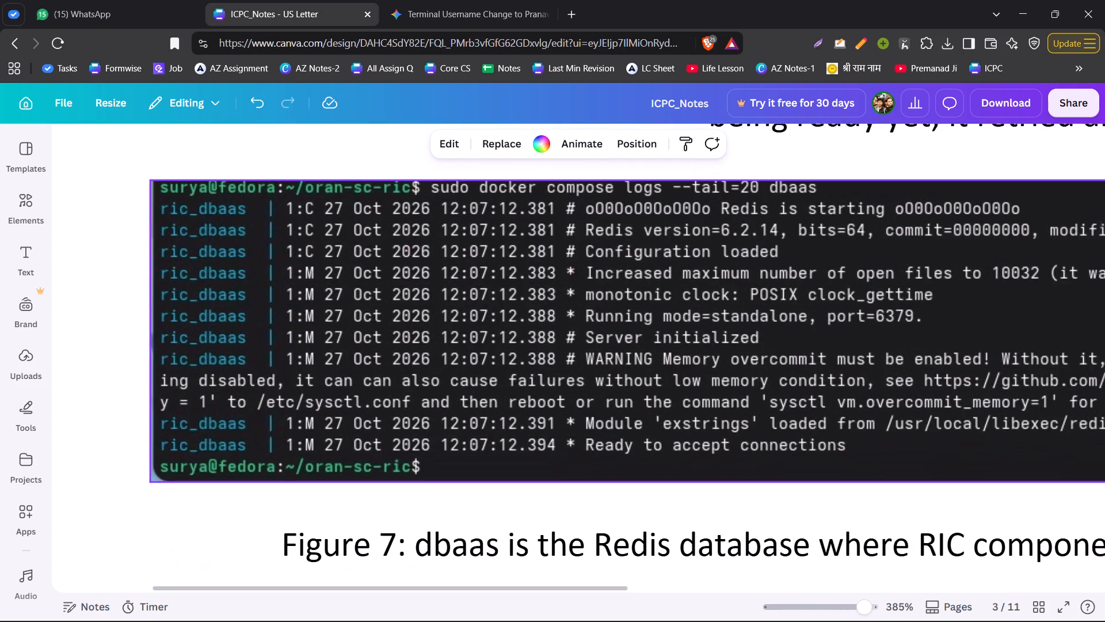
{"action": "scroll", "coordinate": [204, 282], "scroll_direction": "right", "scroll_amount": 2}
{"action": "scroll", "coordinate": [204, 282], "scroll_direction": "up", "scroll_amount": 1}
{"action": "right_click", "coordinate": [403, 344]}
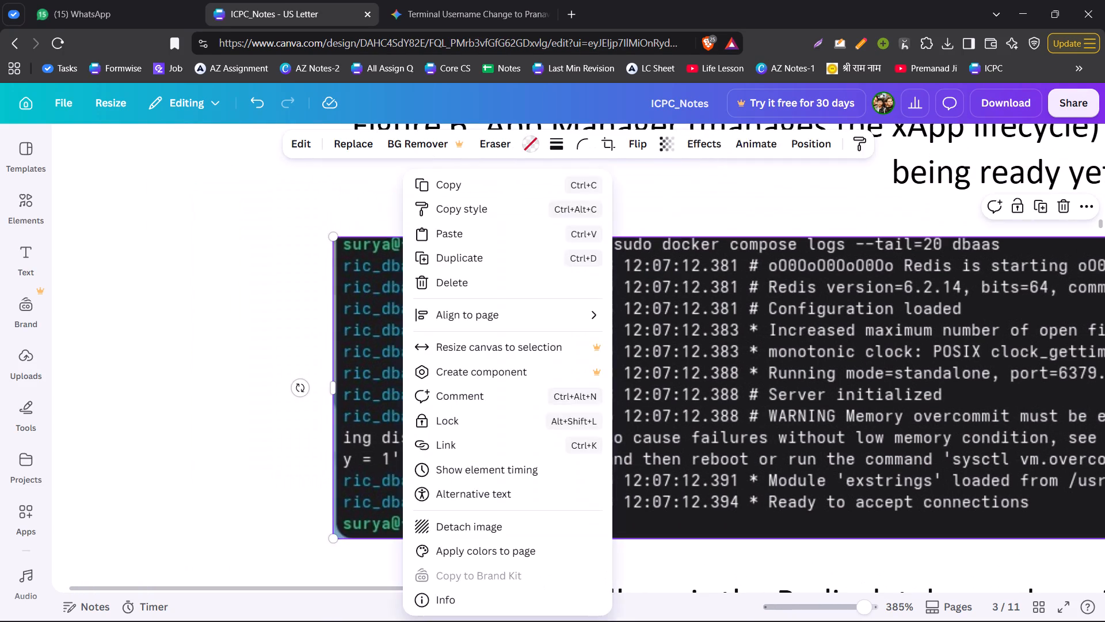
{"action": "left_click", "coordinate": [440, 418]}
{"action": "key", "text": "ctrl+v"}
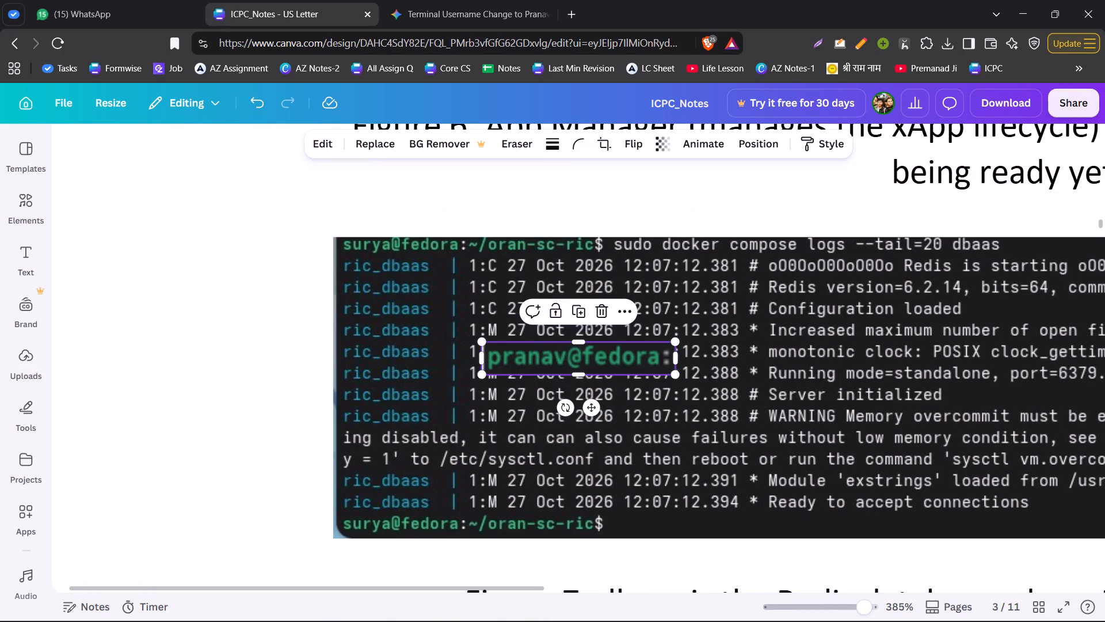
{"action": "left_click_drag", "start_coordinate": [554, 351], "coordinate": [401, 246]}
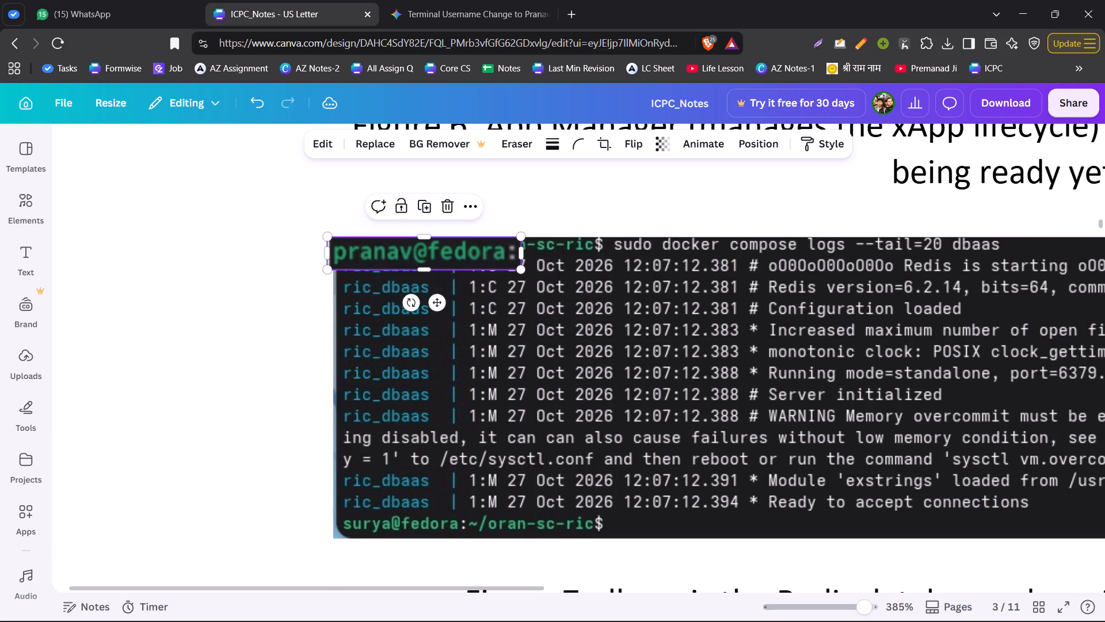
Shrink the pasted prompt image to Figure 7's text size and align it over the username and host on the first line.
{"action": "left_click_drag", "start_coordinate": [522, 266], "coordinate": [464, 257]}
{"action": "left_click", "coordinate": [150, 270]}
{"action": "left_click_drag", "start_coordinate": [368, 252], "coordinate": [383, 252]}
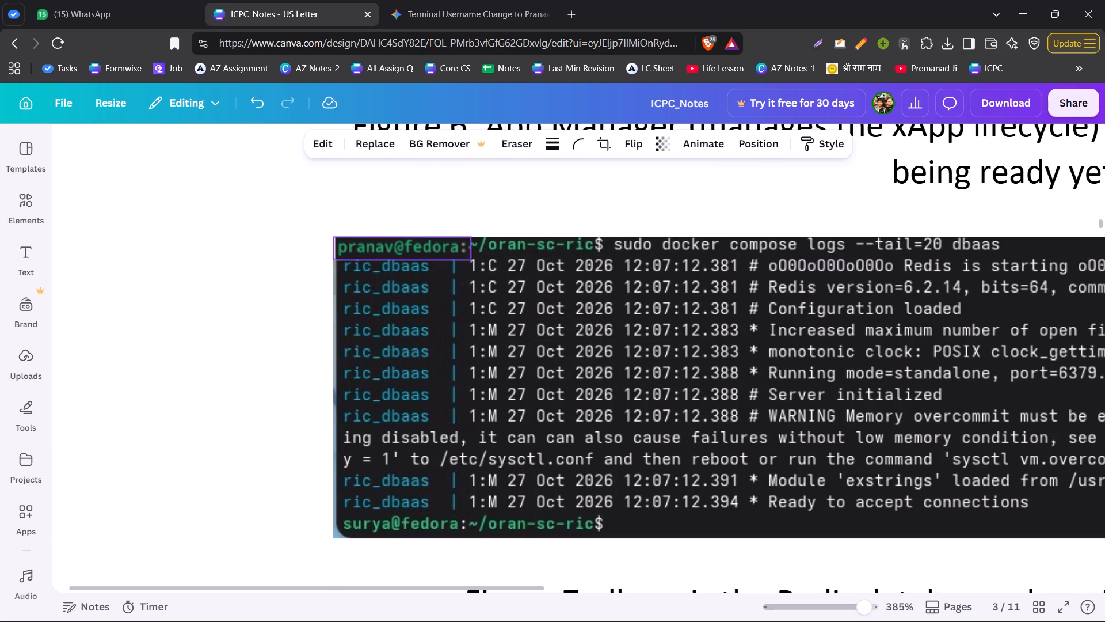
{"action": "left_click_drag", "start_coordinate": [383, 252], "coordinate": [380, 253]}
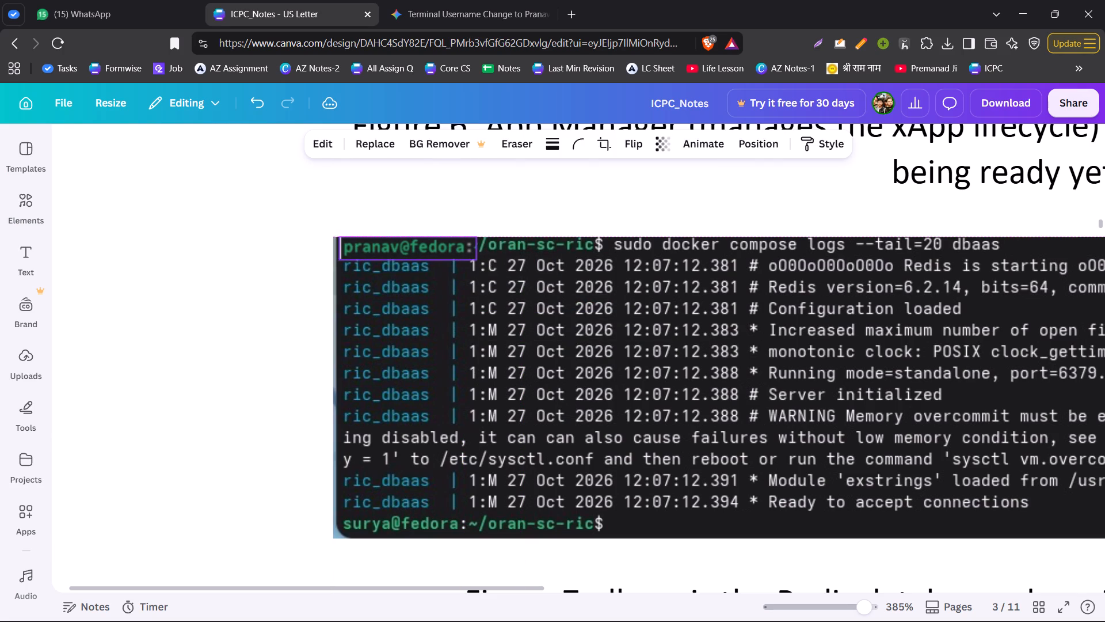
{"action": "left_click_drag", "start_coordinate": [380, 253], "coordinate": [378, 253]}
{"action": "left_click_drag", "start_coordinate": [466, 238], "coordinate": [455, 244]}
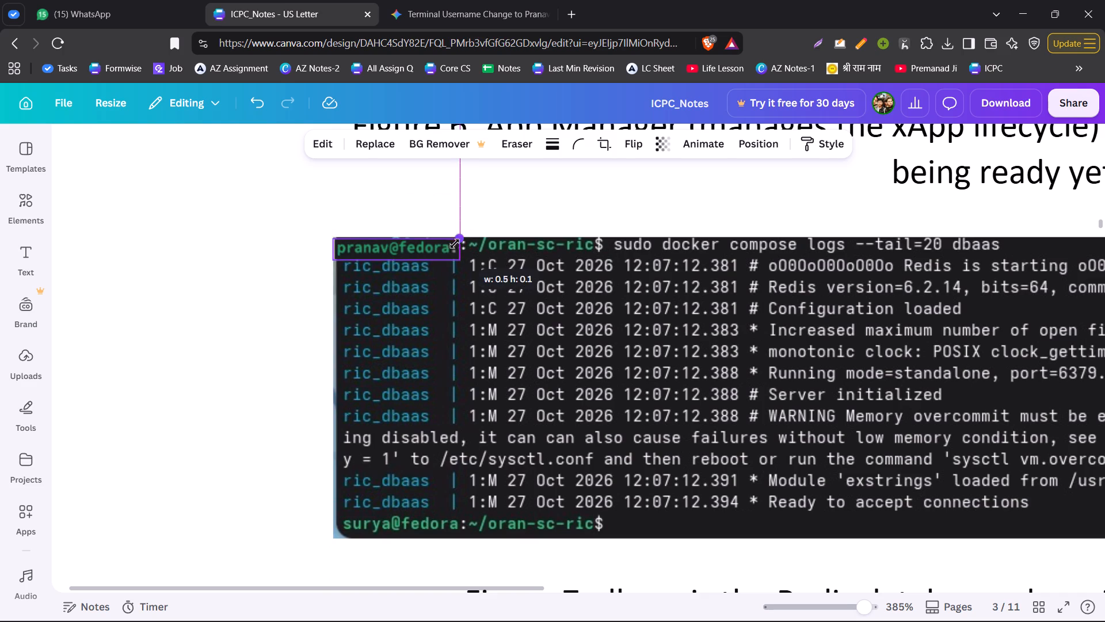
{"action": "left_click_drag", "start_coordinate": [455, 244], "coordinate": [451, 244]}
{"action": "left_click", "coordinate": [190, 254]}
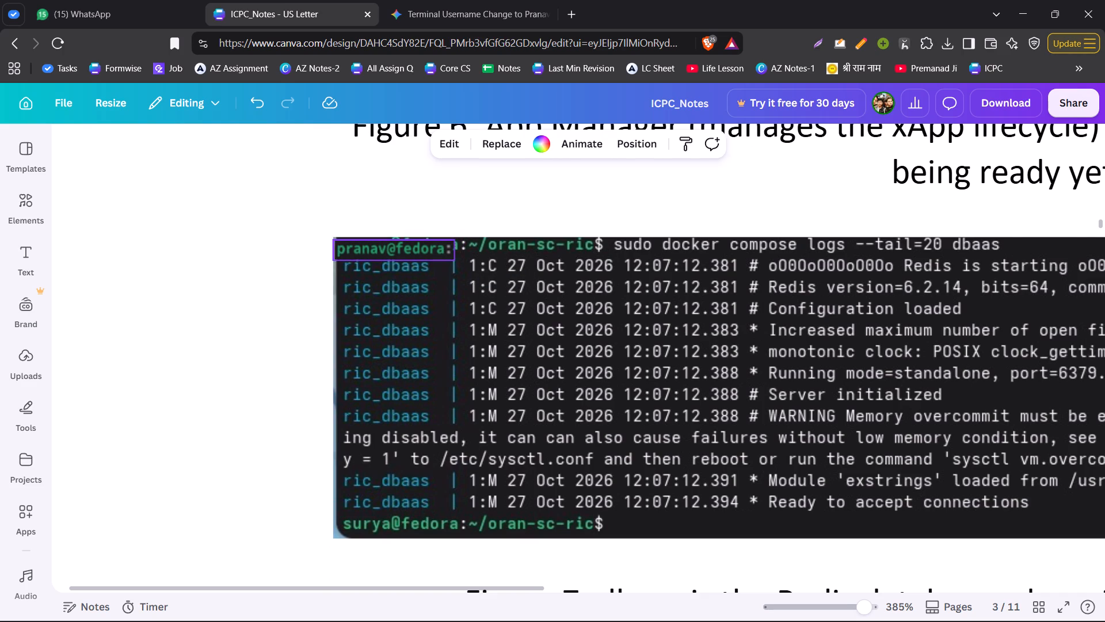
{"action": "left_click", "coordinate": [407, 246]}
{"action": "left_click", "coordinate": [225, 251]}
Paste another prompt image on Figure 7's last, empty prompt line and shrink it to fit over the username and host.
{"action": "scroll", "coordinate": [199, 267], "scroll_direction": "down", "scroll_amount": 2}
{"action": "key", "text": "ctrl+v"}
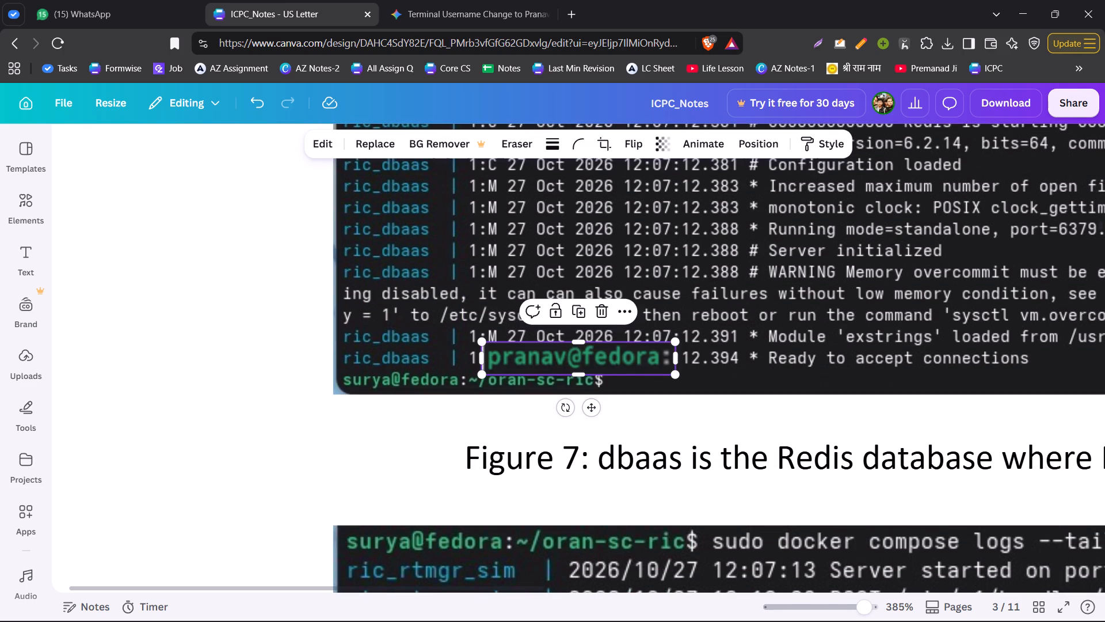
{"action": "left_click_drag", "start_coordinate": [566, 365], "coordinate": [443, 382]}
{"action": "left_click_drag", "start_coordinate": [436, 378], "coordinate": [414, 377]}
{"action": "left_click_drag", "start_coordinate": [531, 362], "coordinate": [455, 373]}
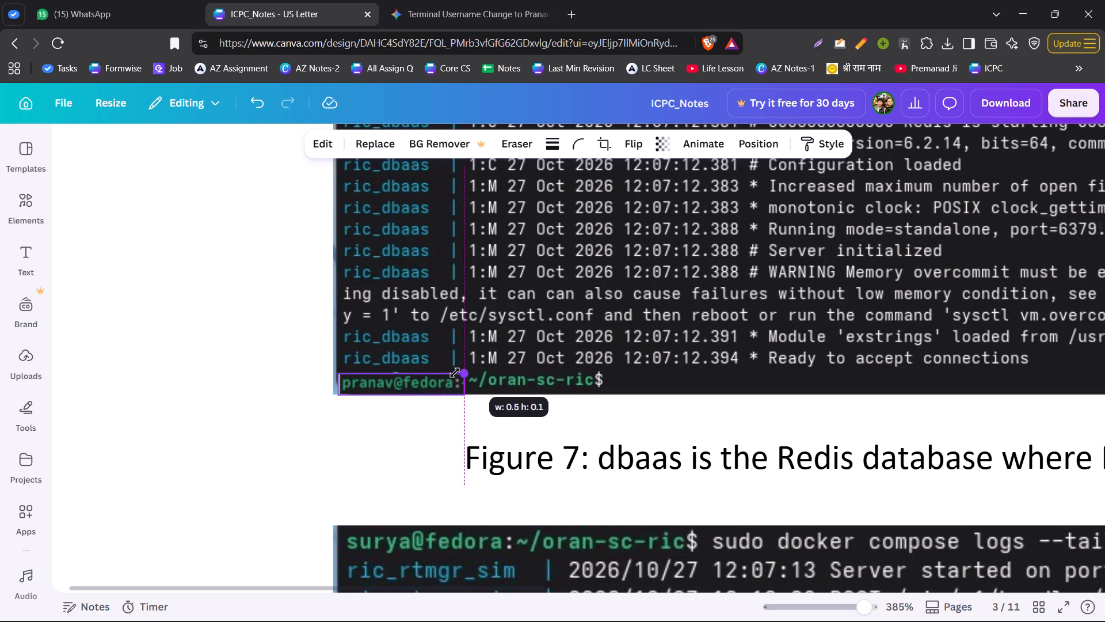
{"action": "left_click_drag", "start_coordinate": [455, 373], "coordinate": [447, 374]}
{"action": "left_click", "coordinate": [150, 379]}
{"action": "left_click_drag", "start_coordinate": [394, 384], "coordinate": [405, 377]}
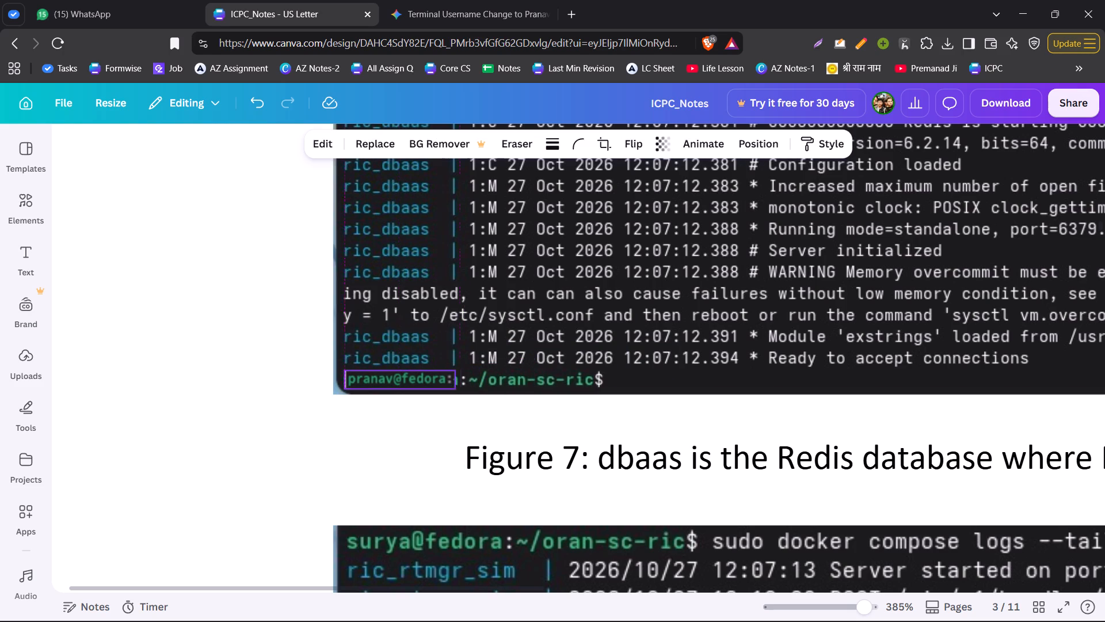
{"action": "left_click_drag", "start_coordinate": [405, 377], "coordinate": [404, 378]}
{"action": "left_click_drag", "start_coordinate": [352, 371], "coordinate": [344, 369]}
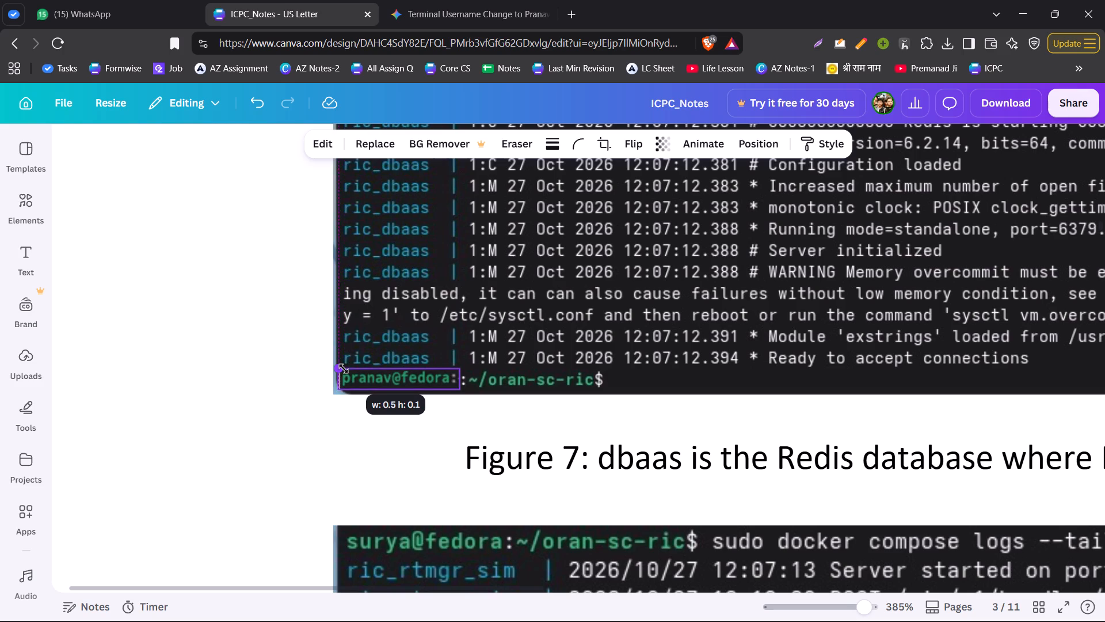
{"action": "left_click_drag", "start_coordinate": [344, 369], "coordinate": [345, 369]}
{"action": "left_click", "coordinate": [277, 366]}
Lock Figure 8's terminal screenshot and paste the prompt image over the username and host on its first command line.
{"action": "scroll", "coordinate": [265, 383], "scroll_direction": "down", "scroll_amount": 1}
{"action": "scroll", "coordinate": [386, 366], "scroll_direction": "down", "scroll_amount": 3}
{"action": "key", "text": "ctrl+v"}
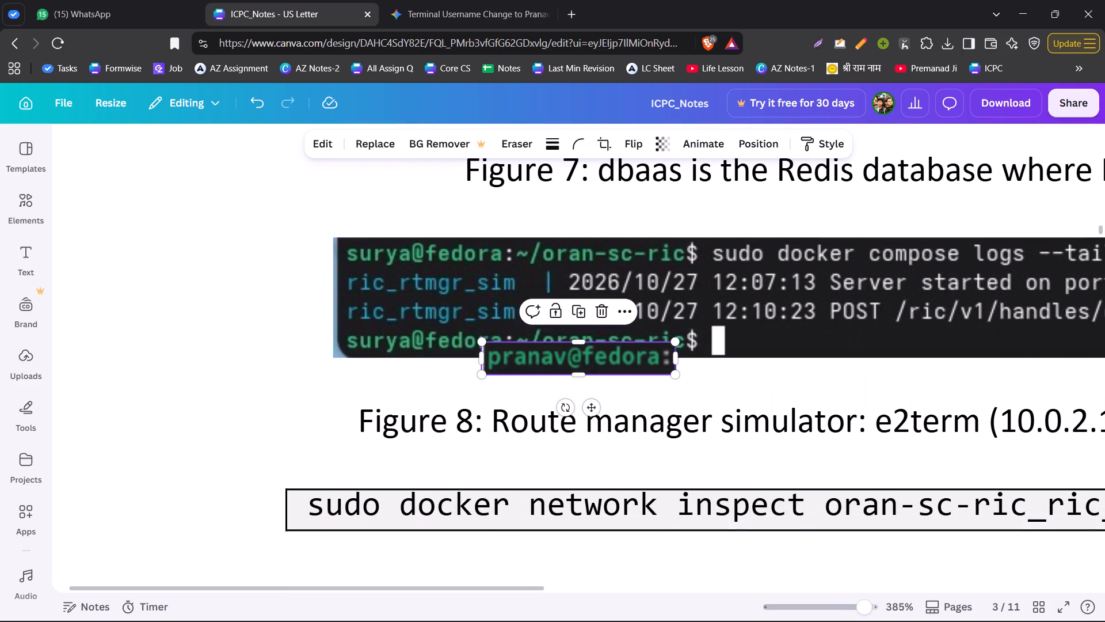
{"action": "right_click", "coordinate": [415, 294]}
{"action": "left_click", "coordinate": [466, 425]}
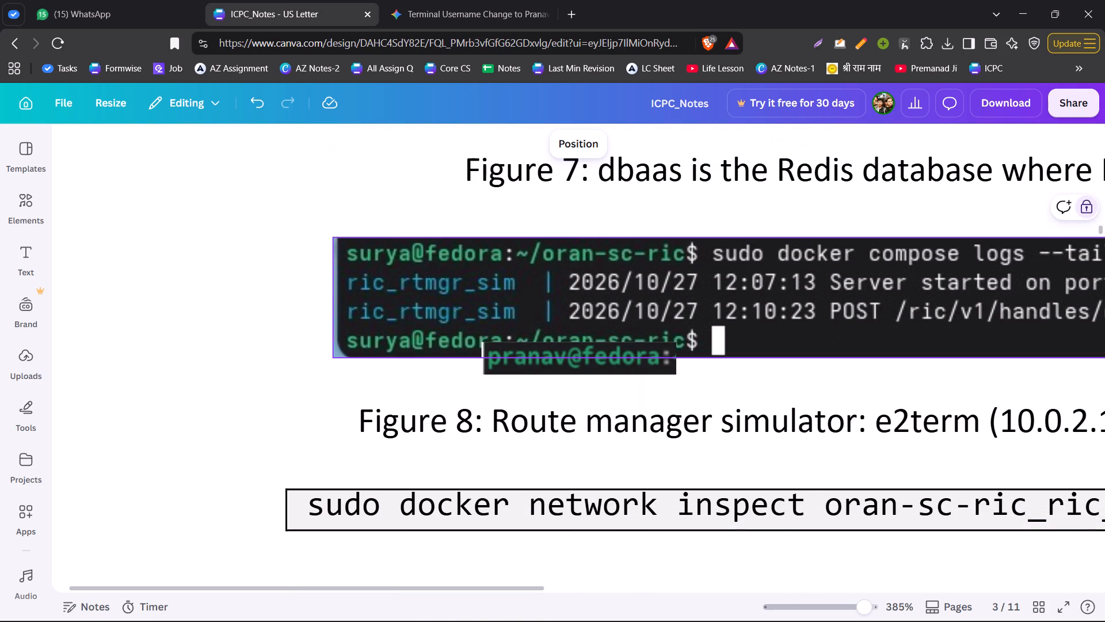
{"action": "left_click_drag", "start_coordinate": [538, 364], "coordinate": [394, 267]}
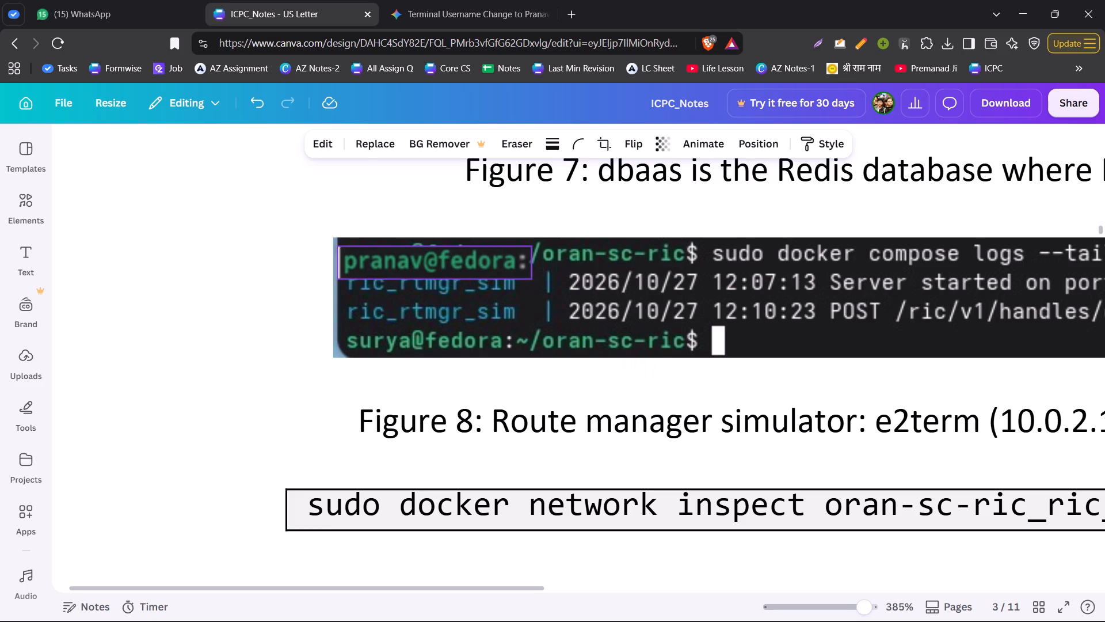
{"action": "left_click_drag", "start_coordinate": [394, 267], "coordinate": [394, 260]}
{"action": "left_click", "coordinate": [210, 259]}
Paste another copy of the prompt image for Figure 8's last, empty prompt line.
{"action": "key", "text": "ctrl+v"}
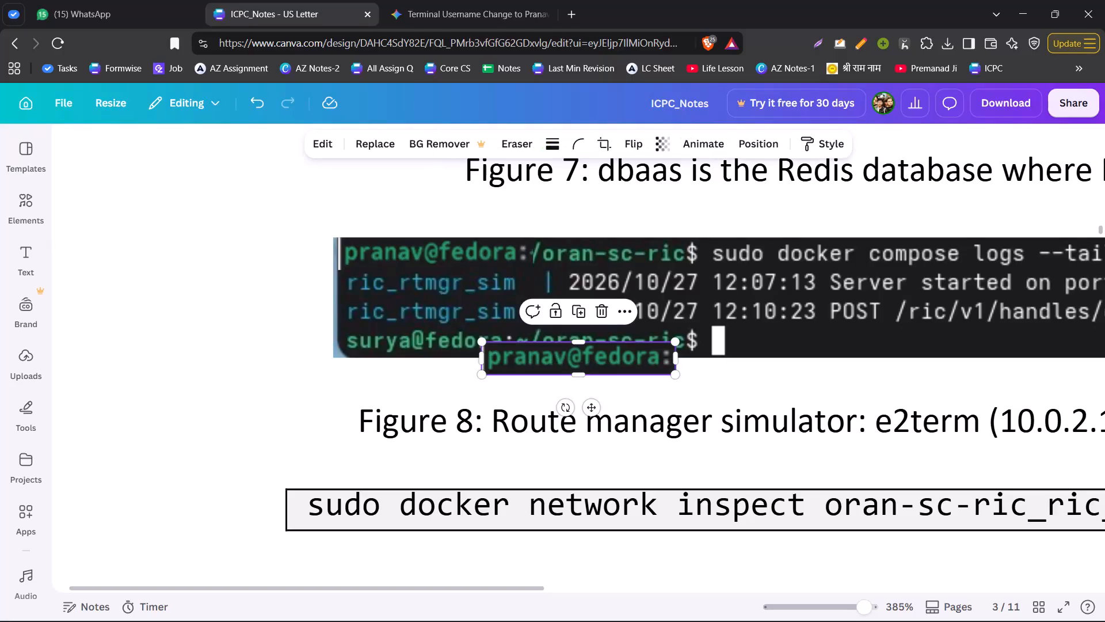
Move the pasted prompt image over the username and host on Figure 8's last prompt line and shrink it to fit.
{"action": "left_click_drag", "start_coordinate": [528, 363], "coordinate": [386, 348]}
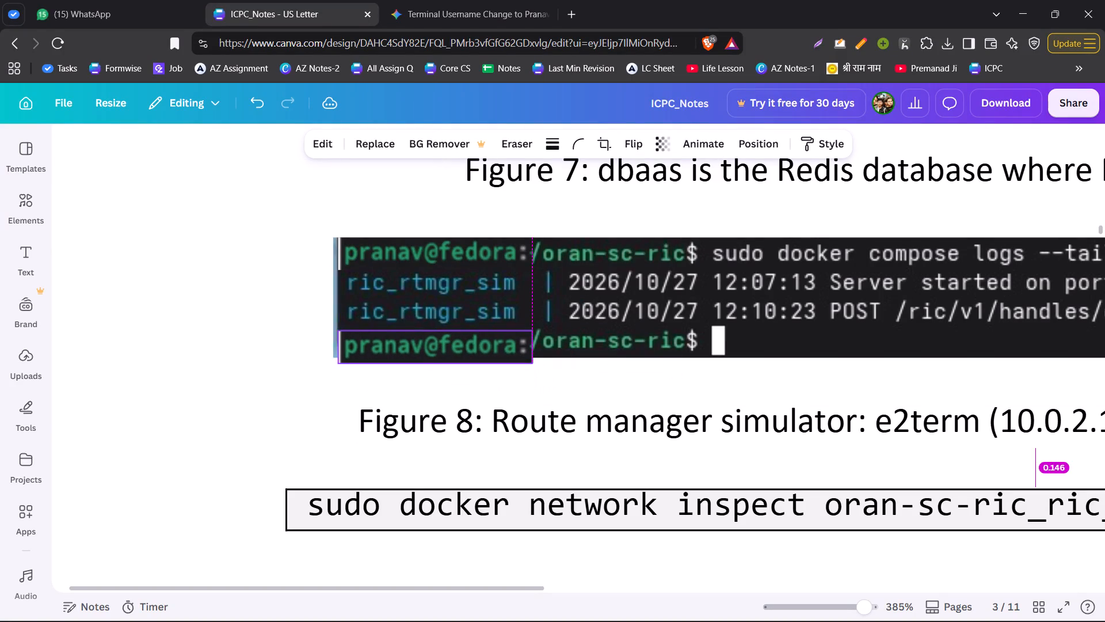
{"action": "left_click_drag", "start_coordinate": [386, 348], "coordinate": [383, 345]}
{"action": "left_click_drag", "start_coordinate": [529, 328], "coordinate": [515, 332]}
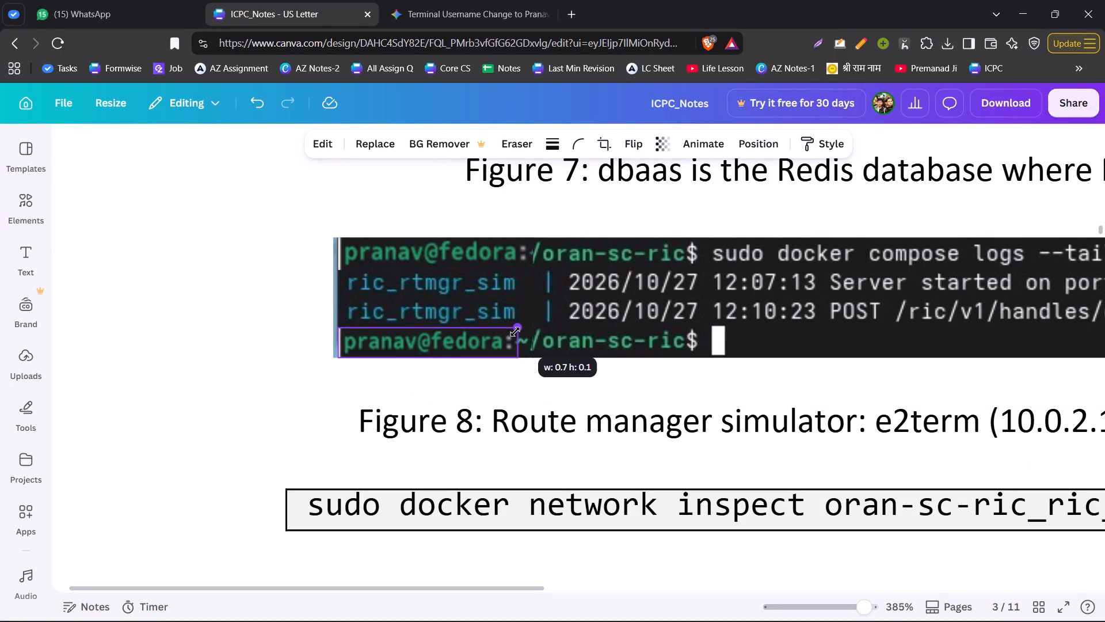
{"action": "left_click_drag", "start_coordinate": [515, 332], "coordinate": [514, 331]}
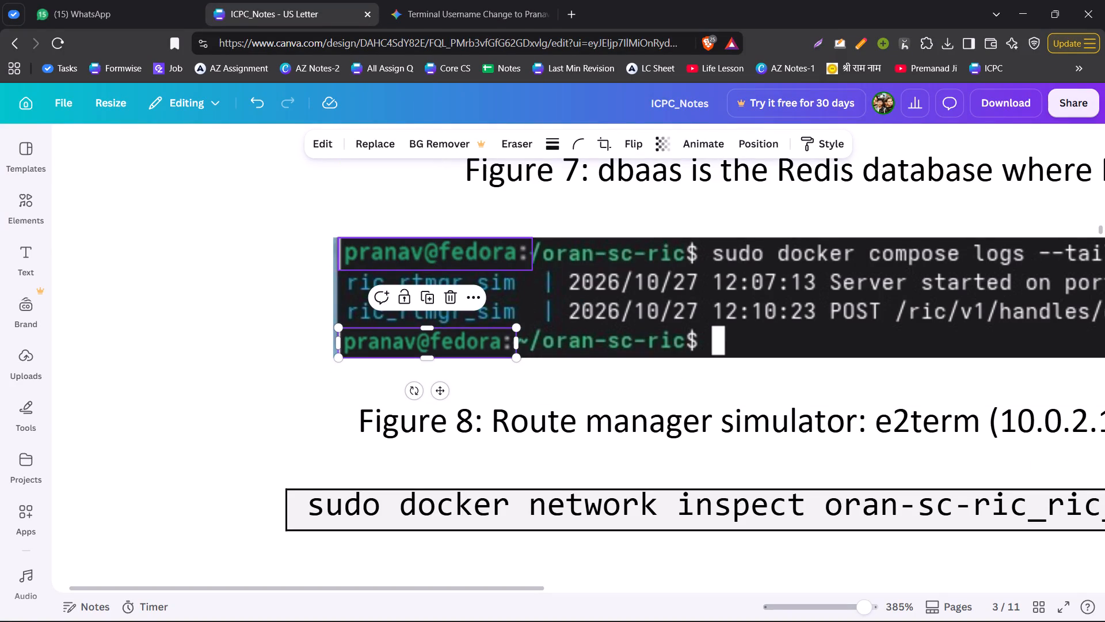
Shrink the prompt image on Figure 8's first command line to match the terminal's text size.
{"action": "left_click", "coordinate": [513, 248]}
{"action": "left_click_drag", "start_coordinate": [529, 241], "coordinate": [509, 245]}
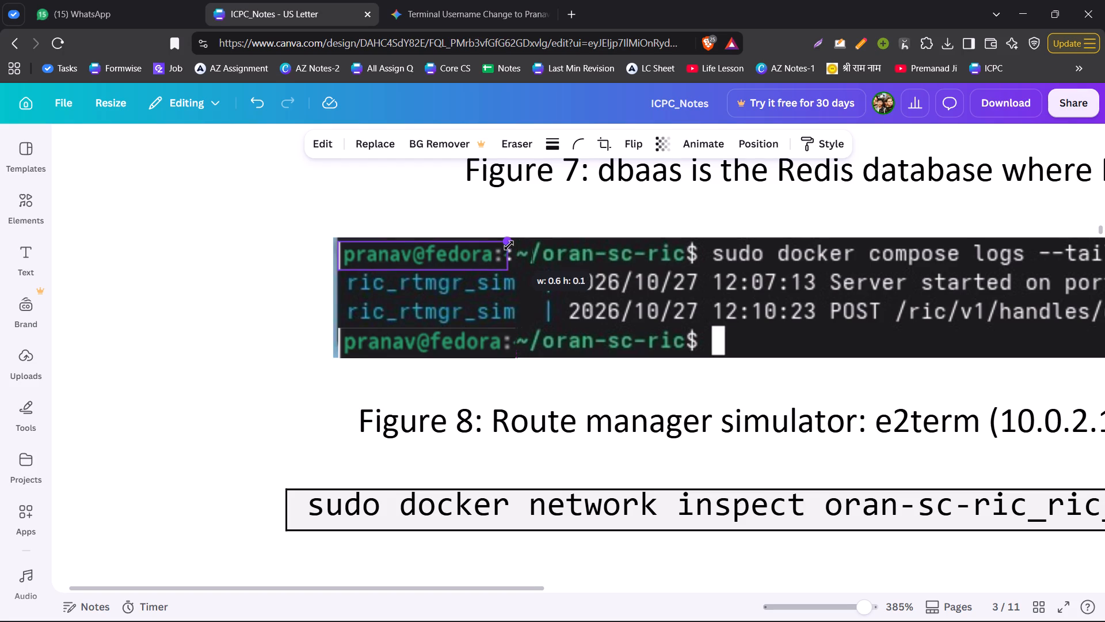
{"action": "left_click_drag", "start_coordinate": [509, 245], "coordinate": [511, 245]}
{"action": "left_click", "coordinate": [190, 251]}
Paste the prompt image, lock Figure 9's terminal screenshot, and place the image over the username and host on its first line.
{"action": "scroll", "coordinate": [178, 295], "scroll_direction": "down", "scroll_amount": 4}
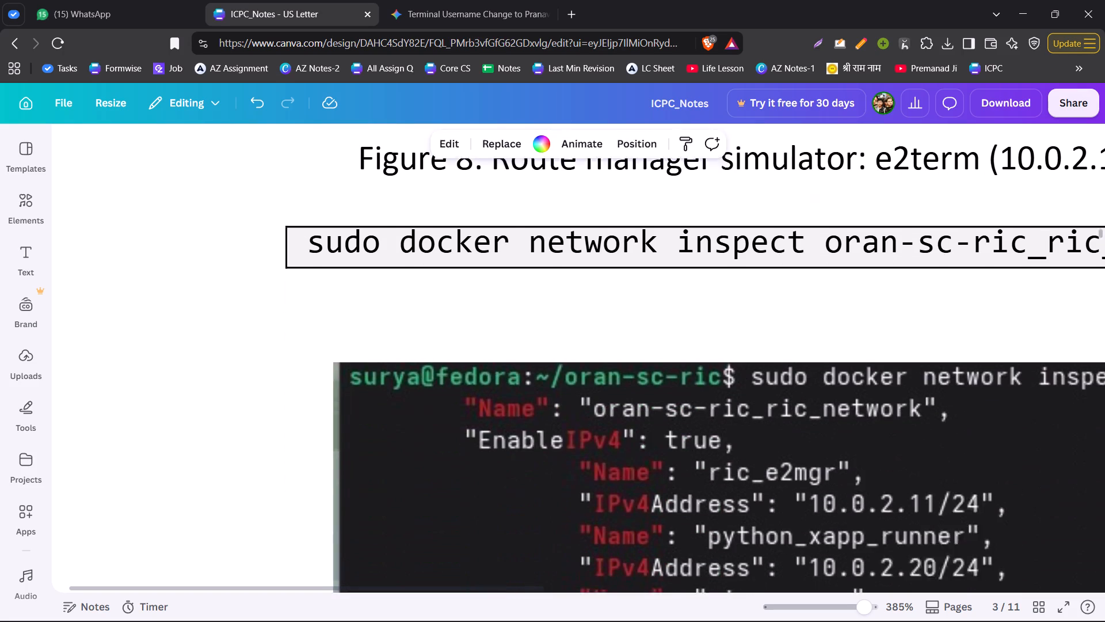
{"action": "scroll", "coordinate": [336, 302], "scroll_direction": "down", "scroll_amount": 1}
{"action": "key", "text": "ctrl+v"}
{"action": "left_click_drag", "start_coordinate": [535, 361], "coordinate": [409, 287]}
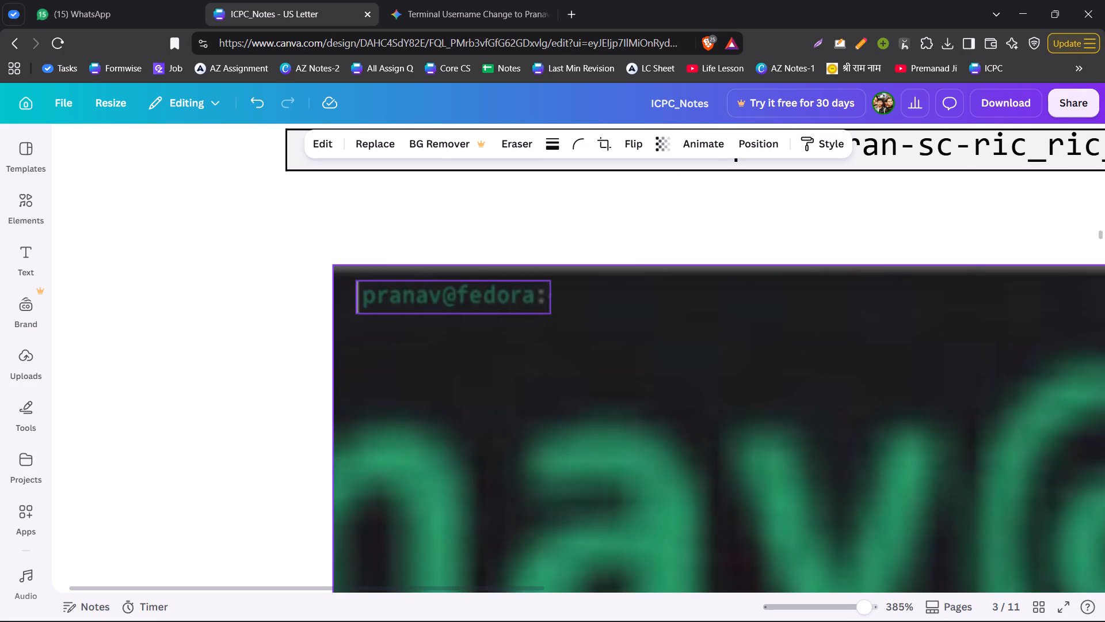
{"action": "left_click_drag", "start_coordinate": [409, 287], "coordinate": [406, 228]}
{"action": "right_click", "coordinate": [437, 310]}
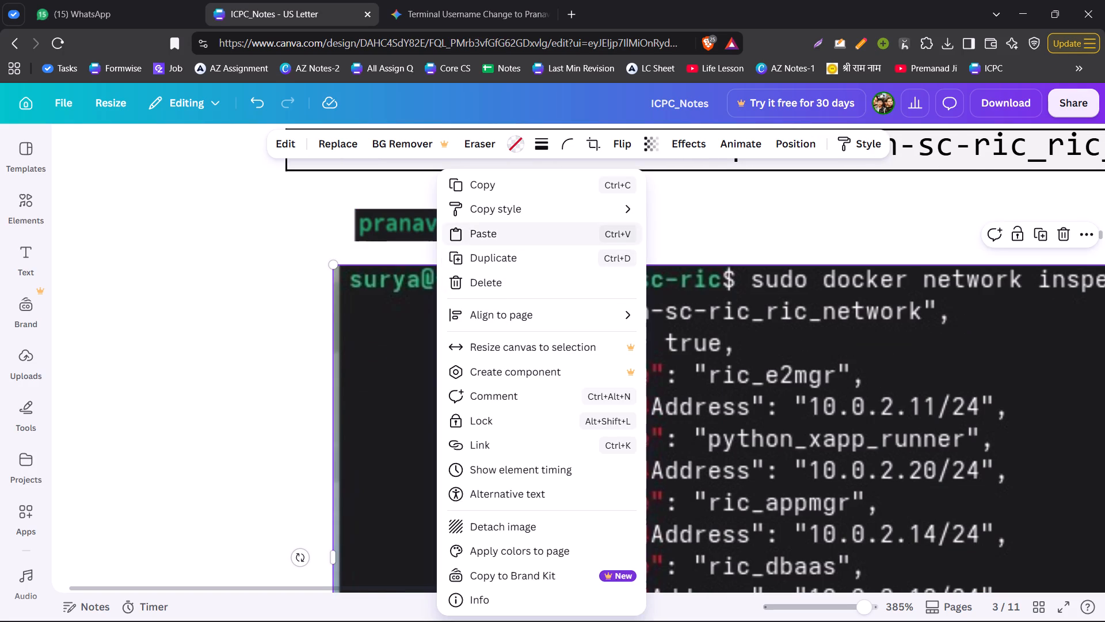
{"action": "left_click", "coordinate": [485, 425]}
{"action": "left_click_drag", "start_coordinate": [416, 235], "coordinate": [416, 236]}
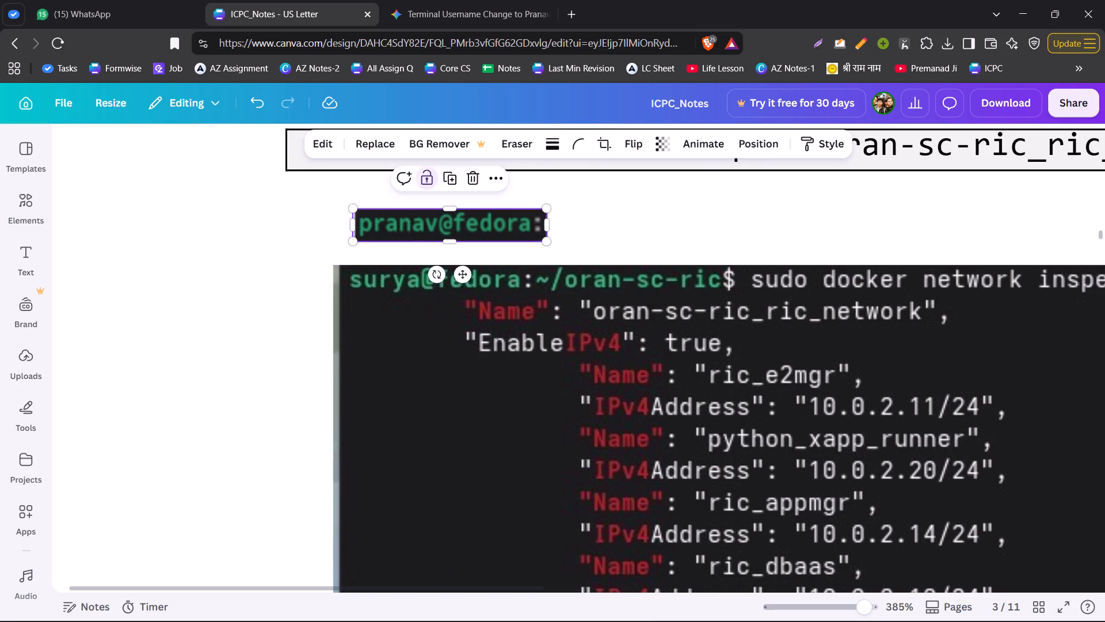
{"action": "left_click_drag", "start_coordinate": [416, 236], "coordinate": [401, 293]}
{"action": "left_click", "coordinate": [143, 264]}
Paste another prompt image and align it over the username and host on Figure 9's last, empty prompt line.
{"action": "scroll", "coordinate": [169, 272], "scroll_direction": "down", "scroll_amount": 5}
{"action": "scroll", "coordinate": [212, 301], "scroll_direction": "down", "scroll_amount": 1}
{"action": "key", "text": "ctrl+v"}
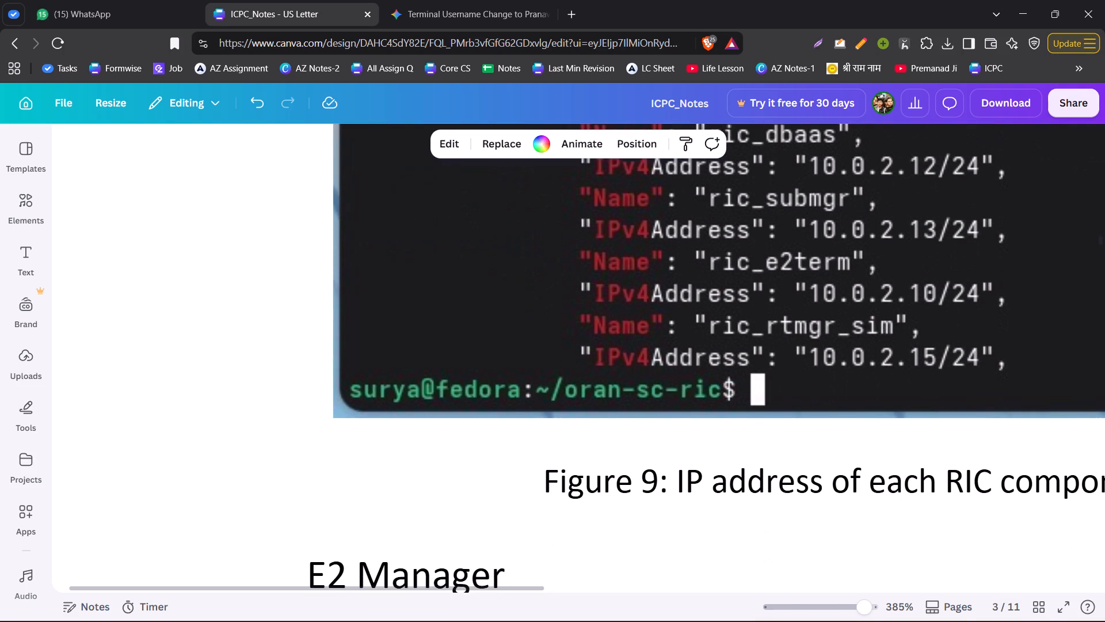
{"action": "left_click_drag", "start_coordinate": [528, 353], "coordinate": [388, 382]}
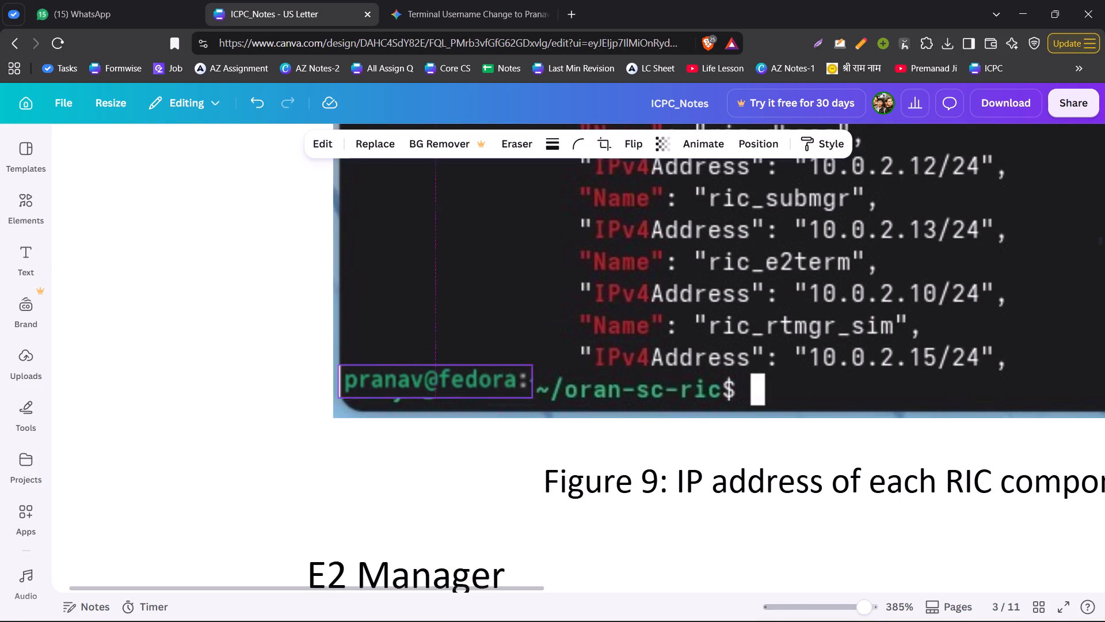
{"action": "left_click_drag", "start_coordinate": [388, 382], "coordinate": [394, 385]}
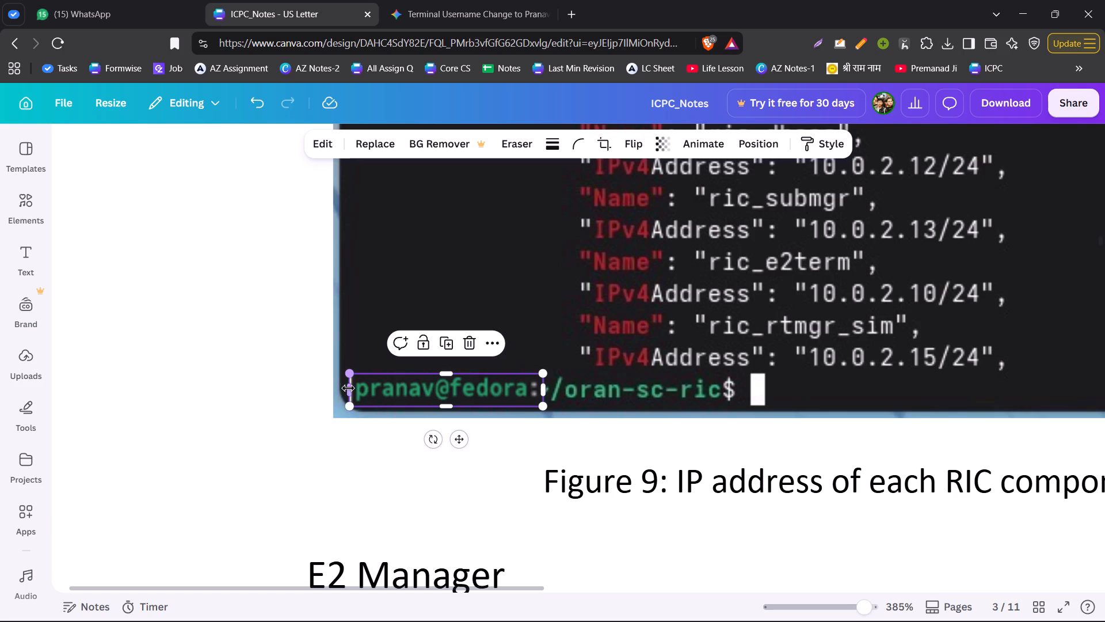
{"action": "left_click", "coordinate": [351, 392]}
{"action": "left_click", "coordinate": [162, 380]}
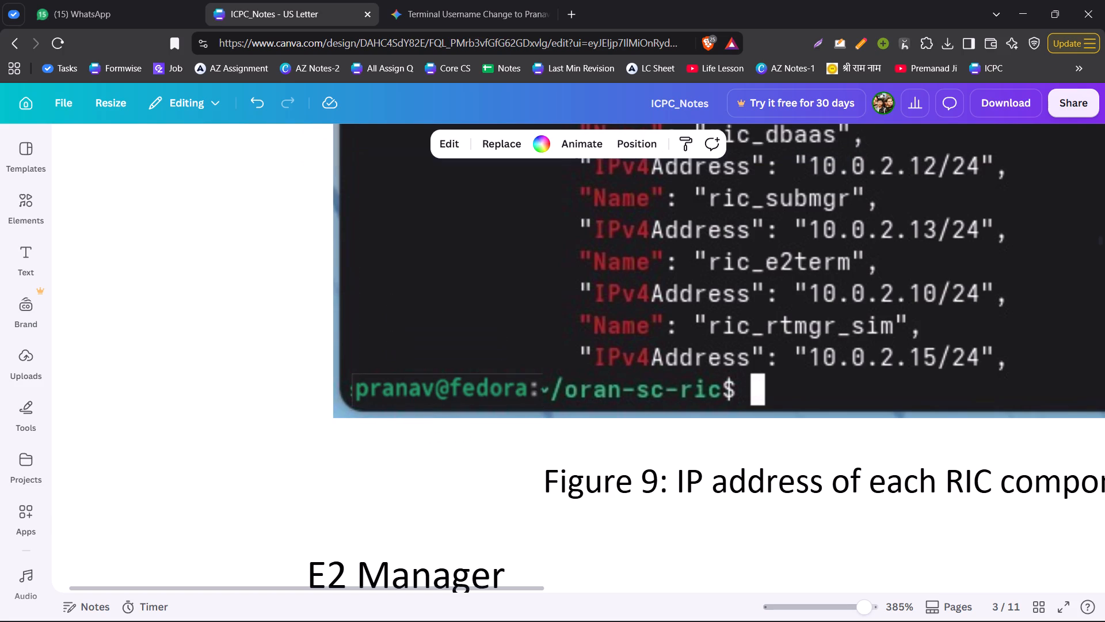
Move on to page 4 of the document.
{"action": "scroll", "coordinate": [167, 357], "scroll_direction": "down", "scroll_amount": 4}
{"action": "scroll", "coordinate": [240, 363], "scroll_direction": "down", "scroll_amount": 4}
{"action": "scroll", "coordinate": [286, 366], "scroll_direction": "down", "scroll_amount": 5}
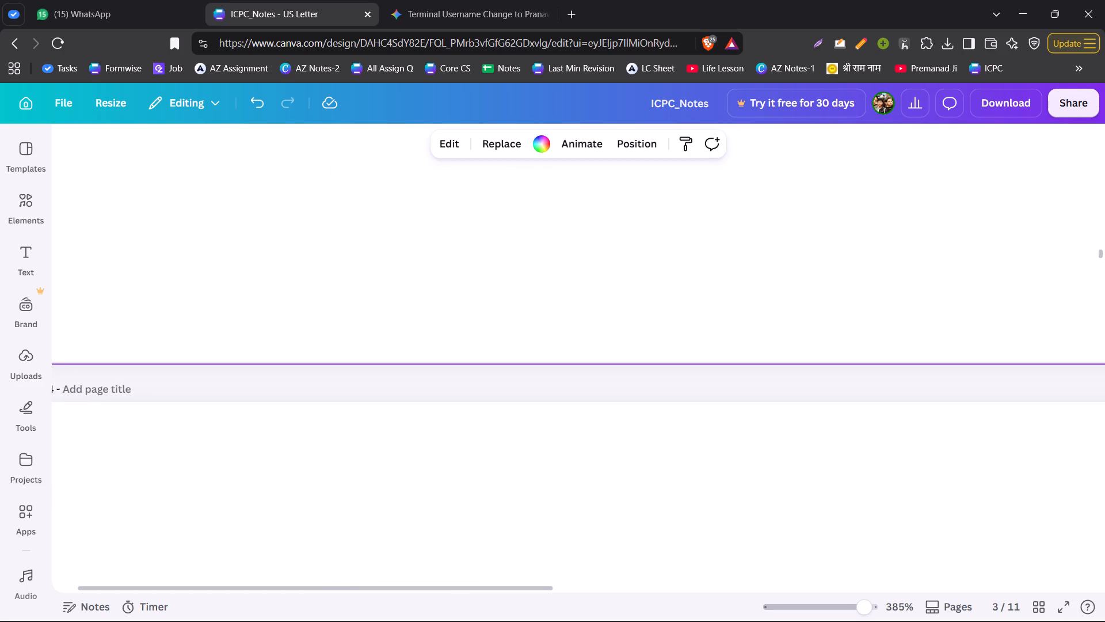
Lock Figure 10's terminal screenshot and paste the prompt image over the username and host before "sudo docker compose logs --tail=30 e2mgr".
{"action": "scroll", "coordinate": [323, 364], "scroll_direction": "down", "scroll_amount": 5}
{"action": "scroll", "coordinate": [331, 359], "scroll_direction": "up", "scroll_amount": 4}
{"action": "scroll", "coordinate": [332, 353], "scroll_direction": "right", "scroll_amount": 1}
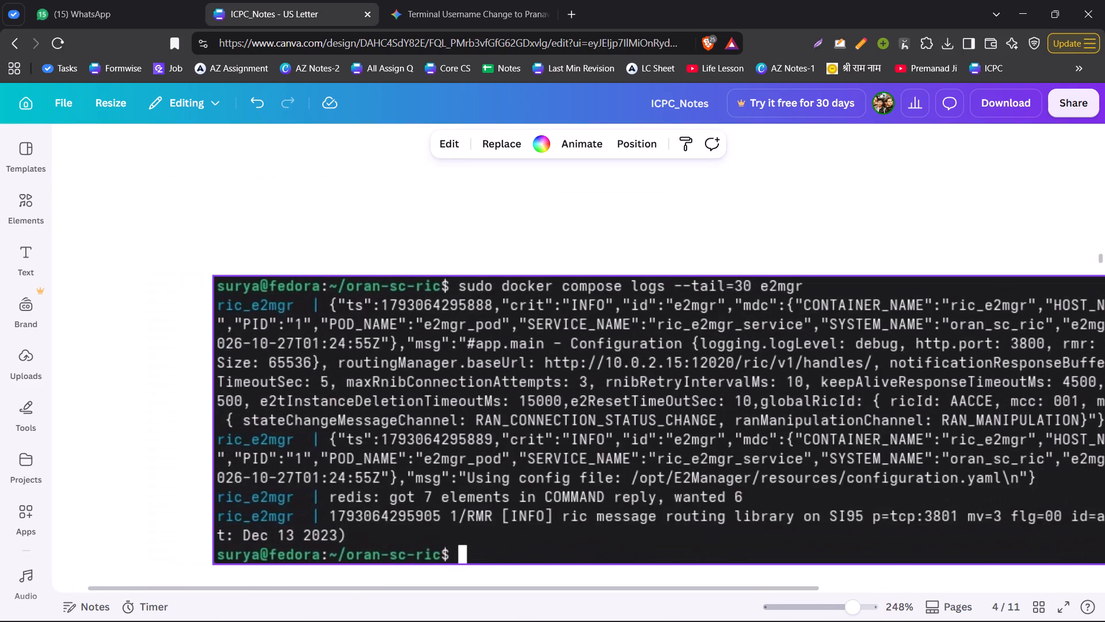
{"action": "right_click", "coordinate": [279, 289]}
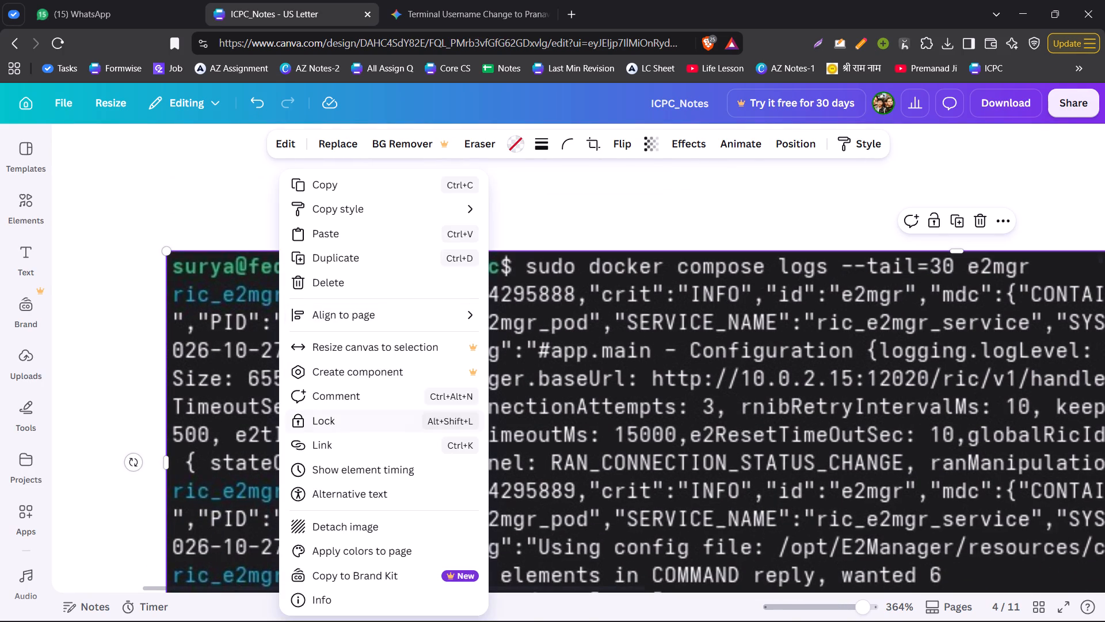
{"action": "left_click", "coordinate": [323, 421]}
{"action": "key", "text": "ctrl+v"}
{"action": "left_click_drag", "start_coordinate": [378, 268], "coordinate": [294, 267]}
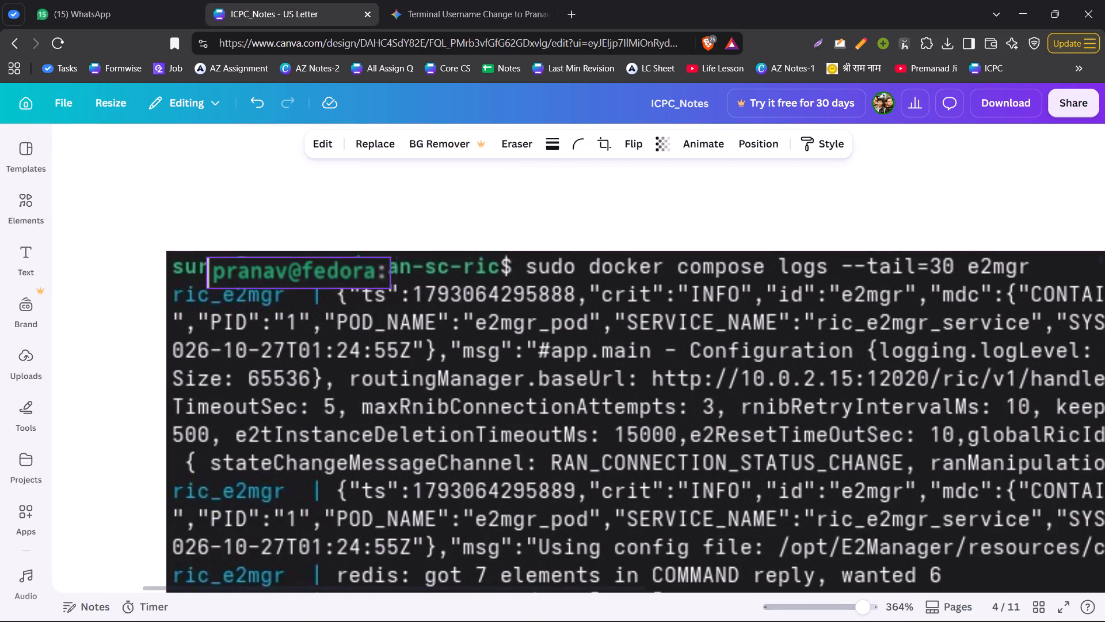
{"action": "left_click_drag", "start_coordinate": [294, 267], "coordinate": [254, 264]}
{"action": "left_click", "coordinate": [294, 179]}
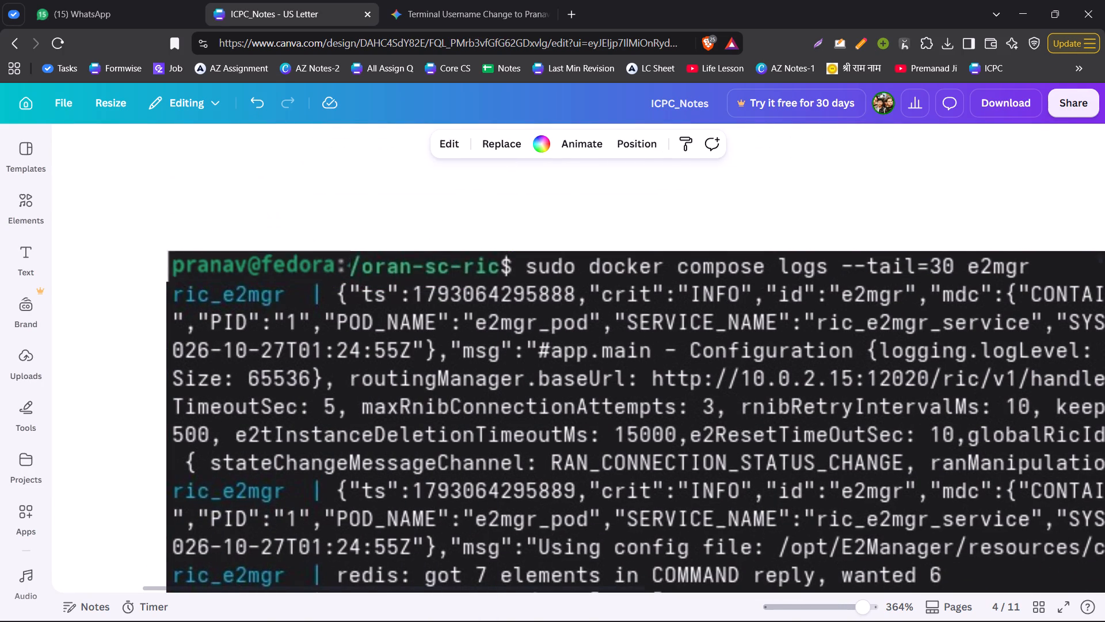
Paste another prompt image over the username and host on Figure 10's last, empty prompt line.
{"action": "scroll", "coordinate": [280, 270], "scroll_direction": "down", "scroll_amount": 3}
{"action": "key", "text": "ctrl+v"}
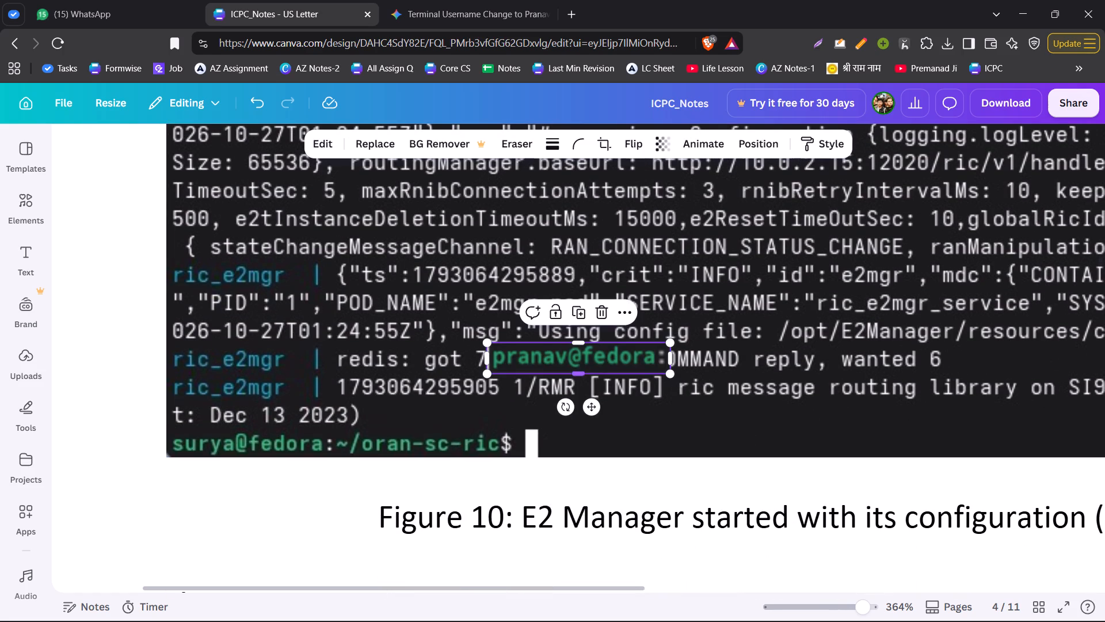
{"action": "left_click_drag", "start_coordinate": [558, 357], "coordinate": [234, 442]}
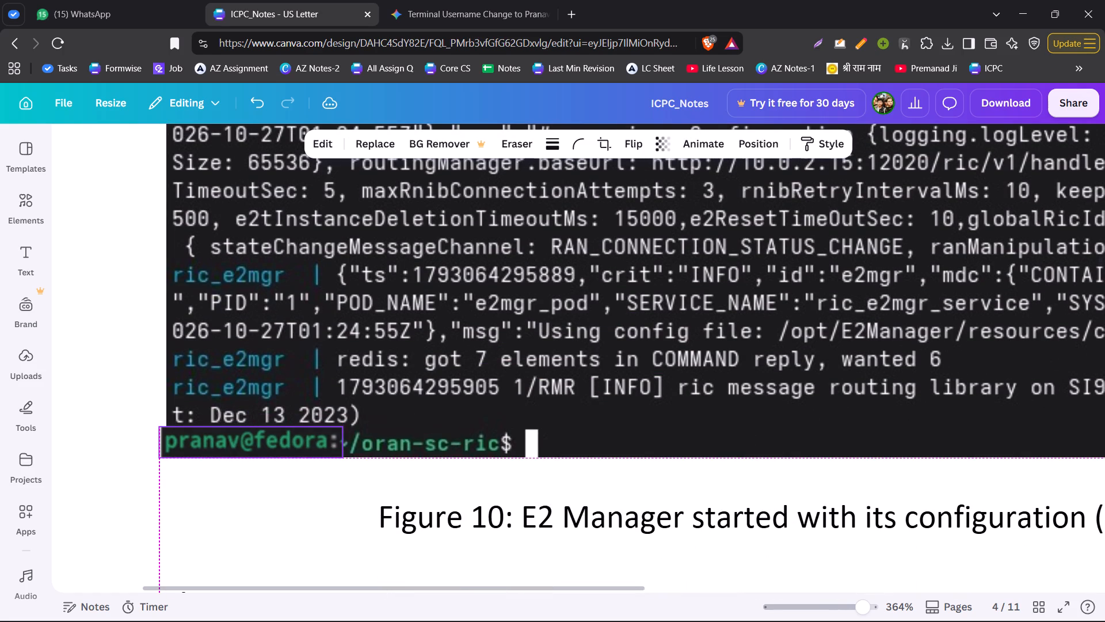
{"action": "left_click_drag", "start_coordinate": [234, 442], "coordinate": [241, 441]}
{"action": "left_click", "coordinate": [89, 397]}
Lock Figure 11's terminal screenshot and fit a pasted prompt image over the username and host before "sudo docker compose logs --tail=30 submgr".
{"action": "scroll", "coordinate": [115, 377], "scroll_direction": "down", "scroll_amount": 4}
{"action": "scroll", "coordinate": [394, 390], "scroll_direction": "down", "scroll_amount": 2}
{"action": "key", "text": "ctrl+v"}
{"action": "left_click_drag", "start_coordinate": [520, 359], "coordinate": [498, 215]}
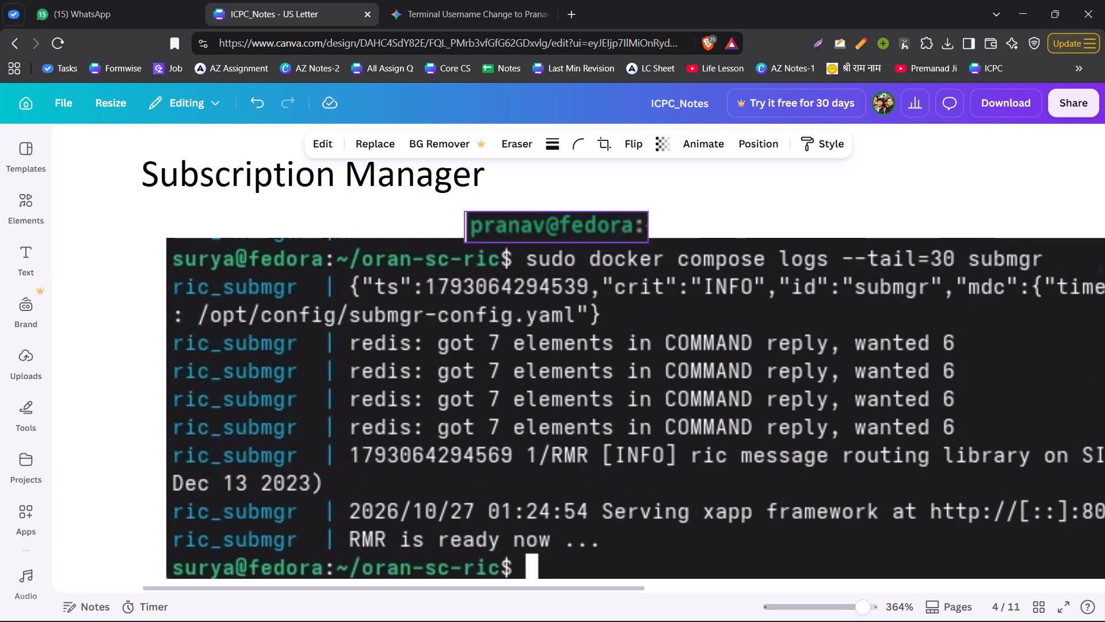
{"action": "left_click_drag", "start_coordinate": [498, 215], "coordinate": [498, 213]}
{"action": "right_click", "coordinate": [411, 312]}
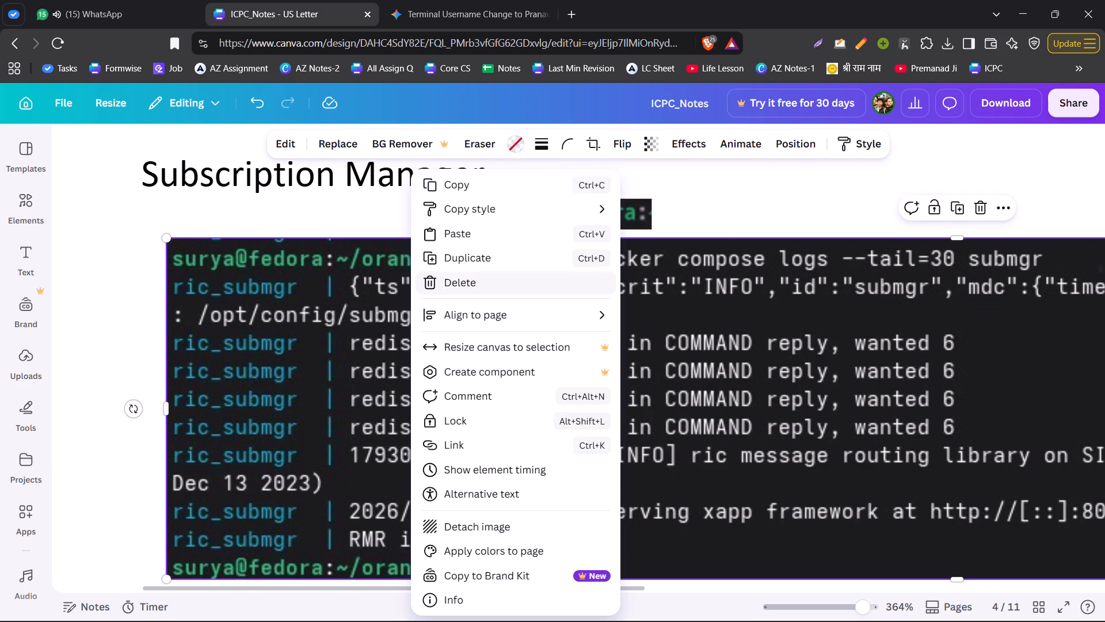
{"action": "left_click", "coordinate": [465, 423]}
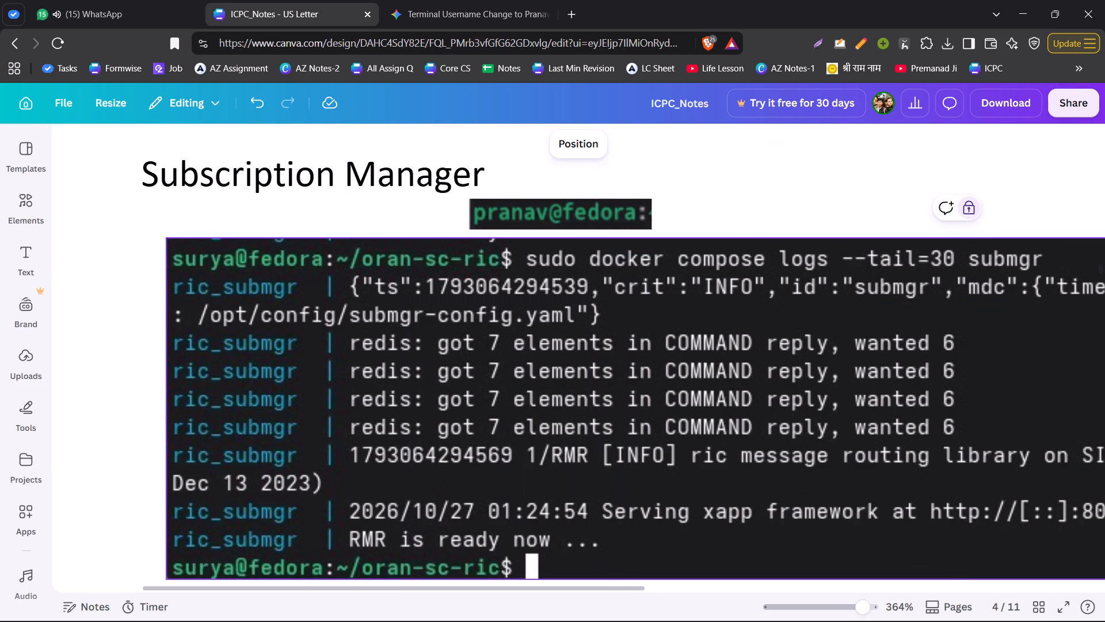
{"action": "left_click_drag", "start_coordinate": [543, 208], "coordinate": [240, 253]}
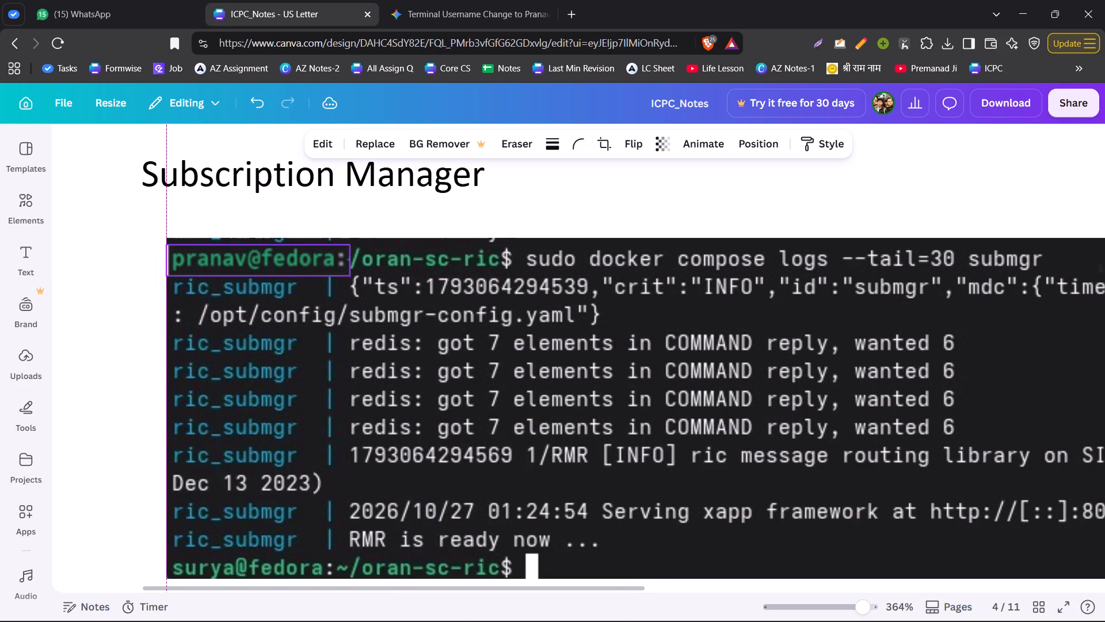
{"action": "left_click_drag", "start_coordinate": [240, 253], "coordinate": [239, 252]}
{"action": "left_click_drag", "start_coordinate": [345, 245], "coordinate": [326, 254]}
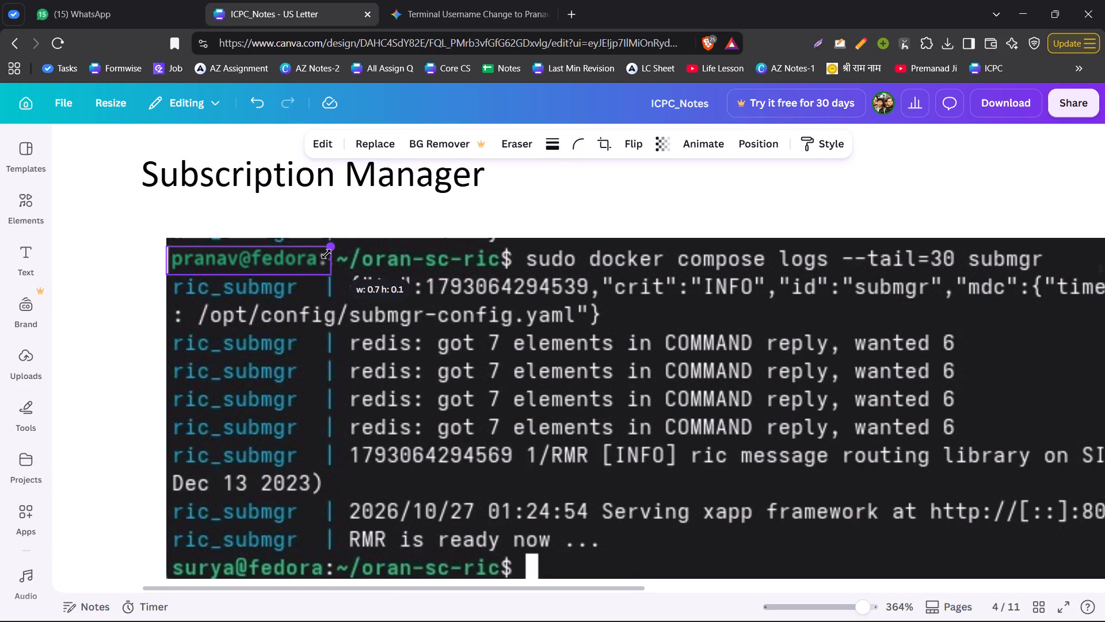
{"action": "left_click_drag", "start_coordinate": [326, 254], "coordinate": [330, 253]}
{"action": "left_click", "coordinate": [387, 207]}
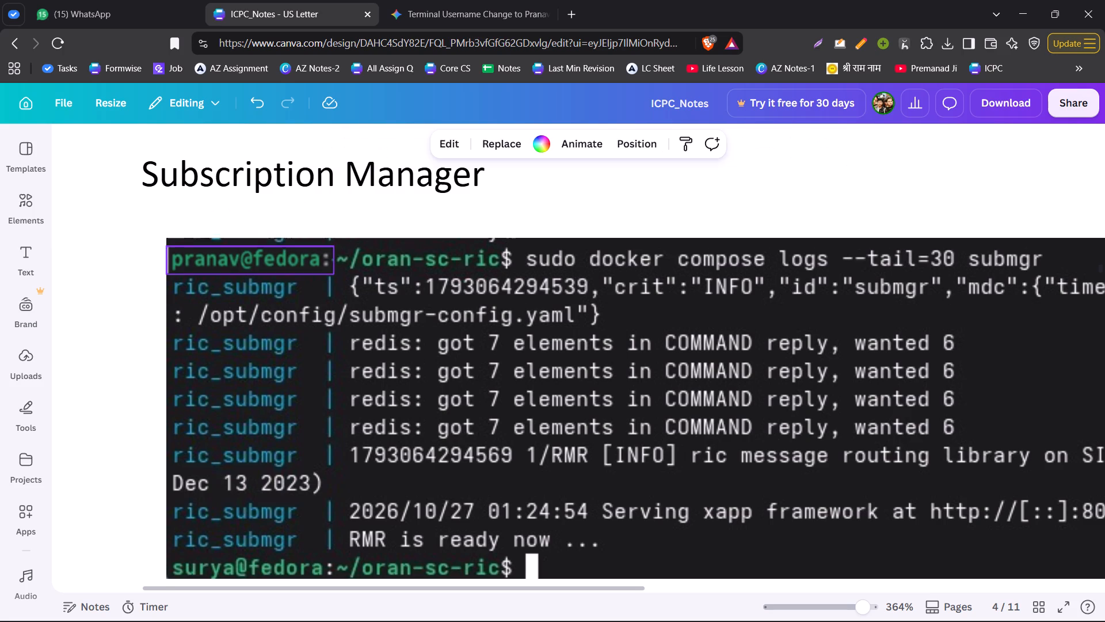
Paste another prompt image over the username and host on Figure 11's last, empty prompt line and shrink it to fit.
{"action": "scroll", "coordinate": [273, 283], "scroll_direction": "down", "scroll_amount": 3}
{"action": "key", "text": "ctrl+v"}
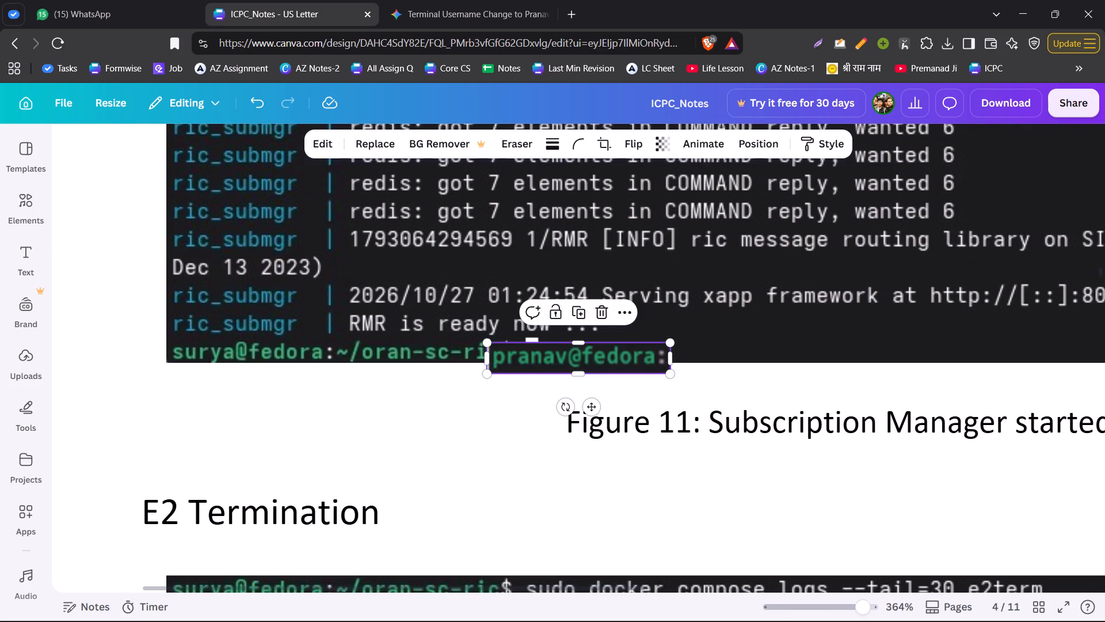
{"action": "left_click_drag", "start_coordinate": [536, 362], "coordinate": [214, 347]}
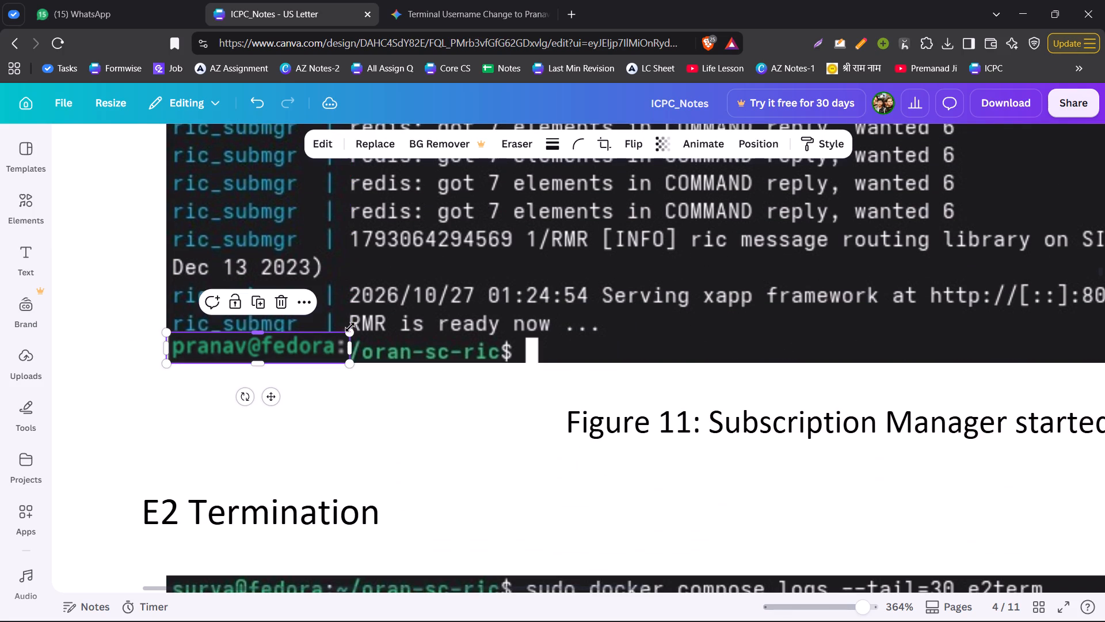
{"action": "left_click_drag", "start_coordinate": [348, 329], "coordinate": [333, 336]}
{"action": "left_click", "coordinate": [373, 422]}
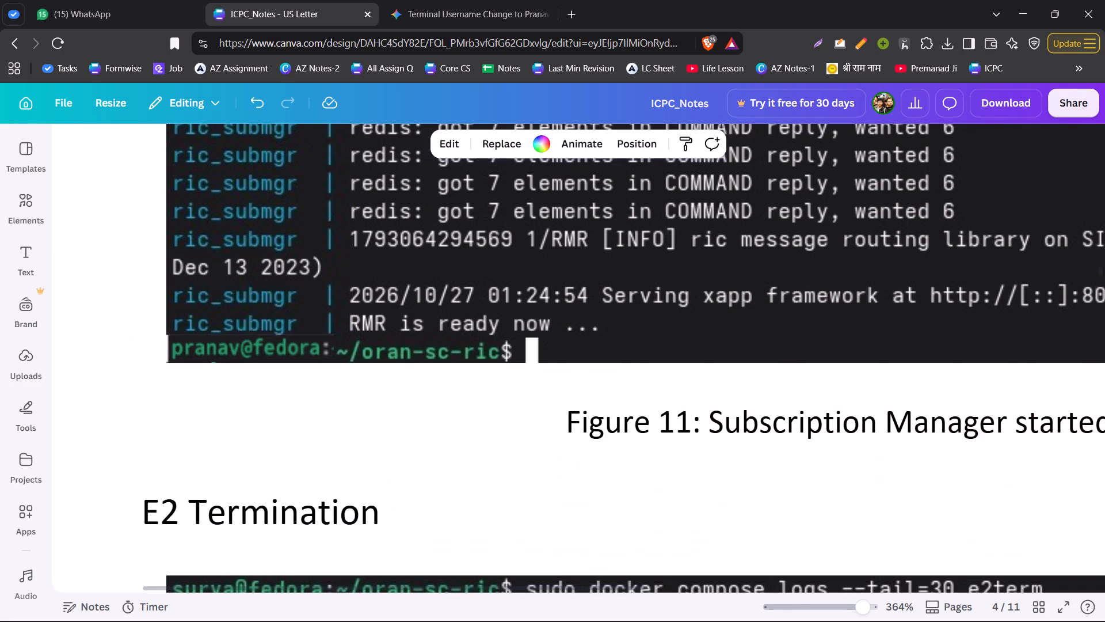
Lock Figure 12's terminal screenshot and fit a pasted prompt image over the username and host before "sudo docker compose logs --tail=30 e2term".
{"action": "scroll", "coordinate": [401, 395], "scroll_direction": "down", "scroll_amount": 4}
{"action": "key", "text": "ctrl+v"}
{"action": "left_click_drag", "start_coordinate": [541, 355], "coordinate": [252, 324]}
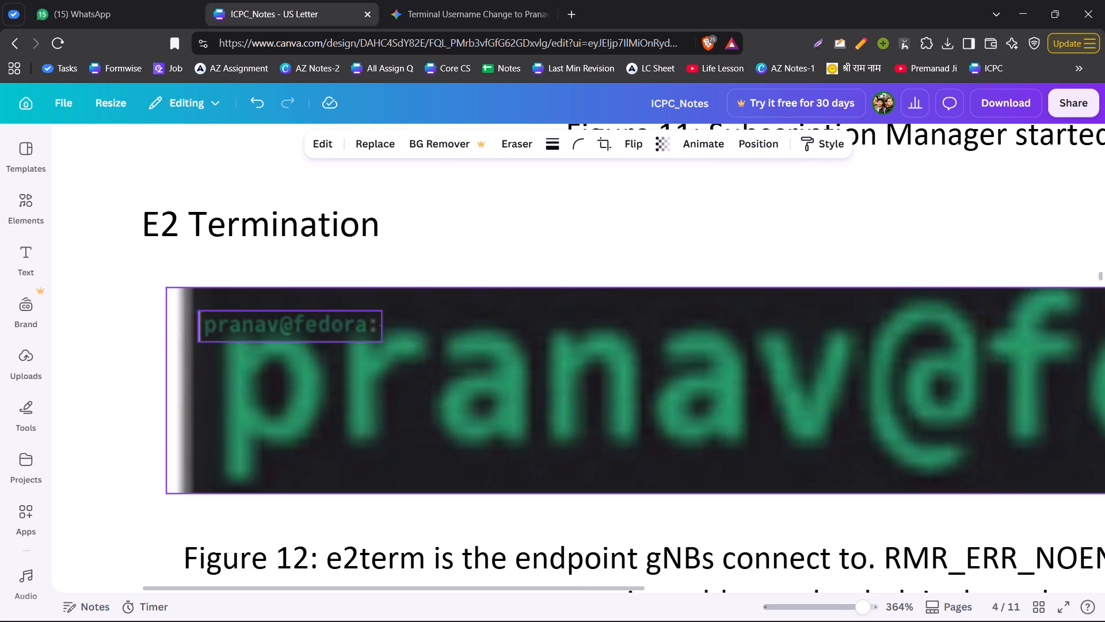
{"action": "left_click_drag", "start_coordinate": [252, 324], "coordinate": [211, 258]}
{"action": "right_click", "coordinate": [291, 332]}
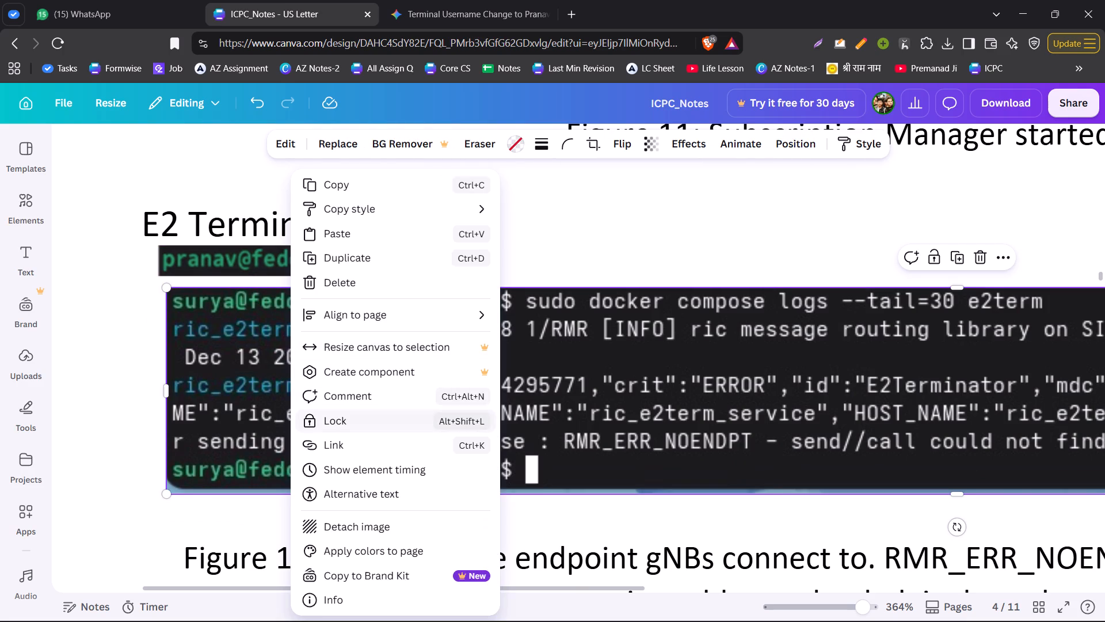
{"action": "left_click", "coordinate": [337, 420]}
{"action": "left_click_drag", "start_coordinate": [254, 250], "coordinate": [261, 290]}
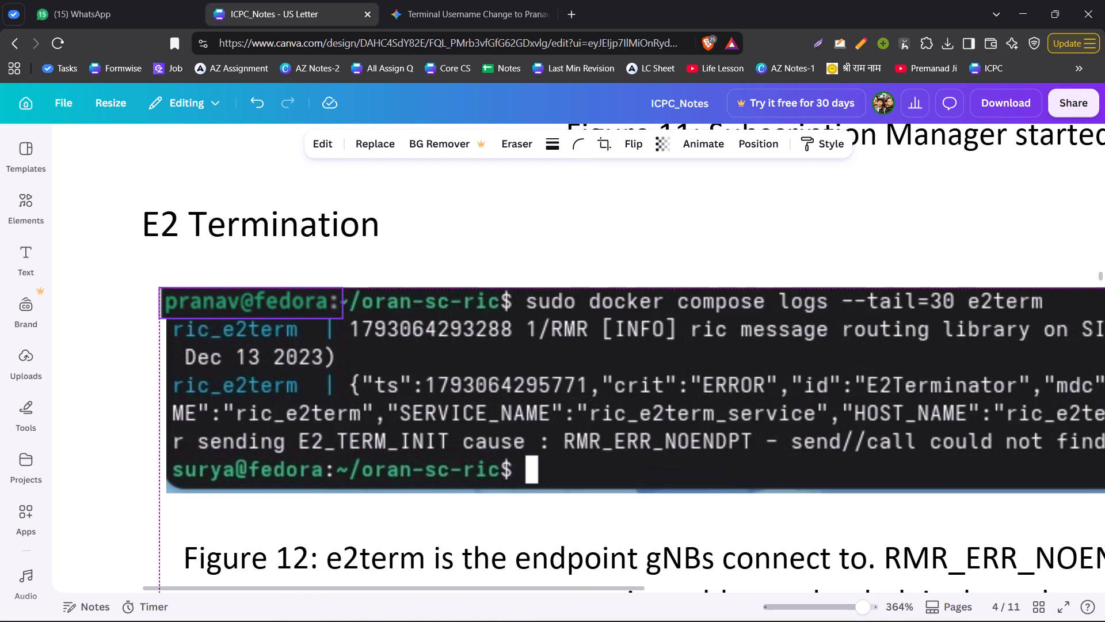
{"action": "left_click_drag", "start_coordinate": [261, 290], "coordinate": [261, 290]}
{"action": "left_click", "coordinate": [87, 270]}
{"action": "left_click", "coordinate": [340, 310]}
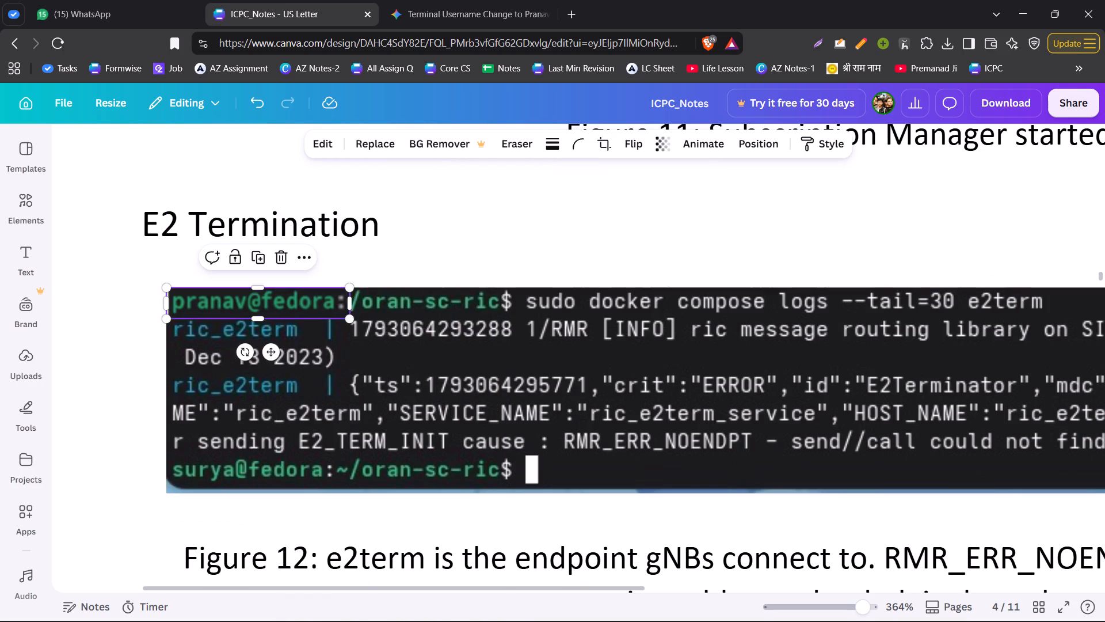
{"action": "left_click_drag", "start_coordinate": [346, 315], "coordinate": [327, 308]}
{"action": "left_click", "coordinate": [450, 237]}
Paste another prompt image over the username and host on Figure 12's last, empty prompt line and shrink it to fit.
{"action": "scroll", "coordinate": [447, 256], "scroll_direction": "down", "scroll_amount": 2}
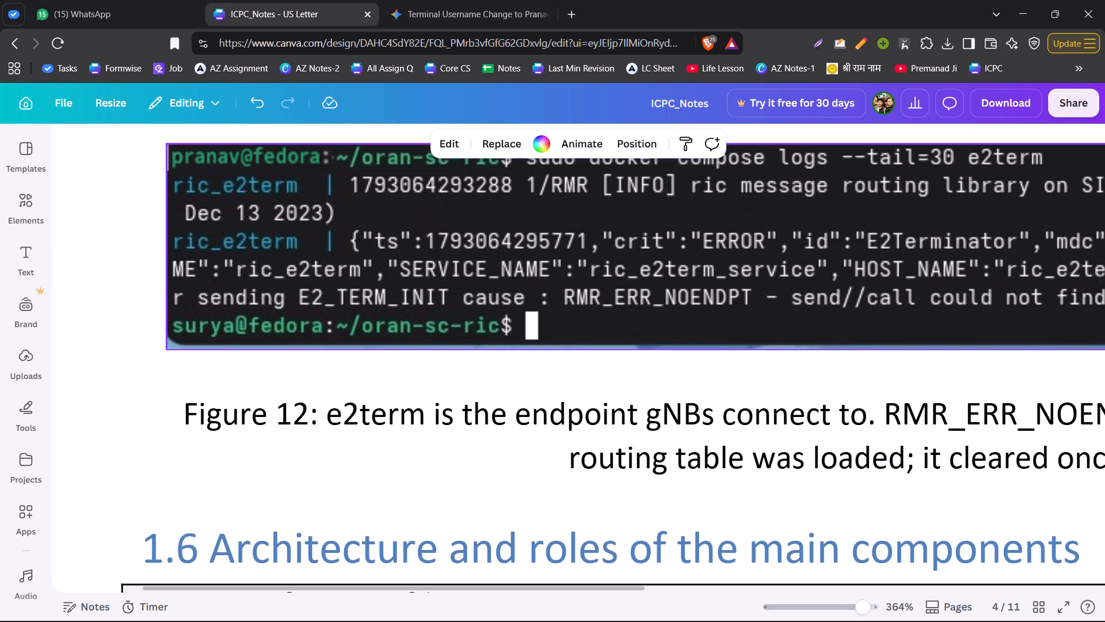
{"action": "key", "text": "ctrl+v"}
{"action": "left_click_drag", "start_coordinate": [525, 359], "coordinate": [230, 330]}
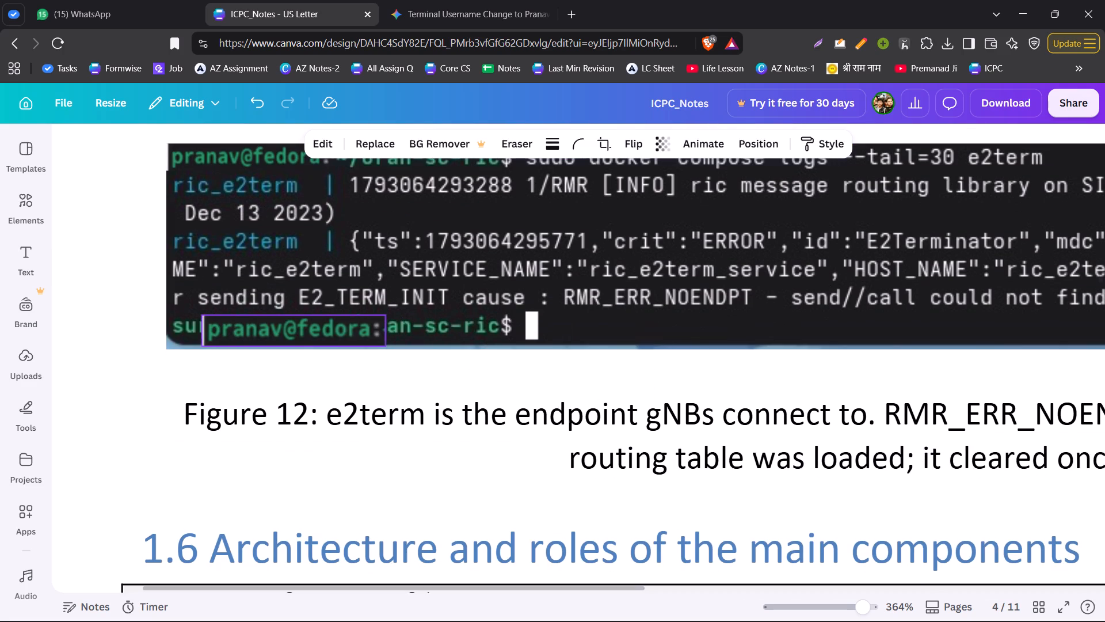
{"action": "left_click_drag", "start_coordinate": [230, 330], "coordinate": [201, 326]}
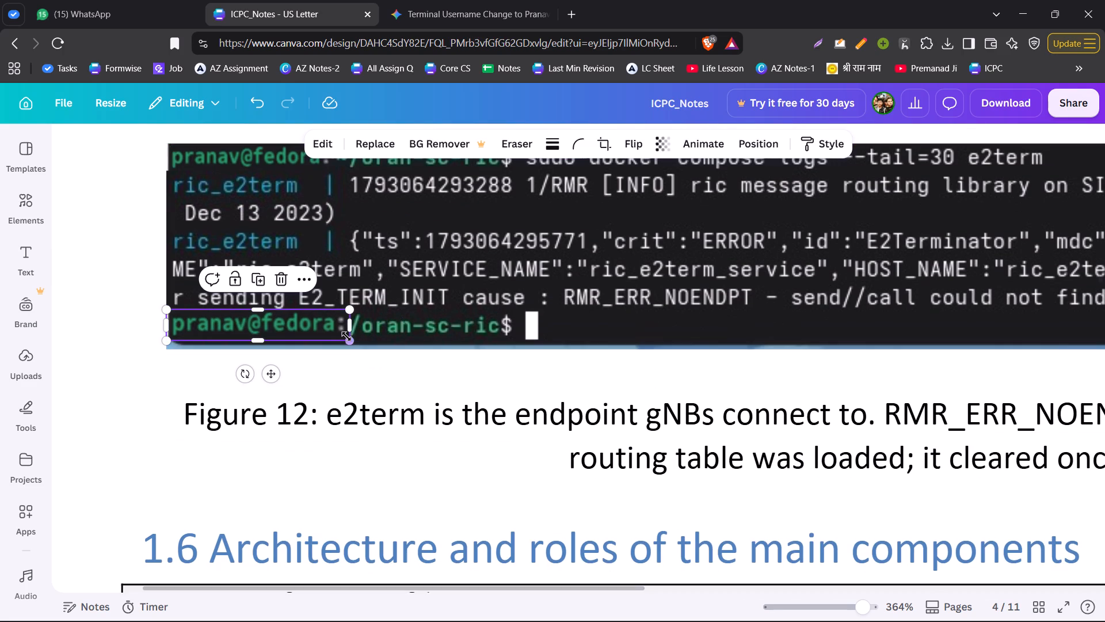
{"action": "left_click_drag", "start_coordinate": [348, 338], "coordinate": [331, 339]}
{"action": "left_click", "coordinate": [293, 377]}
Lock Figure 14's gNB terminal screenshot and paste the prompt image over the username and host before "~/srsRAN_Project/docker".
{"action": "scroll", "coordinate": [223, 373], "scroll_direction": "down", "scroll_amount": 8}
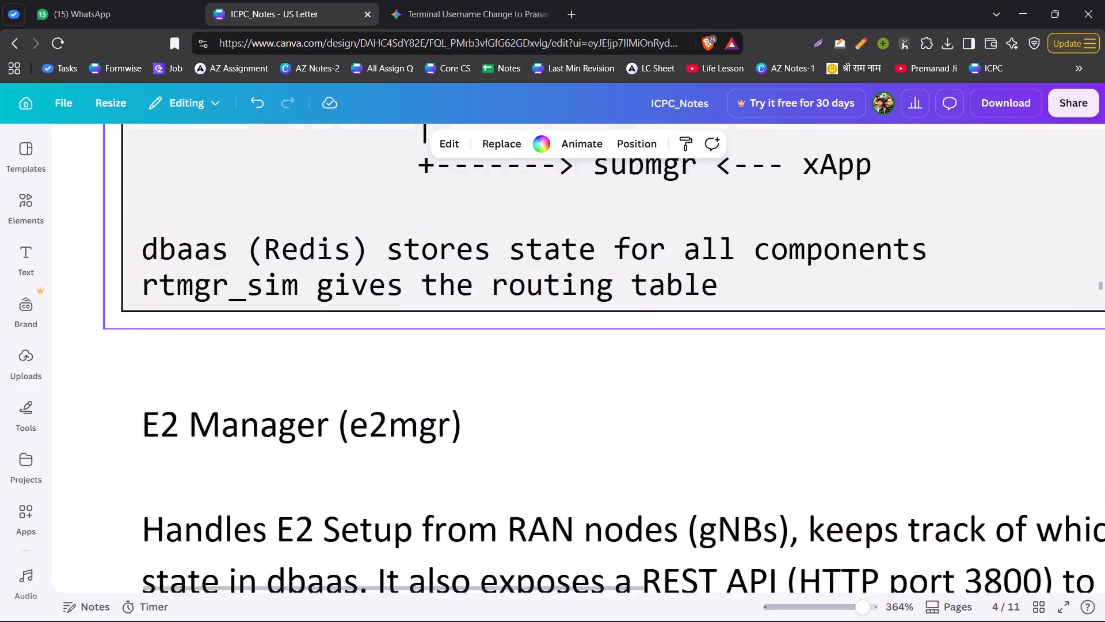
{"action": "scroll", "coordinate": [229, 372], "scroll_direction": "down", "scroll_amount": 17}
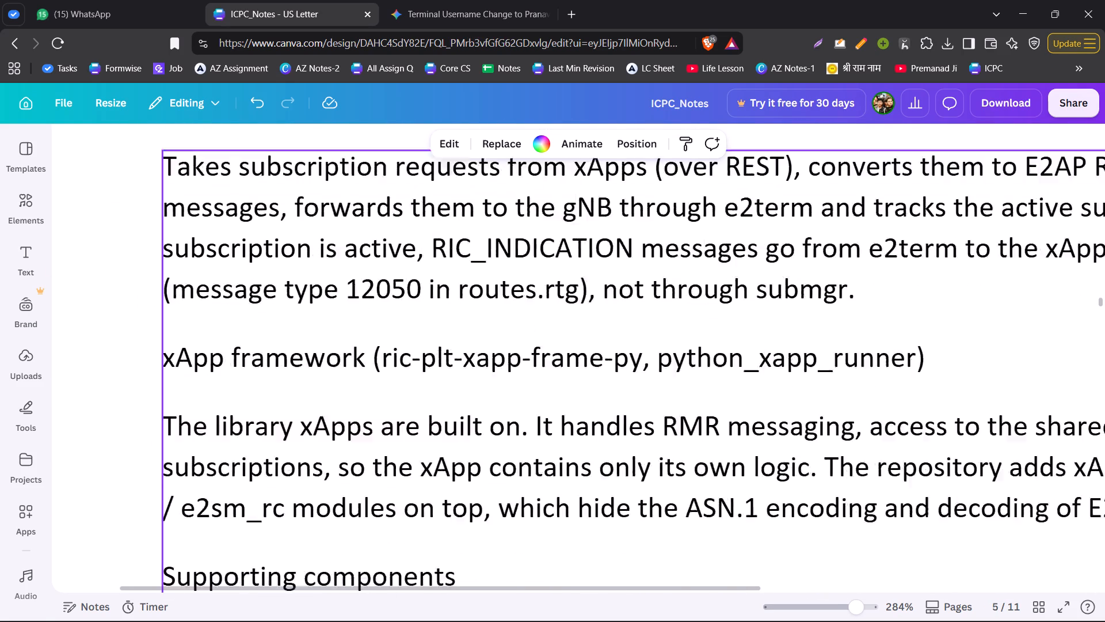
{"action": "scroll", "coordinate": [240, 371], "scroll_direction": "down", "scroll_amount": 9}
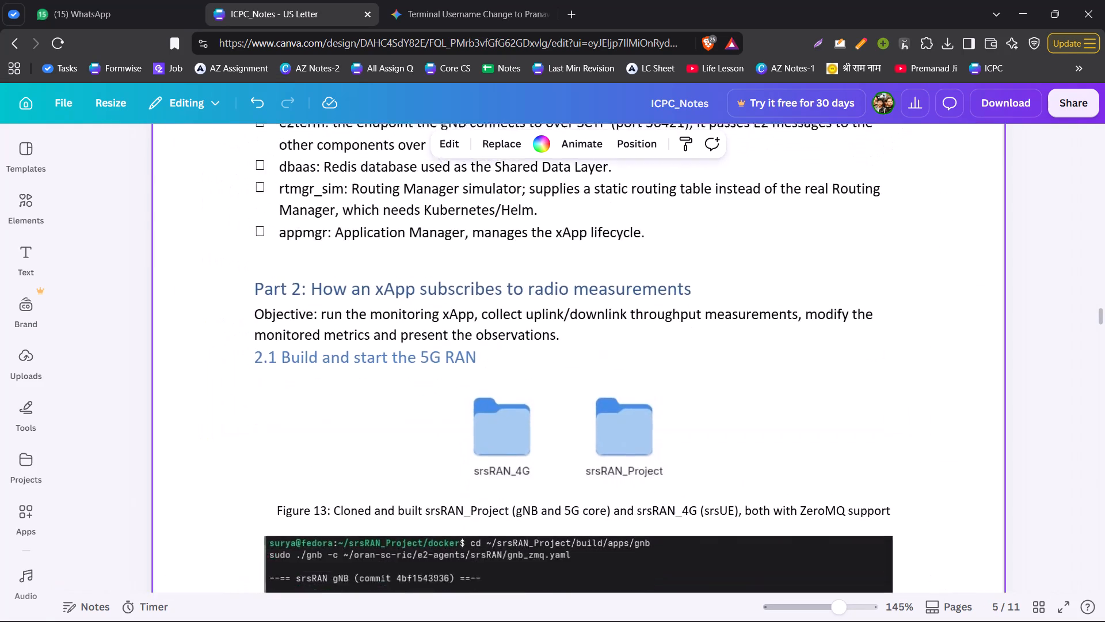
{"action": "scroll", "coordinate": [252, 360], "scroll_direction": "down", "scroll_amount": 1}
{"action": "scroll", "coordinate": [252, 360], "scroll_direction": "up", "scroll_amount": 3}
{"action": "right_click", "coordinate": [353, 424]}
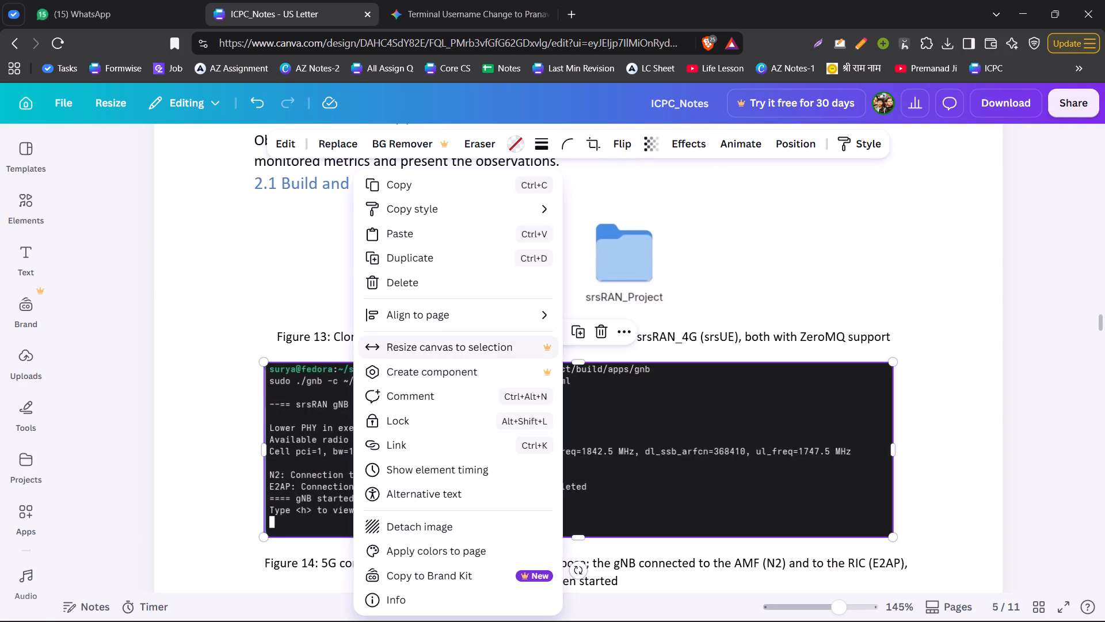
{"action": "left_click", "coordinate": [395, 416]}
{"action": "key", "text": "ctrl+v"}
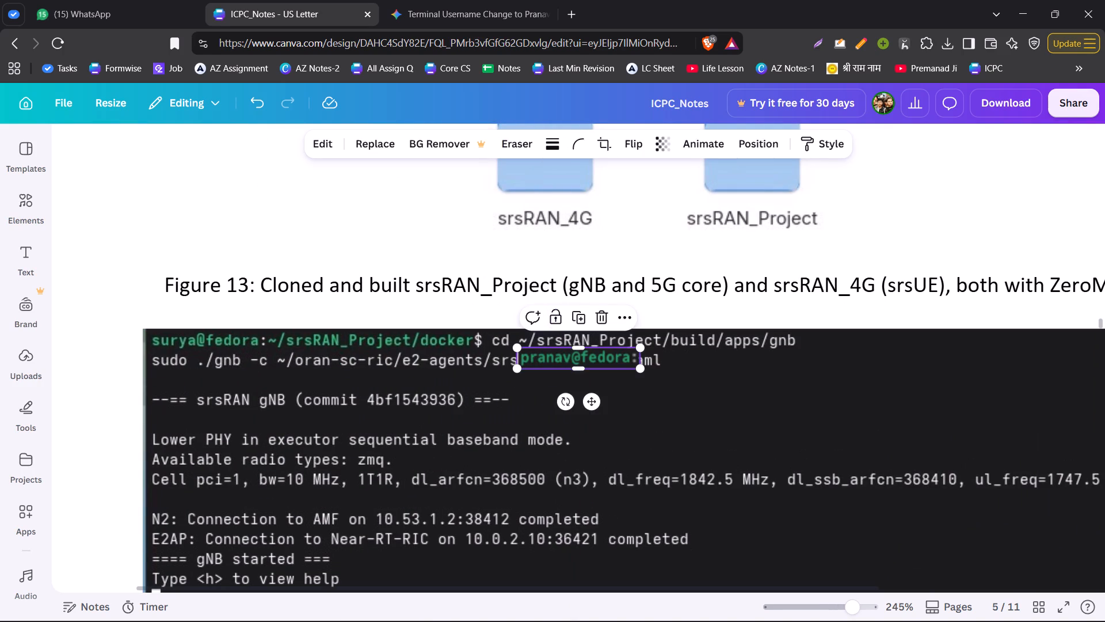
{"action": "left_click_drag", "start_coordinate": [535, 359], "coordinate": [169, 346]}
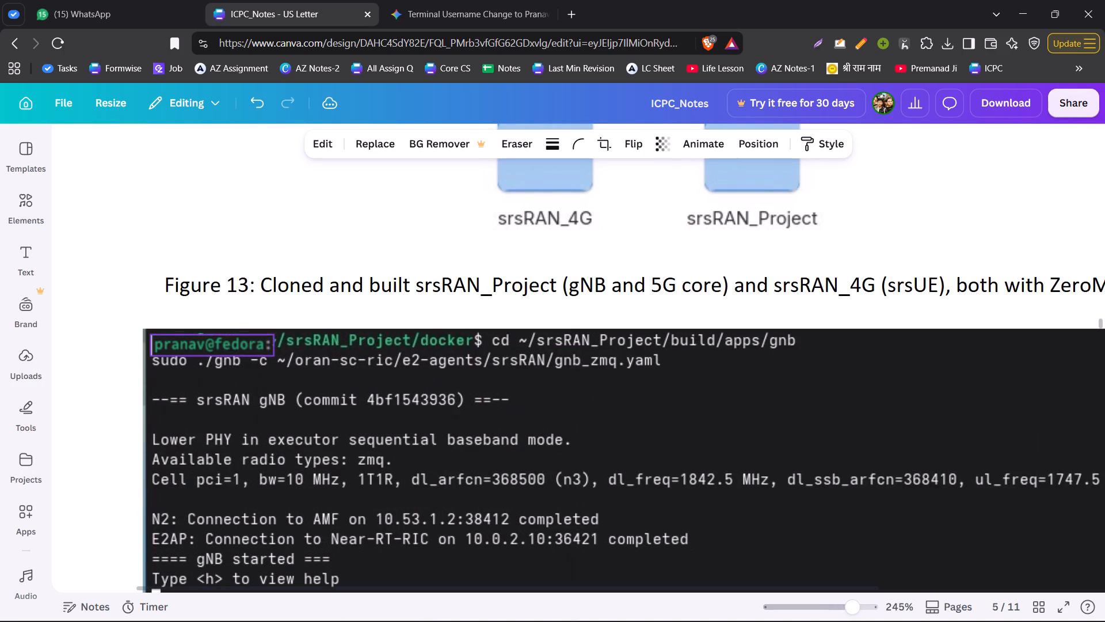
{"action": "left_click_drag", "start_coordinate": [169, 346], "coordinate": [165, 342]}
{"action": "left_click", "coordinate": [161, 280]}
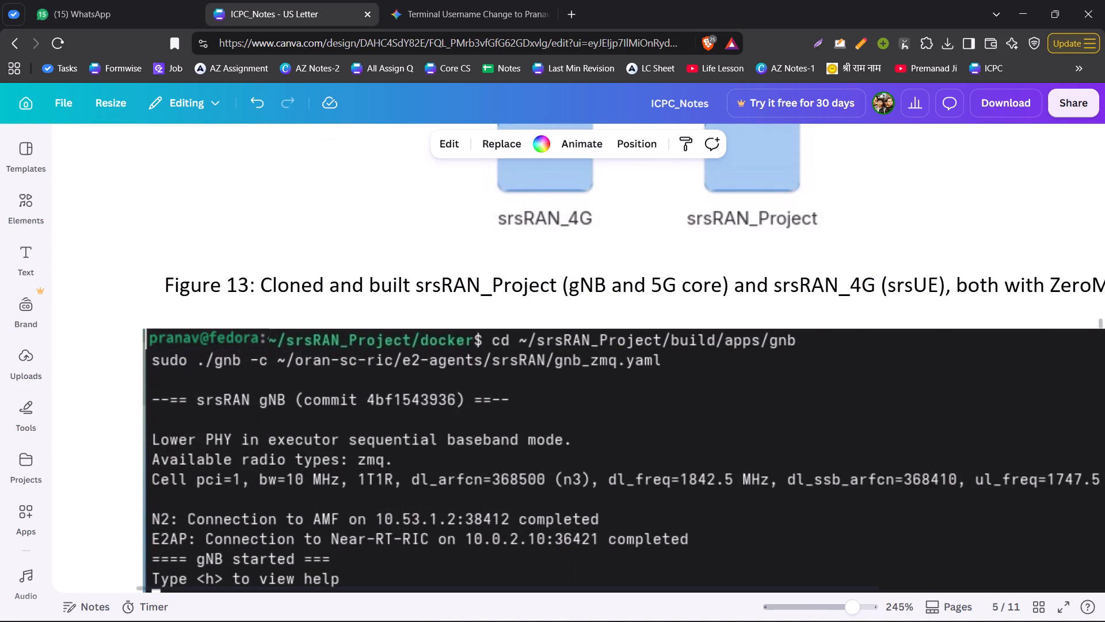
Lock Figure 15's terminal screenshot and fit a pasted, shrunken prompt image over the username and host on its last prompt line.
{"action": "scroll", "coordinate": [311, 322], "scroll_direction": "down", "scroll_amount": 5}
{"action": "scroll", "coordinate": [289, 363], "scroll_direction": "down", "scroll_amount": 4}
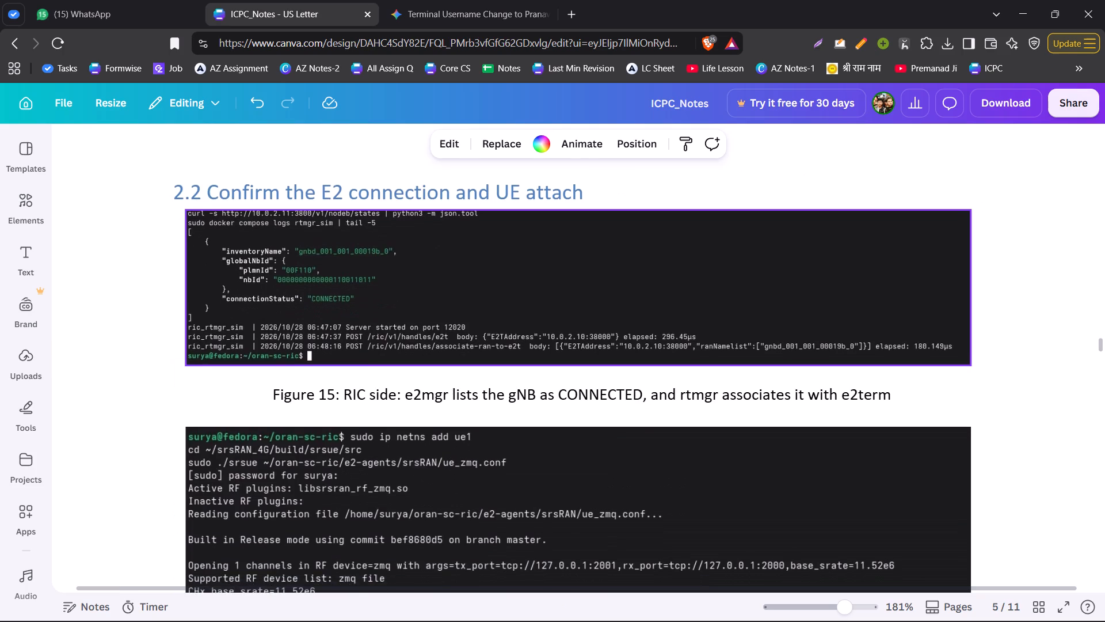
{"action": "scroll", "coordinate": [289, 353], "scroll_direction": "up", "scroll_amount": 1}
{"action": "scroll", "coordinate": [288, 344], "scroll_direction": "down", "scroll_amount": 1}
{"action": "right_click", "coordinate": [231, 263]}
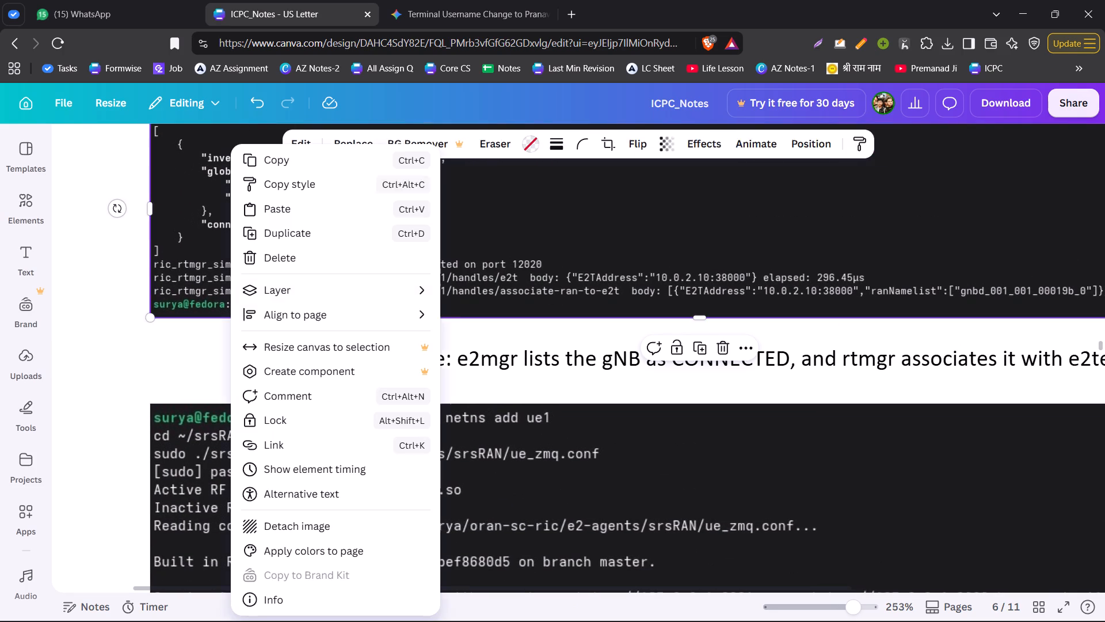
{"action": "left_click", "coordinate": [282, 422]}
{"action": "key", "text": "ctrl+v"}
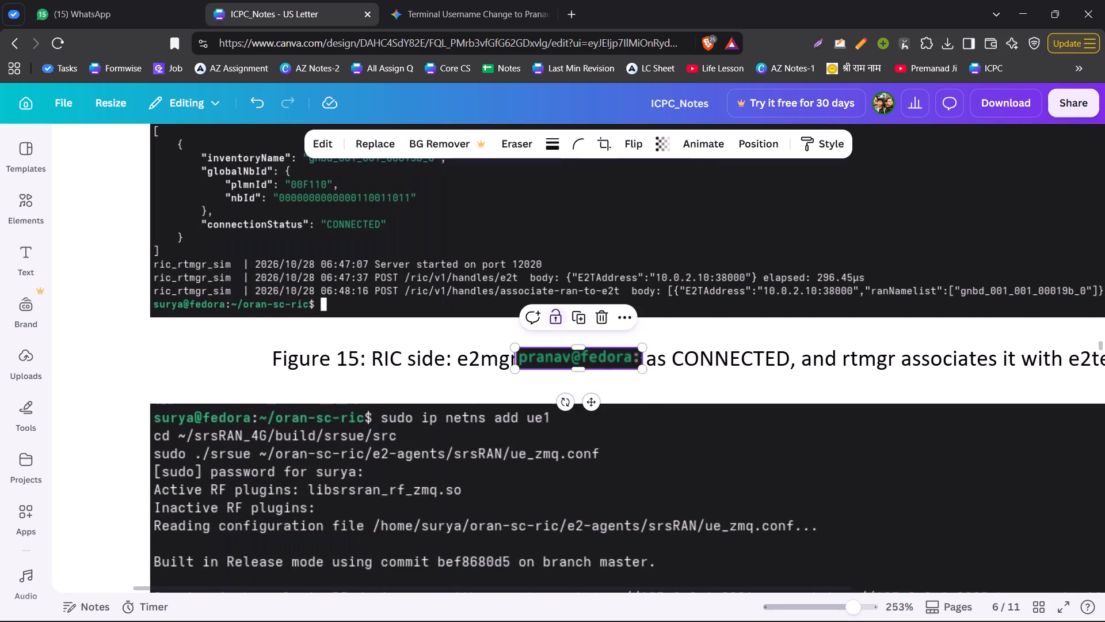
{"action": "left_click_drag", "start_coordinate": [538, 359], "coordinate": [147, 307]}
{"action": "left_click_drag", "start_coordinate": [124, 300], "coordinate": [154, 303]}
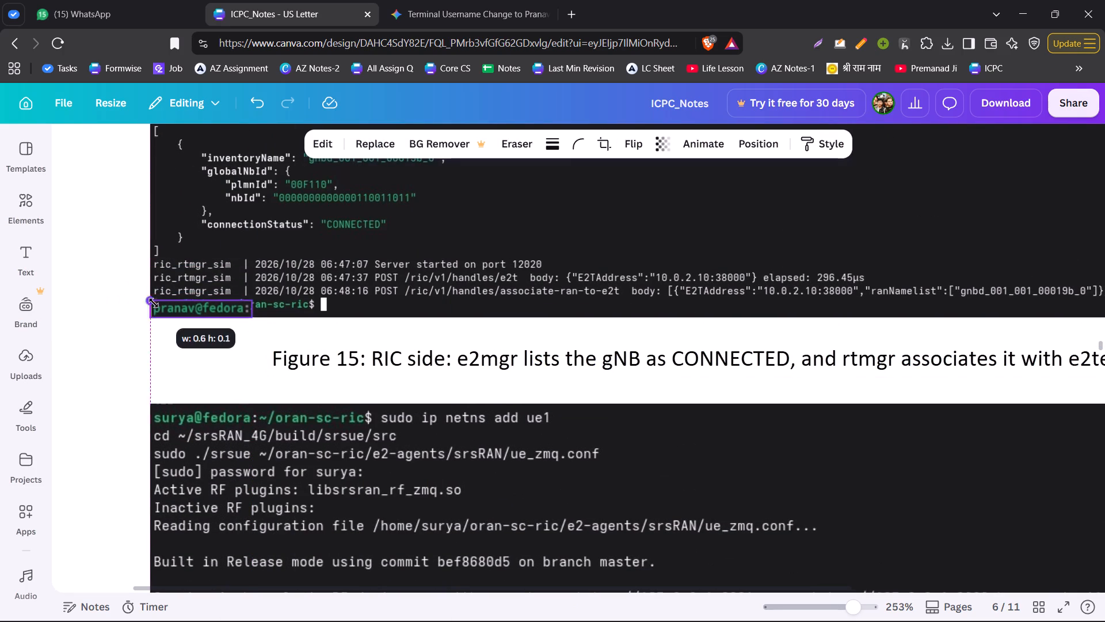
{"action": "left_click_drag", "start_coordinate": [154, 303], "coordinate": [154, 304]}
{"action": "left_click_drag", "start_coordinate": [204, 313], "coordinate": [196, 312]}
{"action": "left_click_drag", "start_coordinate": [191, 311], "coordinate": [182, 304]}
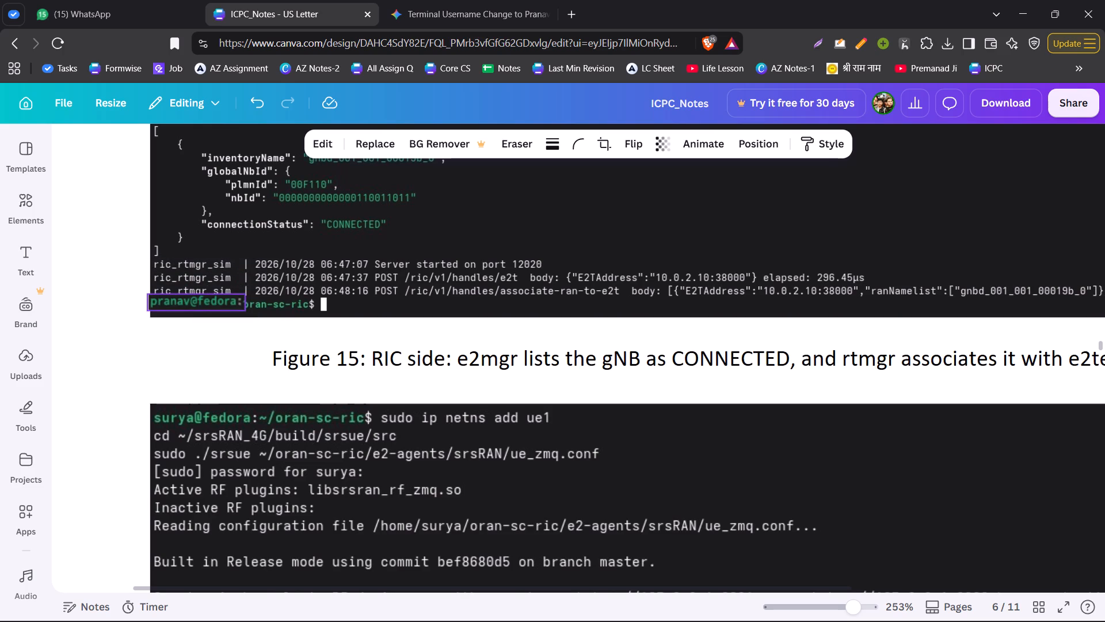
{"action": "left_click_drag", "start_coordinate": [182, 304], "coordinate": [172, 305]}
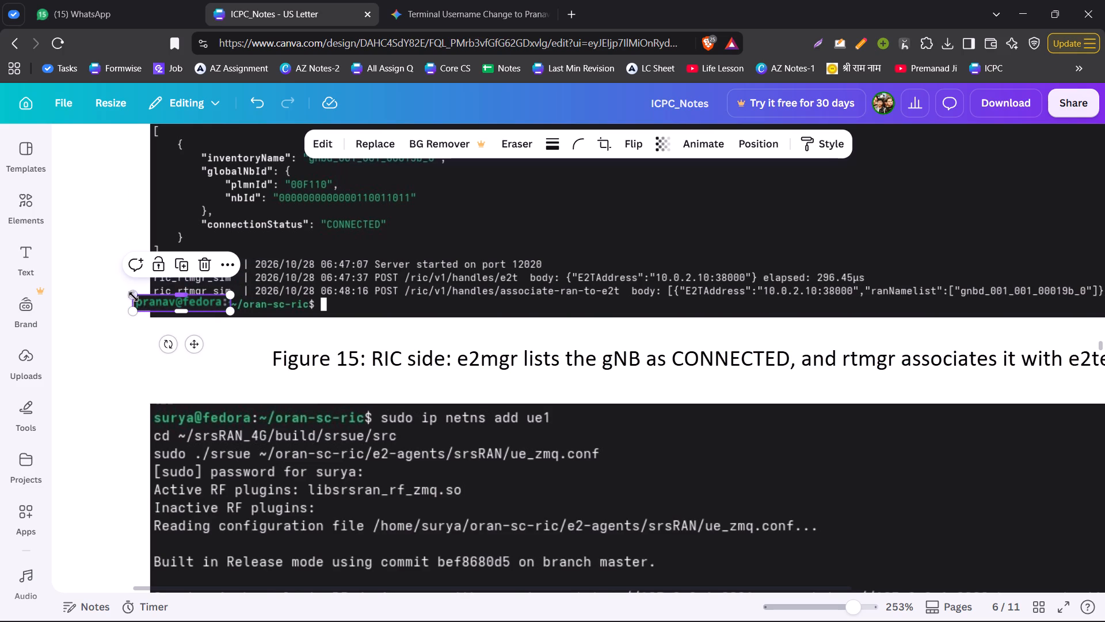
{"action": "left_click_drag", "start_coordinate": [134, 297], "coordinate": [149, 304]}
{"action": "left_click", "coordinate": [108, 310]}
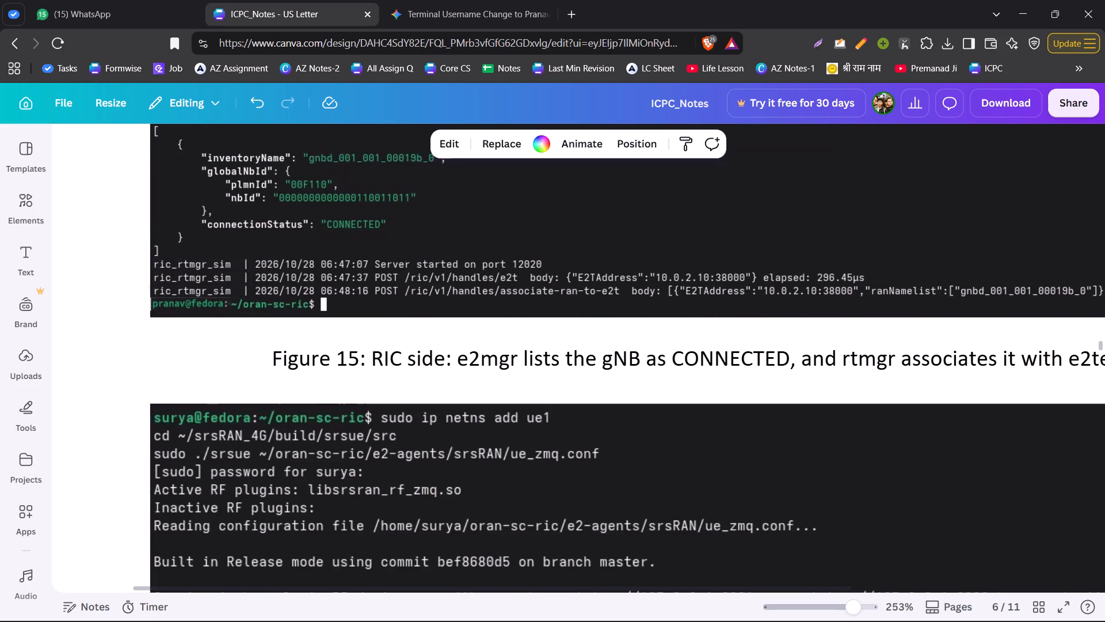
Lock Figure 16's srsUE terminal screenshot and fit a pasted, shrunken prompt image over the username and host before "sudo ip netns add ue1".
{"action": "scroll", "coordinate": [170, 330], "scroll_direction": "down", "scroll_amount": 5}
{"action": "right_click", "coordinate": [285, 240]}
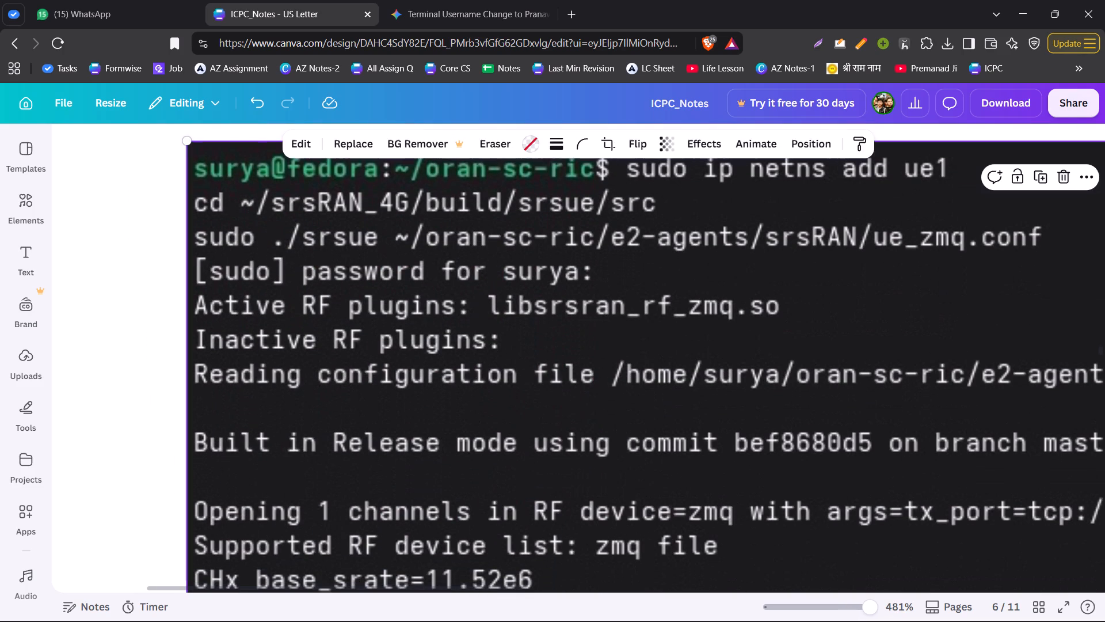
{"action": "left_click", "coordinate": [326, 415]}
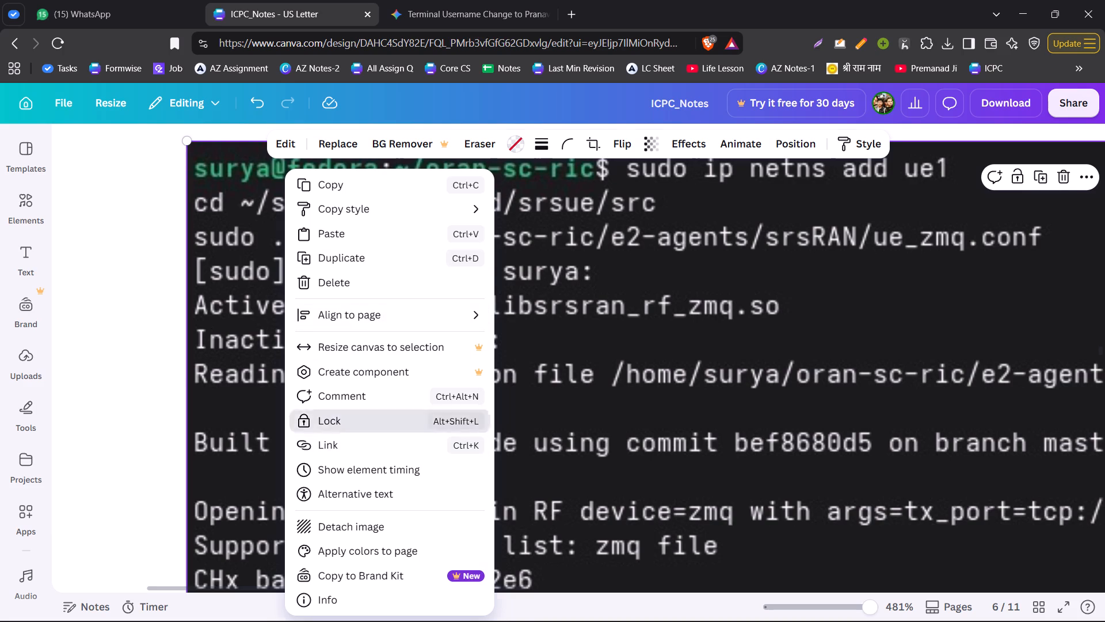
{"action": "key", "text": "ctrl+v"}
{"action": "left_click_drag", "start_coordinate": [532, 352], "coordinate": [274, 182]}
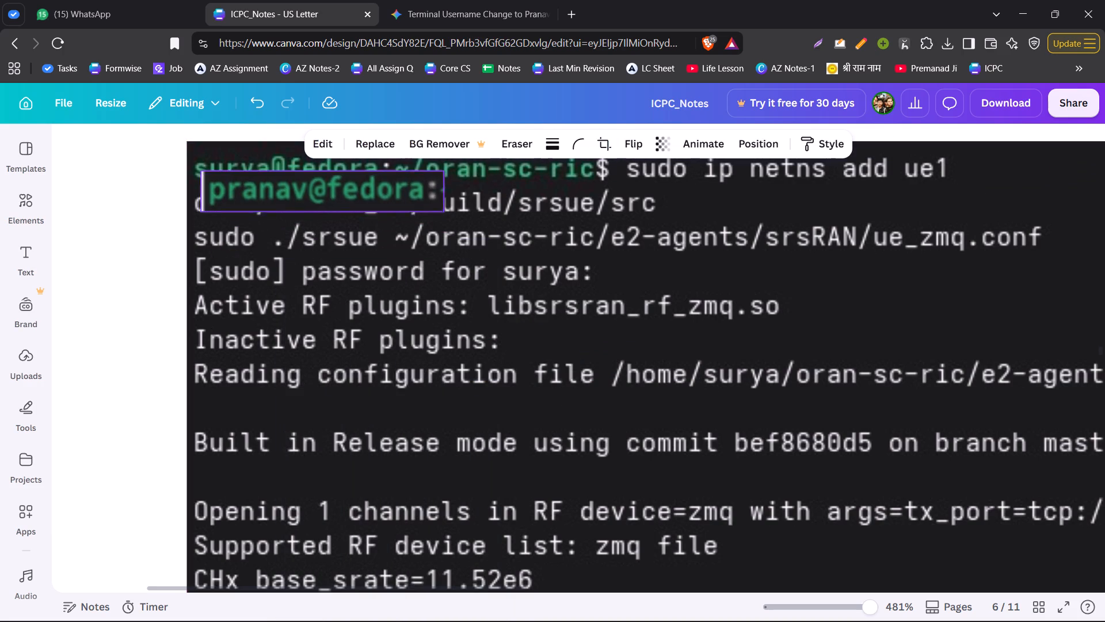
{"action": "left_click_drag", "start_coordinate": [274, 182], "coordinate": [257, 169]}
{"action": "scroll", "coordinate": [418, 300], "scroll_direction": "up", "scroll_amount": 2}
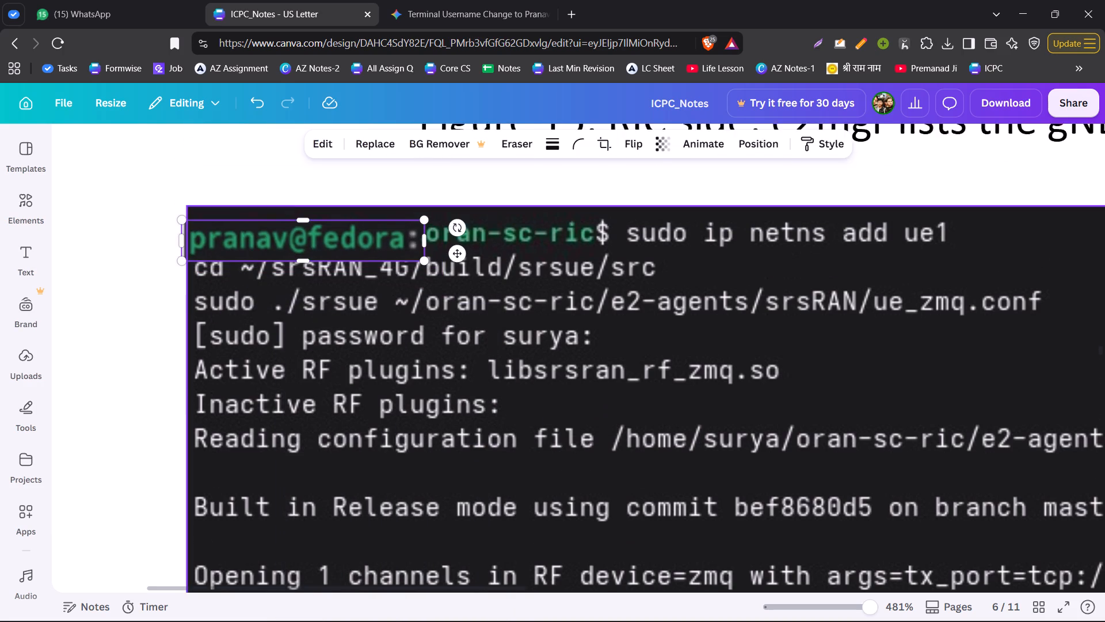
{"action": "left_click_drag", "start_coordinate": [423, 342], "coordinate": [393, 331]}
{"action": "left_click", "coordinate": [264, 316]}
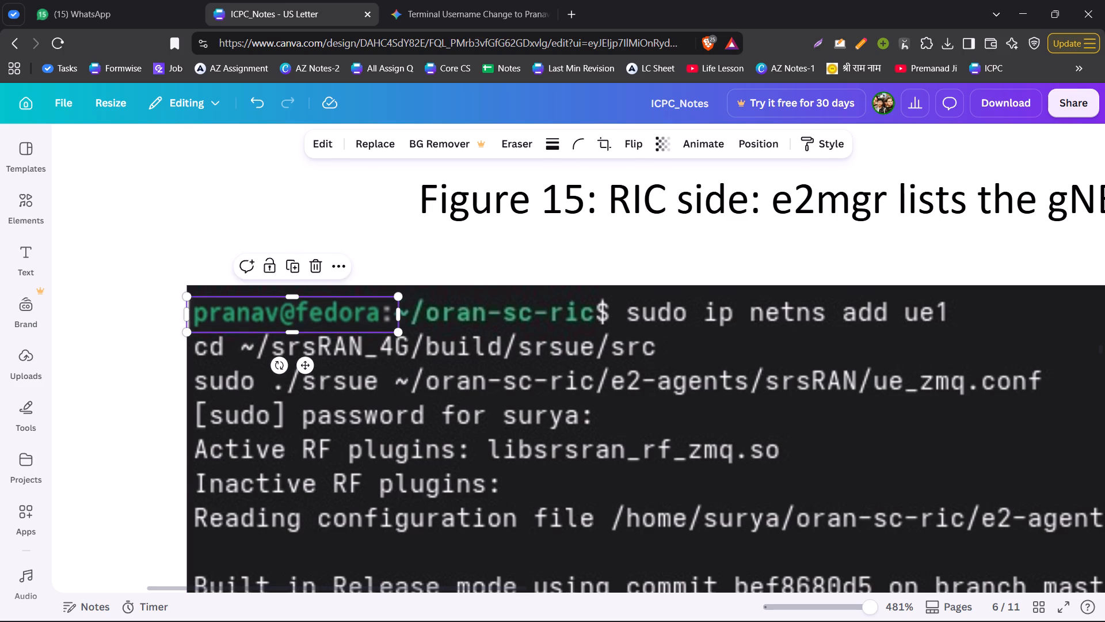
{"action": "left_click", "coordinate": [287, 235]}
Lock Figure 17's ping screenshot and paste the prompt image over the username and host before "sudo ip netns exec ue1 ping -i 0.1 10.45.1.1".
{"action": "scroll", "coordinate": [309, 244], "scroll_direction": "down", "scroll_amount": 10}
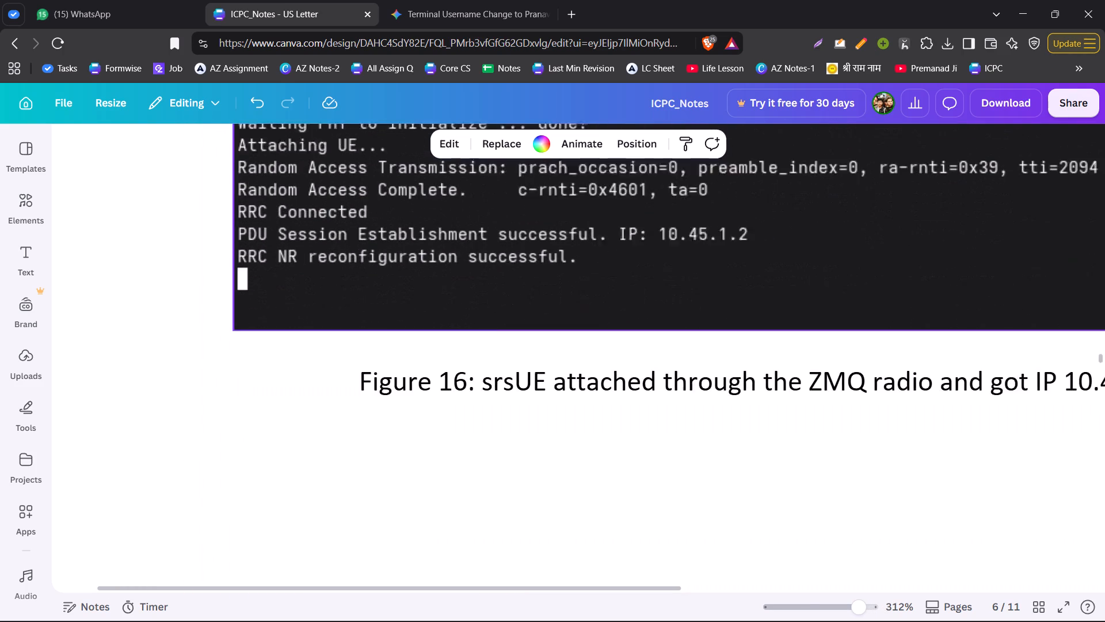
{"action": "scroll", "coordinate": [318, 274], "scroll_direction": "down", "scroll_amount": 7}
{"action": "scroll", "coordinate": [403, 366], "scroll_direction": "down", "scroll_amount": 3}
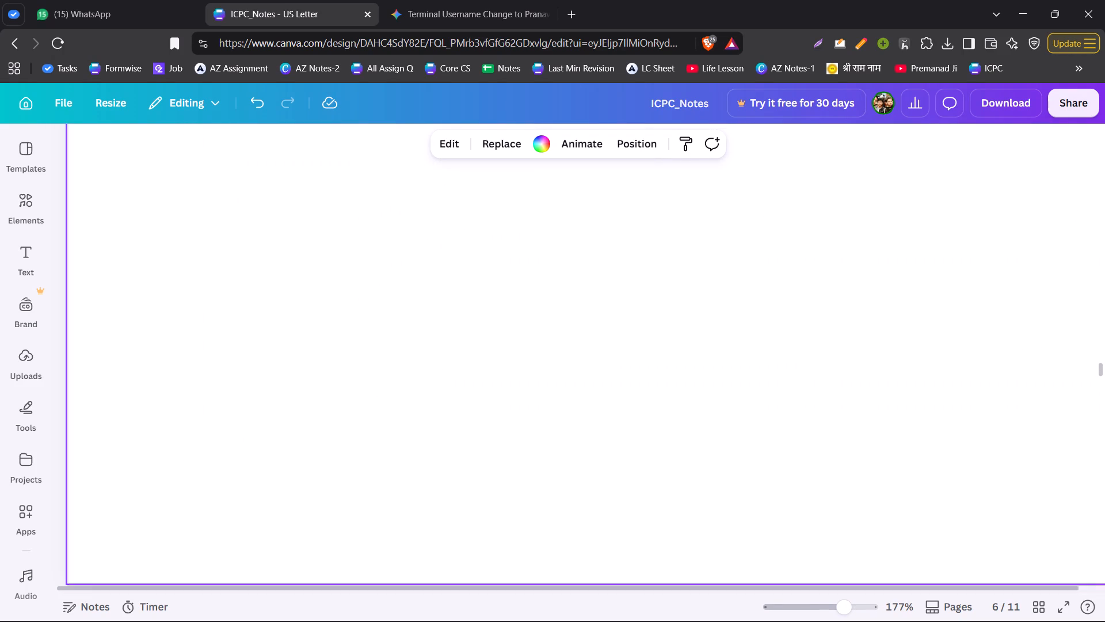
{"action": "scroll", "coordinate": [414, 366], "scroll_direction": "down", "scroll_amount": 4}
{"action": "right_click", "coordinate": [384, 253]}
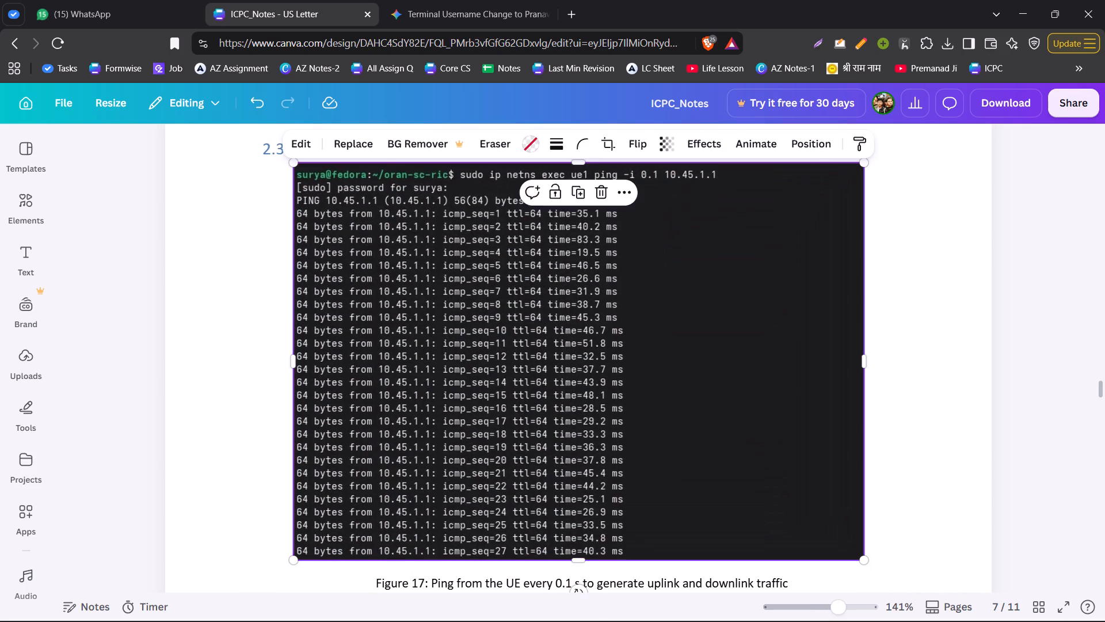
{"action": "left_click", "coordinate": [425, 421]}
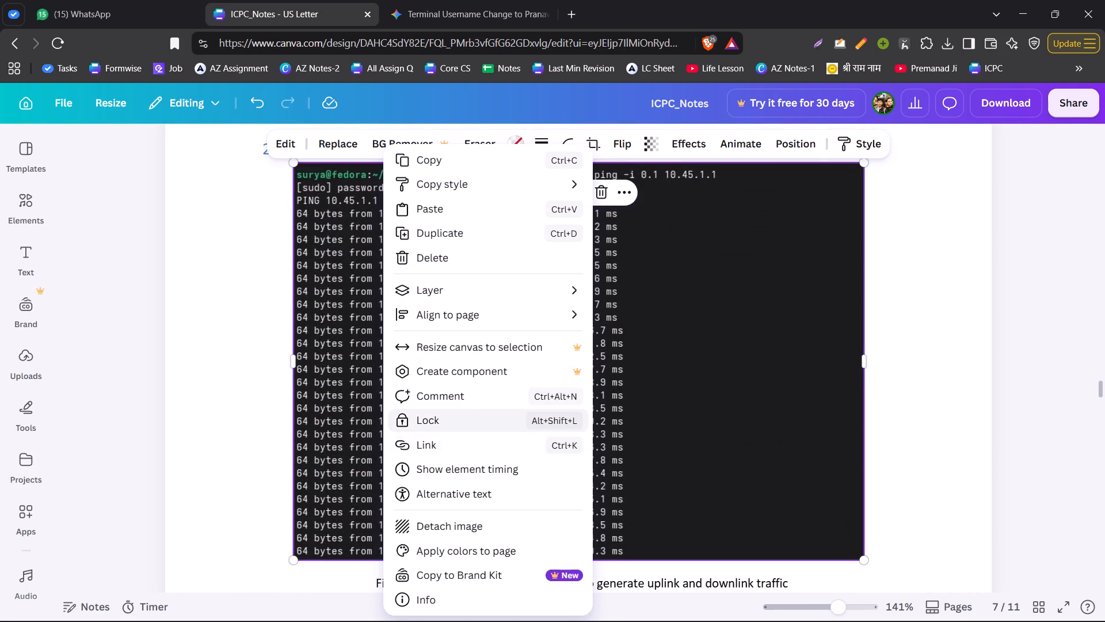
{"action": "scroll", "coordinate": [295, 237], "scroll_direction": "up", "scroll_amount": 2}
{"action": "key", "text": "ctrl+v"}
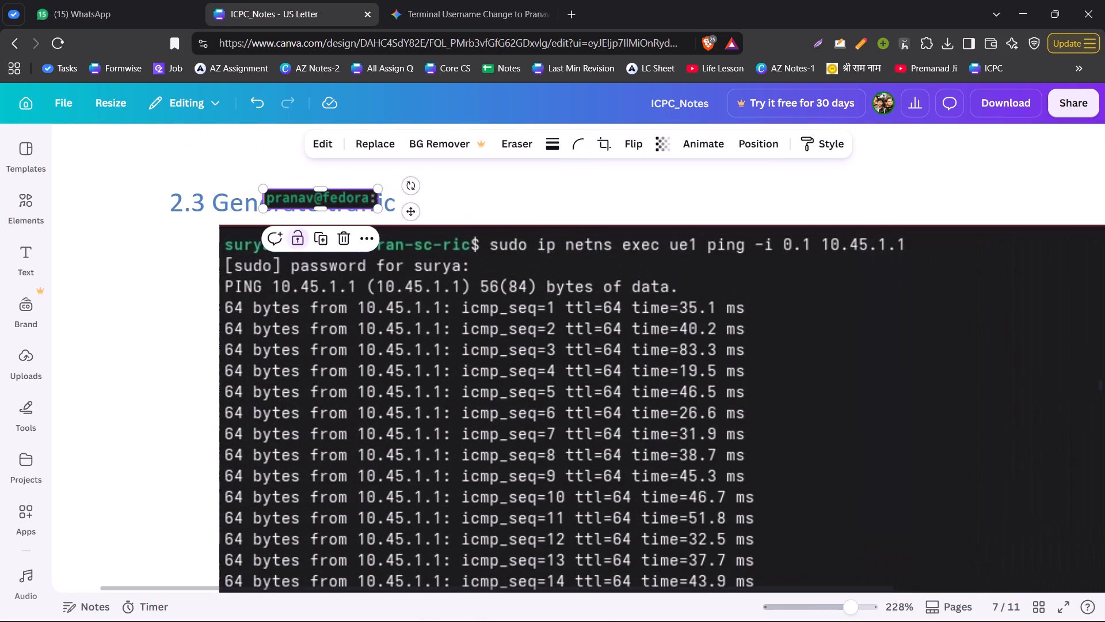
{"action": "left_click_drag", "start_coordinate": [300, 198], "coordinate": [257, 244]}
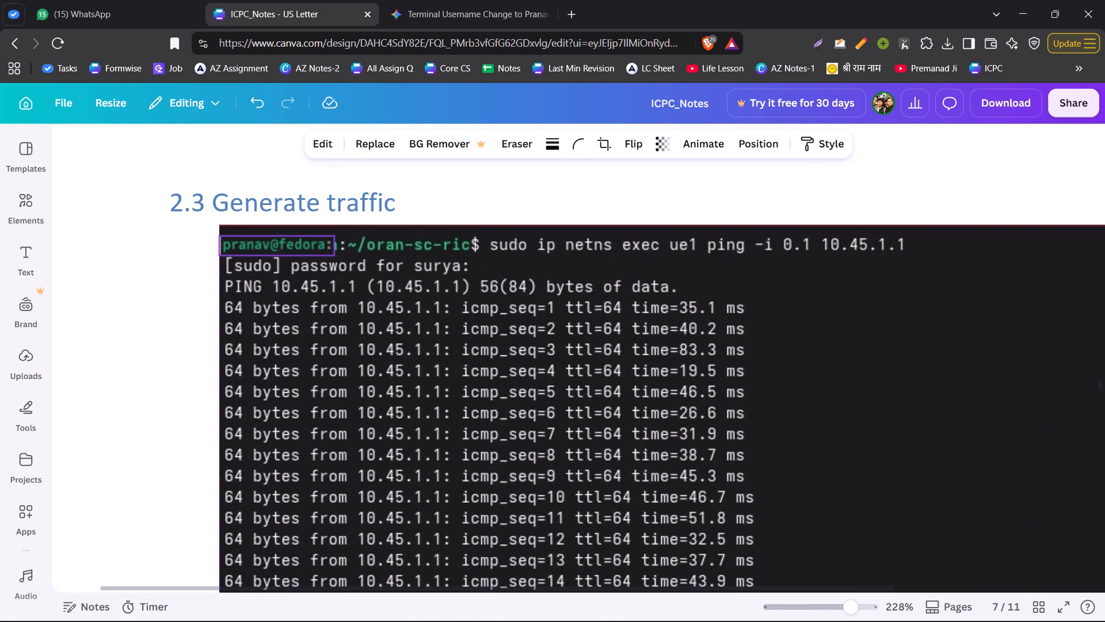
{"action": "left_click_drag", "start_coordinate": [257, 244], "coordinate": [261, 244]}
{"action": "left_click", "coordinate": [178, 247]}
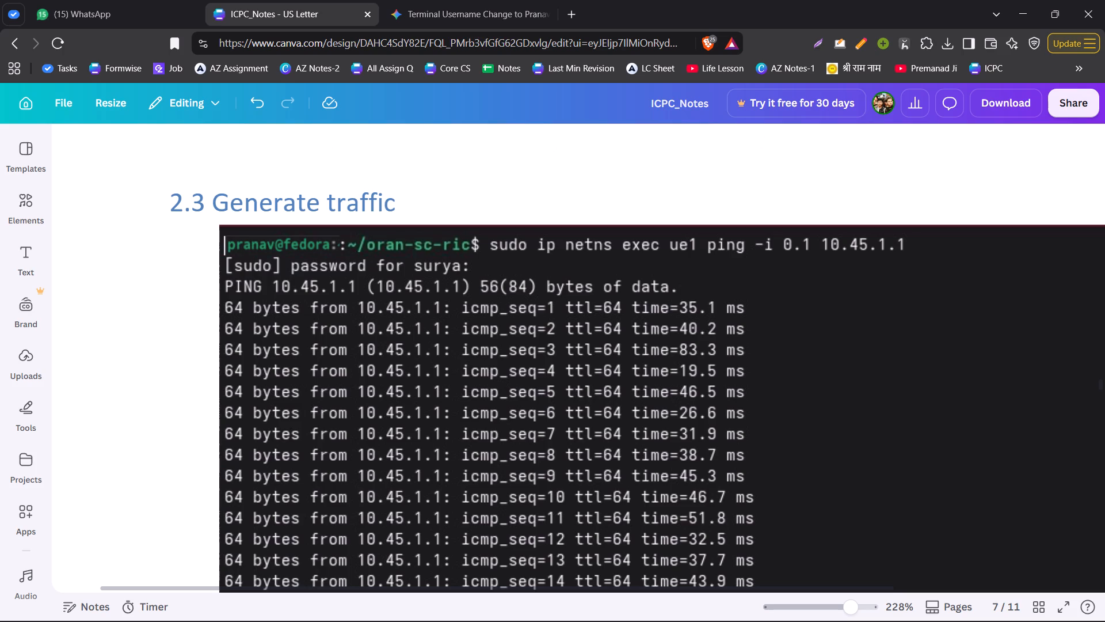
Enlarge the prompt image on Figure 17 slightly and nudge it to align with the rest of the prompt line.
{"action": "scroll", "coordinate": [321, 373], "scroll_direction": "down", "scroll_amount": 3}
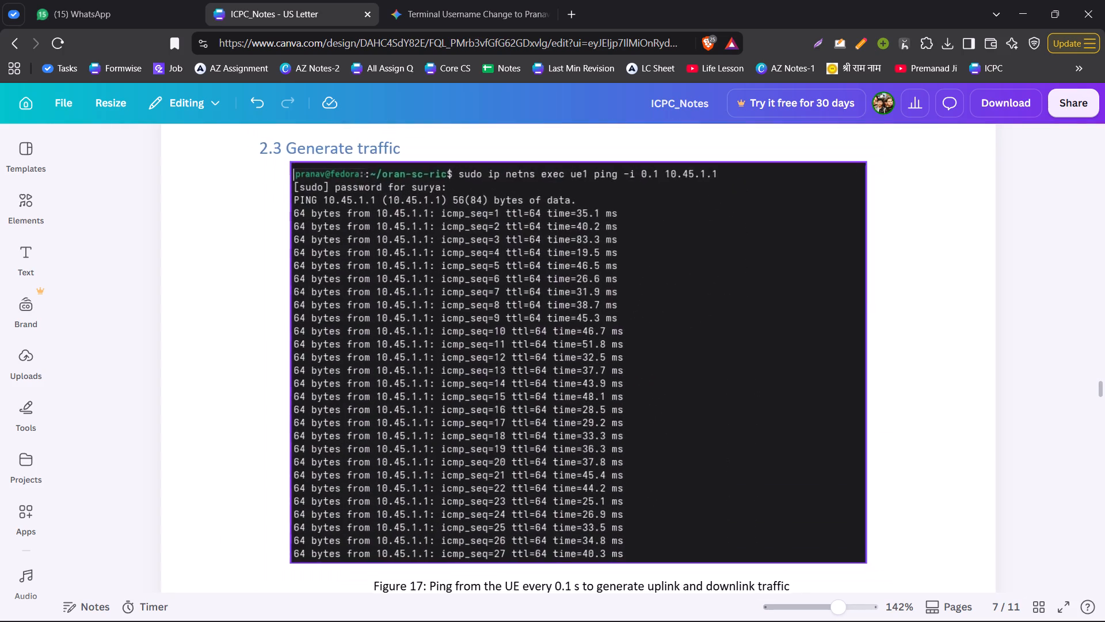
{"action": "scroll", "coordinate": [322, 370], "scroll_direction": "down", "scroll_amount": 3}
{"action": "scroll", "coordinate": [322, 370], "scroll_direction": "up", "scroll_amount": 2}
{"action": "scroll", "coordinate": [322, 370], "scroll_direction": "down", "scroll_amount": 6}
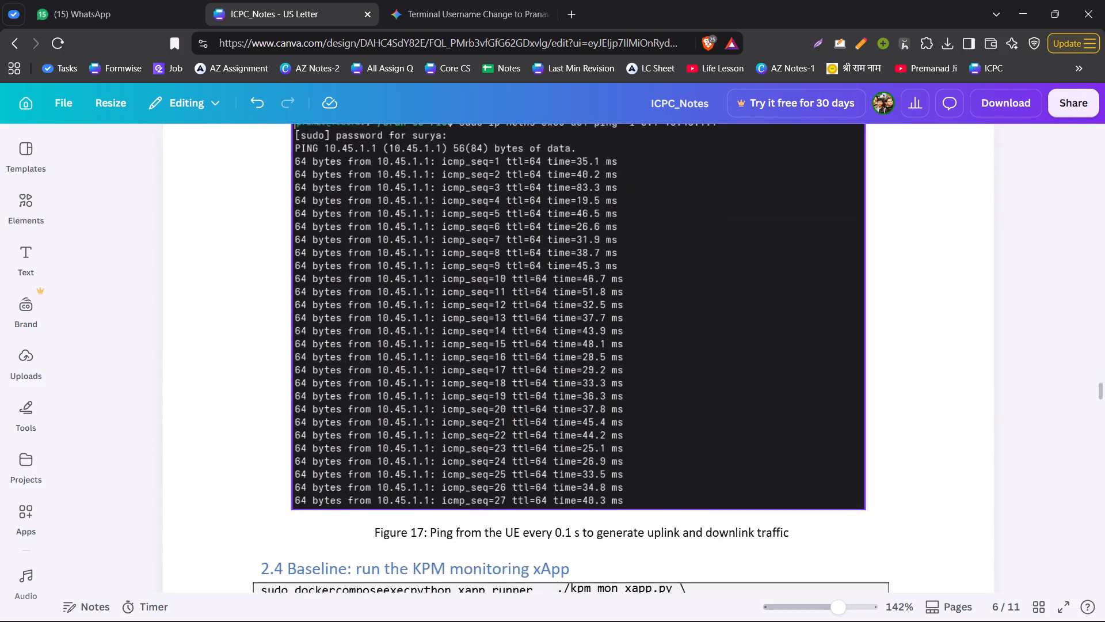
{"action": "scroll", "coordinate": [322, 369], "scroll_direction": "up", "scroll_amount": 4}
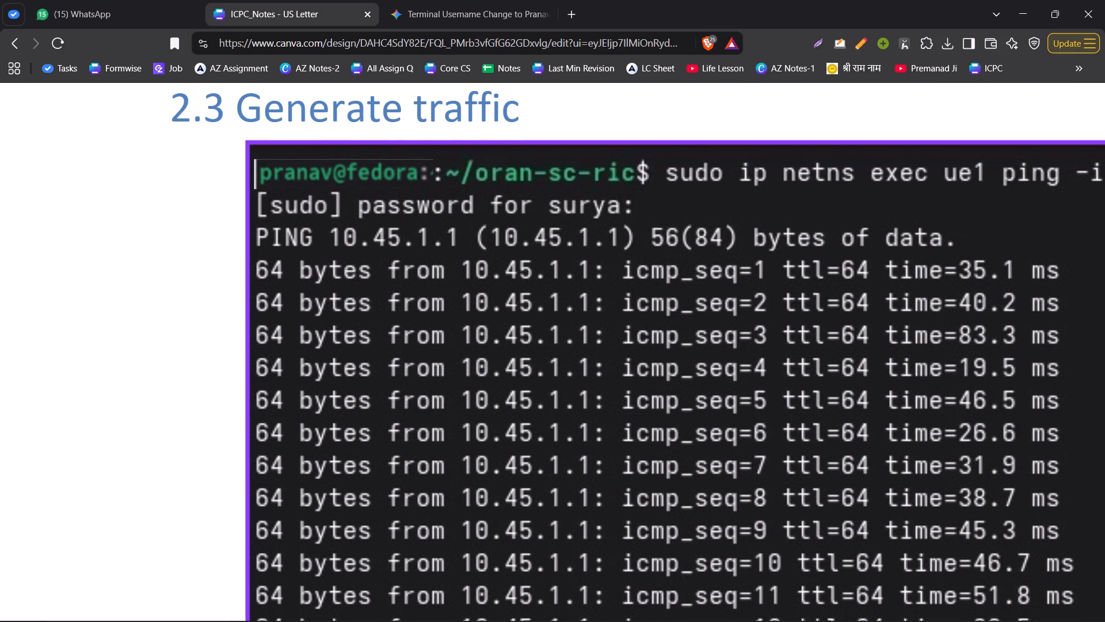
{"action": "left_click", "coordinate": [267, 175]}
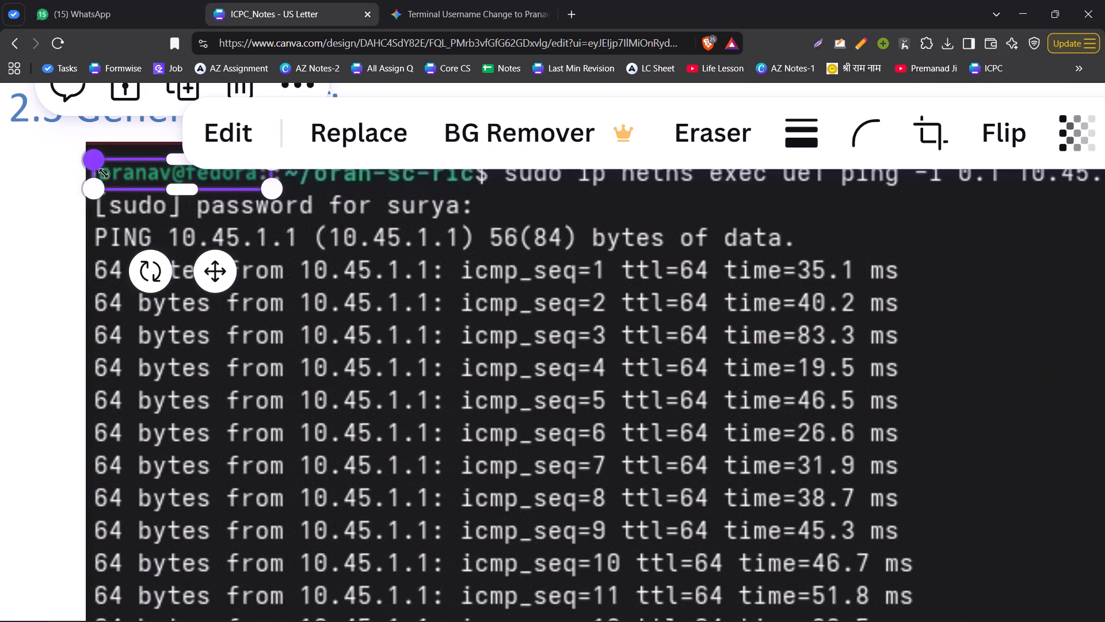
{"action": "left_click_drag", "start_coordinate": [98, 165], "coordinate": [89, 164]}
{"action": "left_click", "coordinate": [53, 179]}
{"action": "left_click_drag", "start_coordinate": [135, 176], "coordinate": [146, 175]}
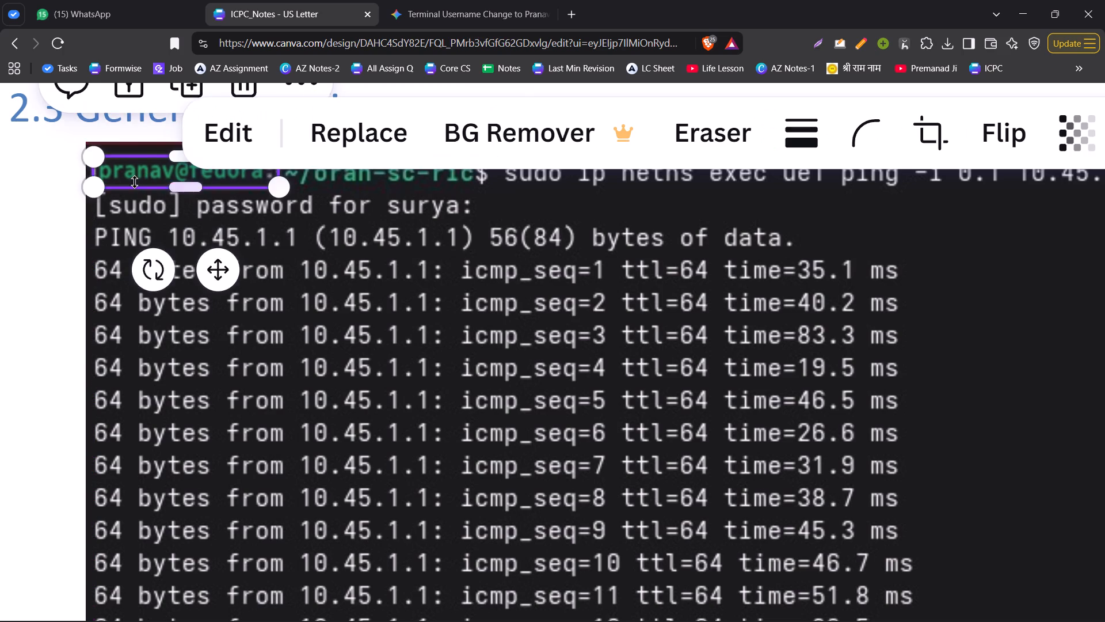
{"action": "left_click", "coordinate": [0, 191]}
Lock Figure 19's modified-metrics terminal screenshot under heading 2.5.
{"action": "scroll", "coordinate": [139, 278], "scroll_direction": "down", "scroll_amount": 3}
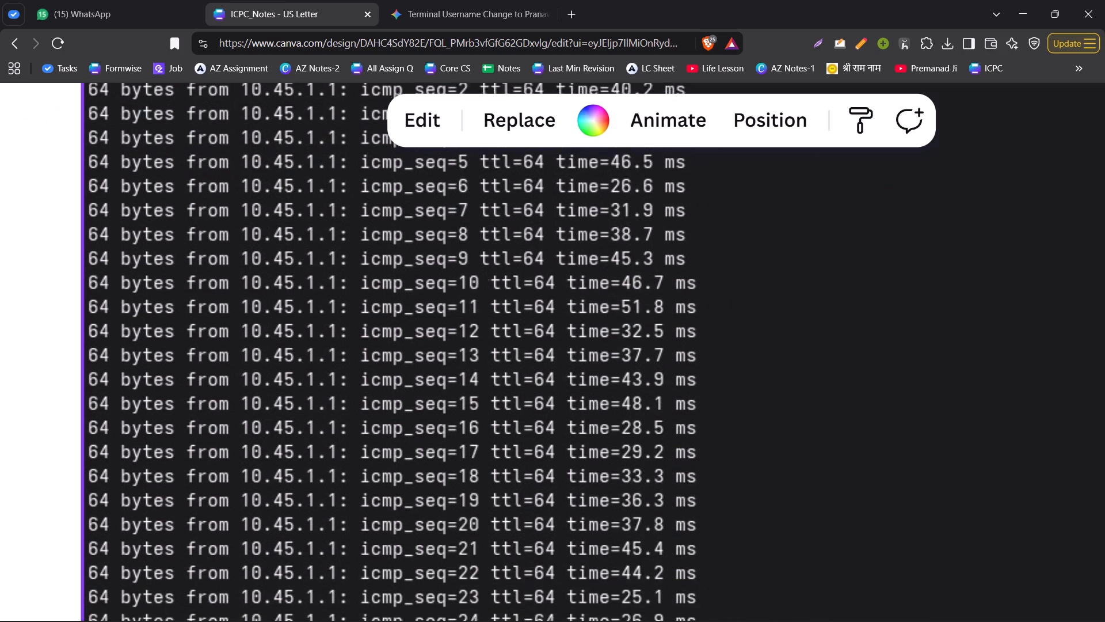
{"action": "scroll", "coordinate": [148, 278], "scroll_direction": "down", "scroll_amount": 4}
{"action": "scroll", "coordinate": [311, 339], "scroll_direction": "down", "scroll_amount": 1}
{"action": "scroll", "coordinate": [315, 313], "scroll_direction": "up", "scroll_amount": 2}
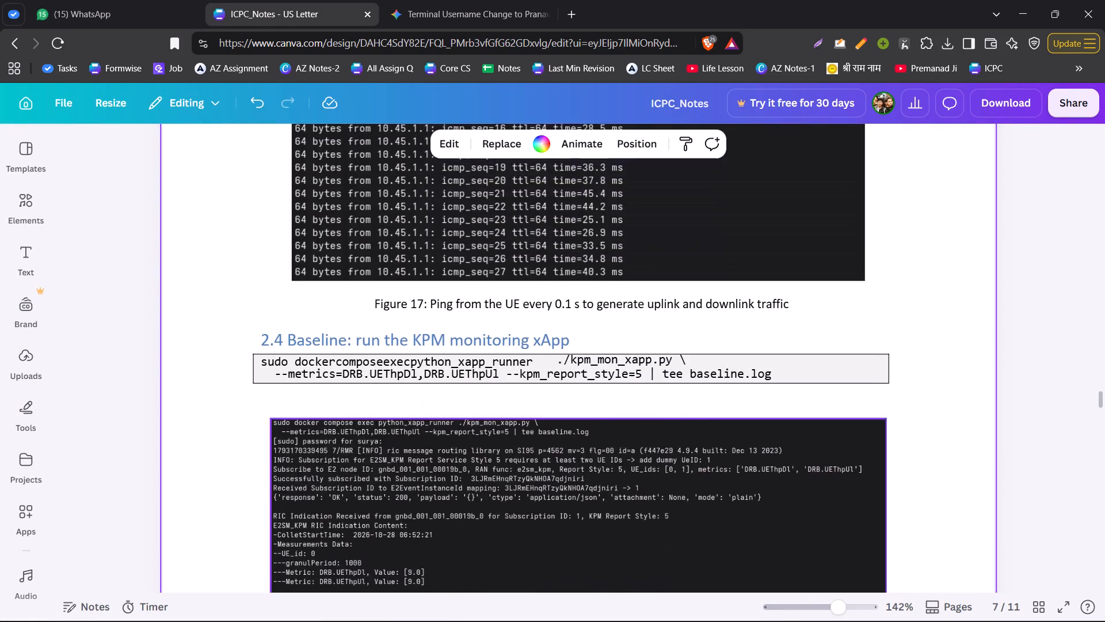
{"action": "scroll", "coordinate": [315, 313], "scroll_direction": "down", "scroll_amount": 6}
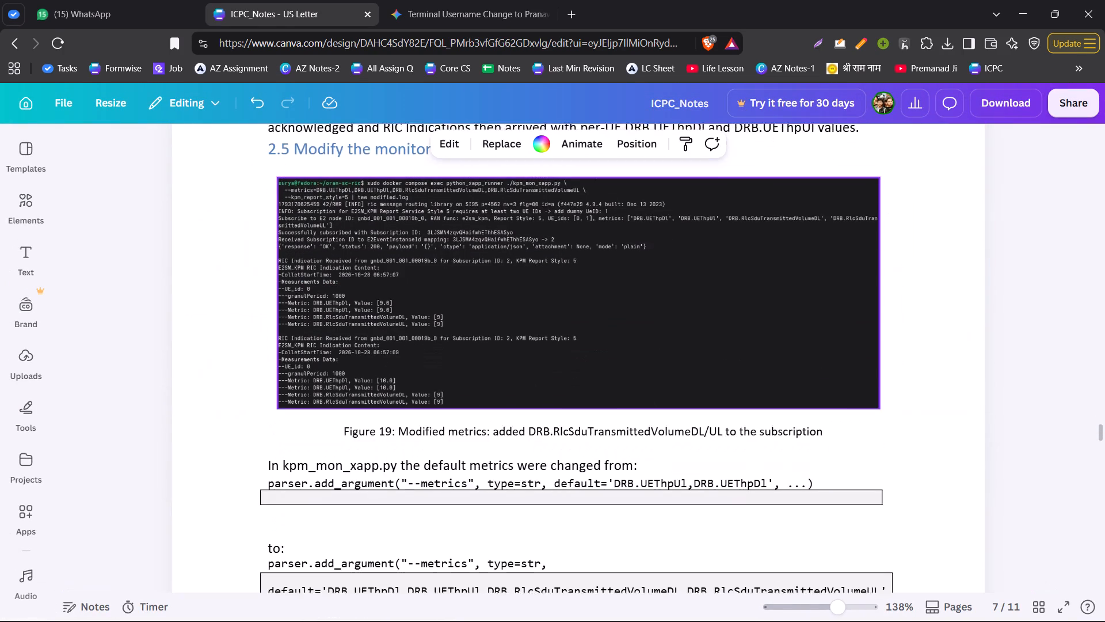
{"action": "scroll", "coordinate": [315, 313], "scroll_direction": "up", "scroll_amount": 1}
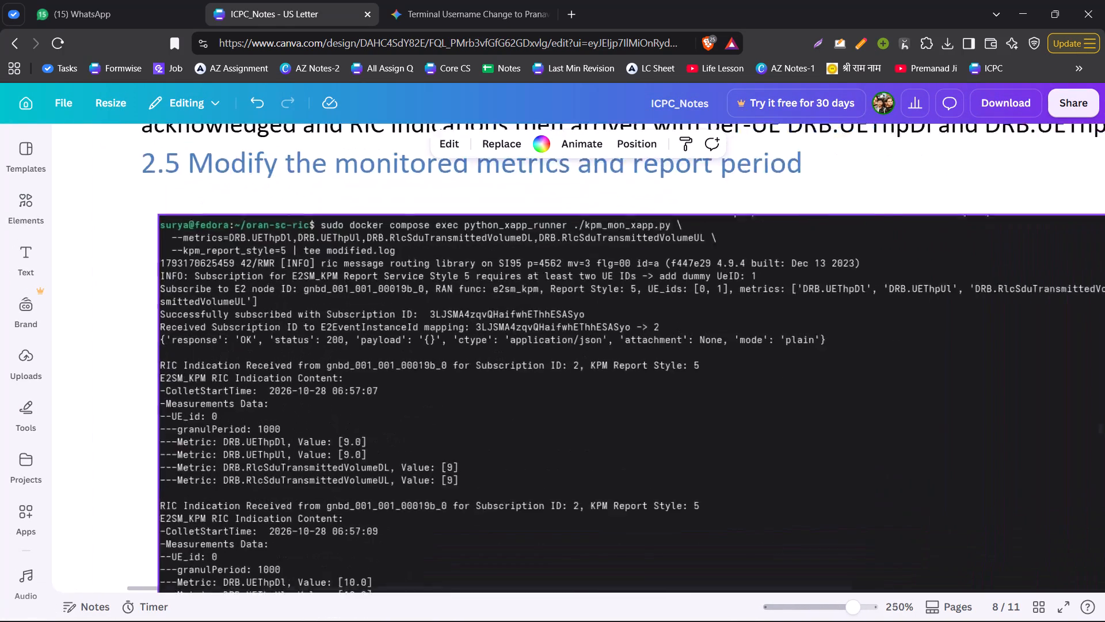
{"action": "scroll", "coordinate": [315, 313], "scroll_direction": "right", "scroll_amount": 2}
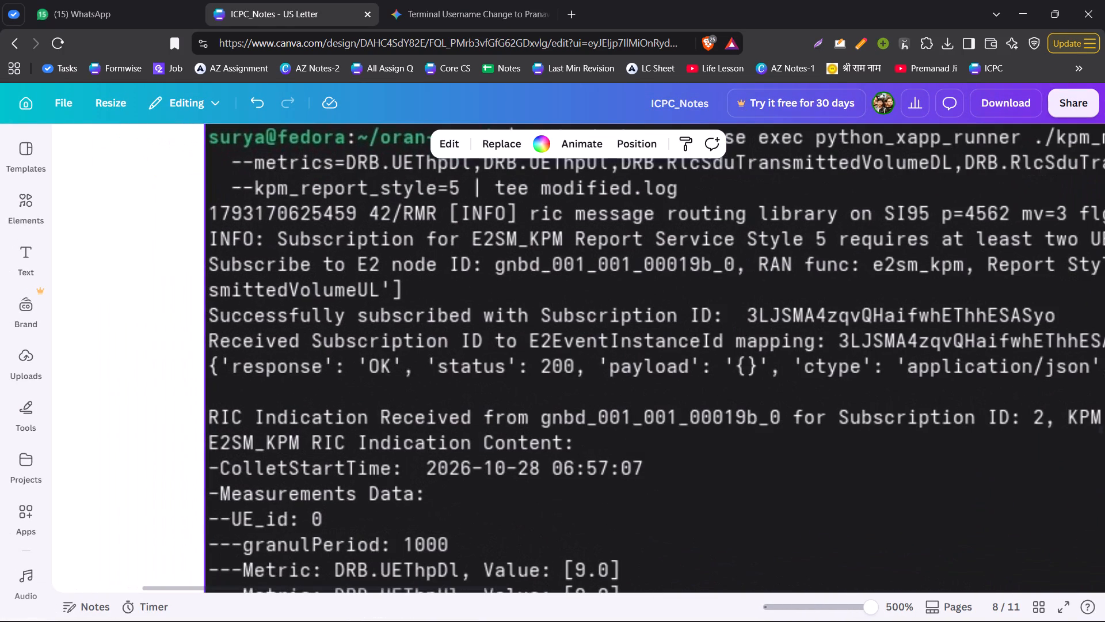
{"action": "right_click", "coordinate": [269, 298]}
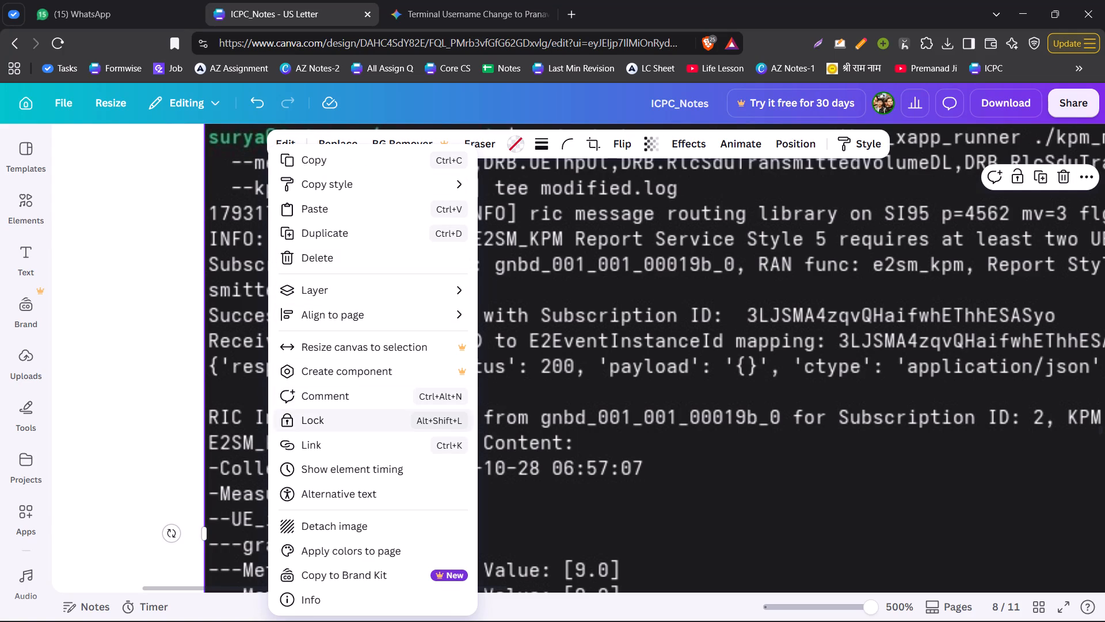
{"action": "left_click", "coordinate": [310, 405]}
{"action": "right_click", "coordinate": [292, 323]}
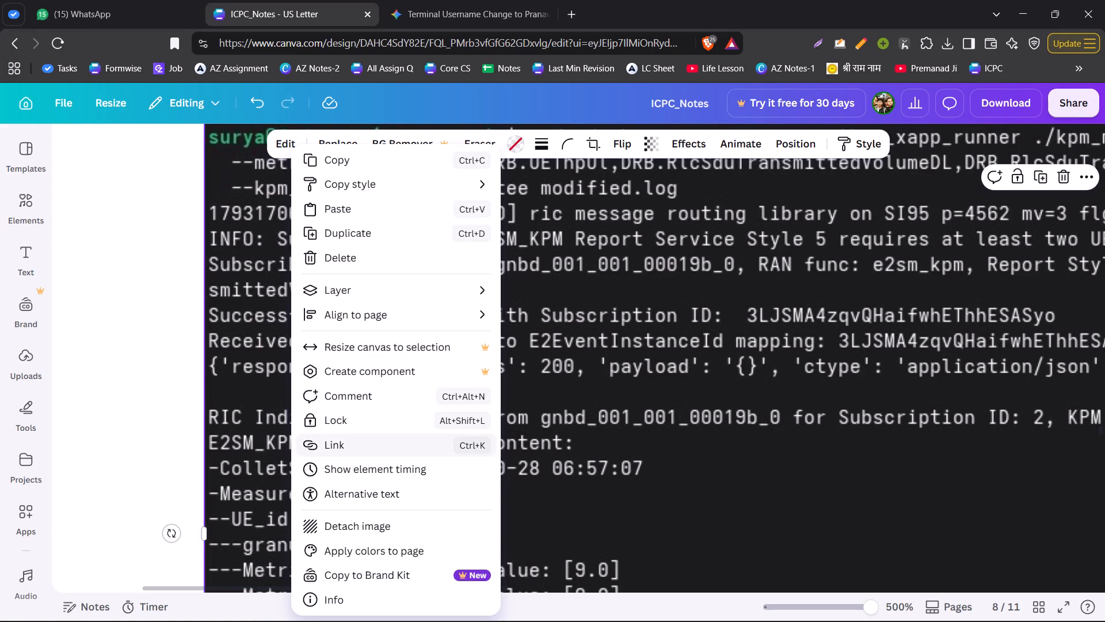
{"action": "left_click", "coordinate": [329, 417]}
Paste a prompt image, crop its left edge, and shrink it over the username and host on Figure 19's first prompt line.
{"action": "scroll", "coordinate": [305, 354], "scroll_direction": "up", "scroll_amount": 1}
{"action": "key", "text": "ctrl+v"}
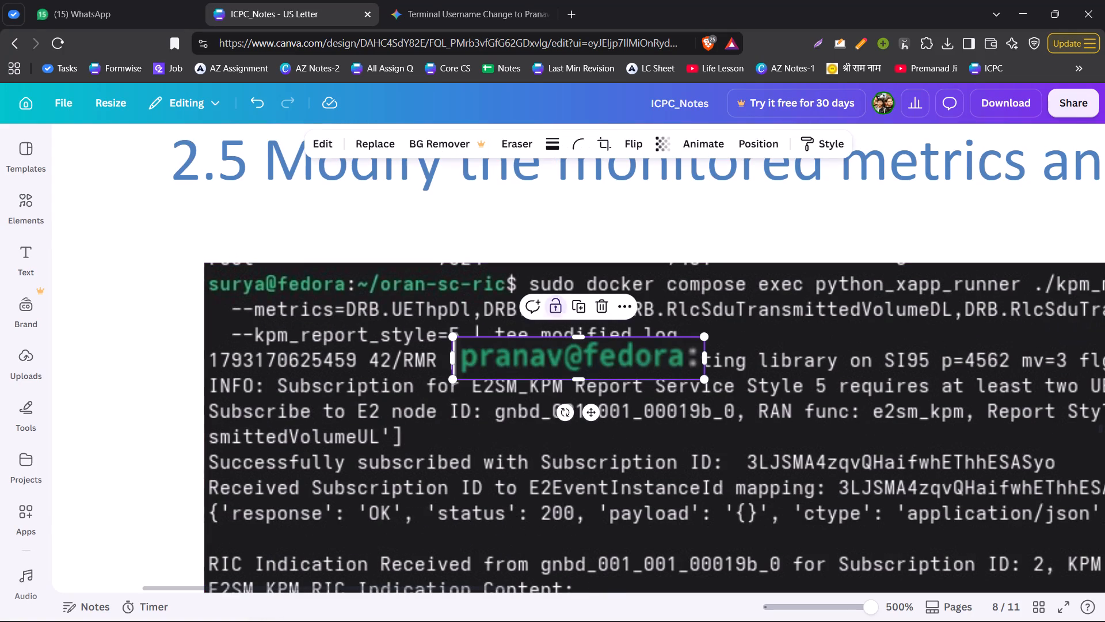
{"action": "left_click_drag", "start_coordinate": [453, 358], "coordinate": [454, 359]}
{"action": "left_click_drag", "start_coordinate": [454, 359], "coordinate": [462, 362]}
{"action": "left_click_drag", "start_coordinate": [573, 361], "coordinate": [254, 333]}
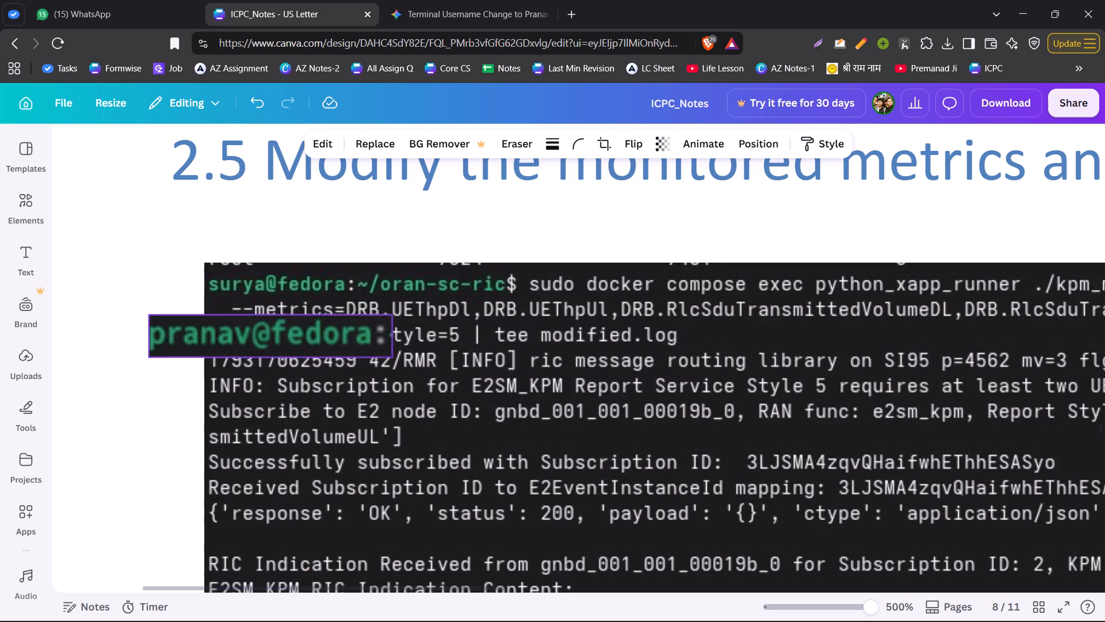
{"action": "left_click_drag", "start_coordinate": [254, 333], "coordinate": [318, 292]}
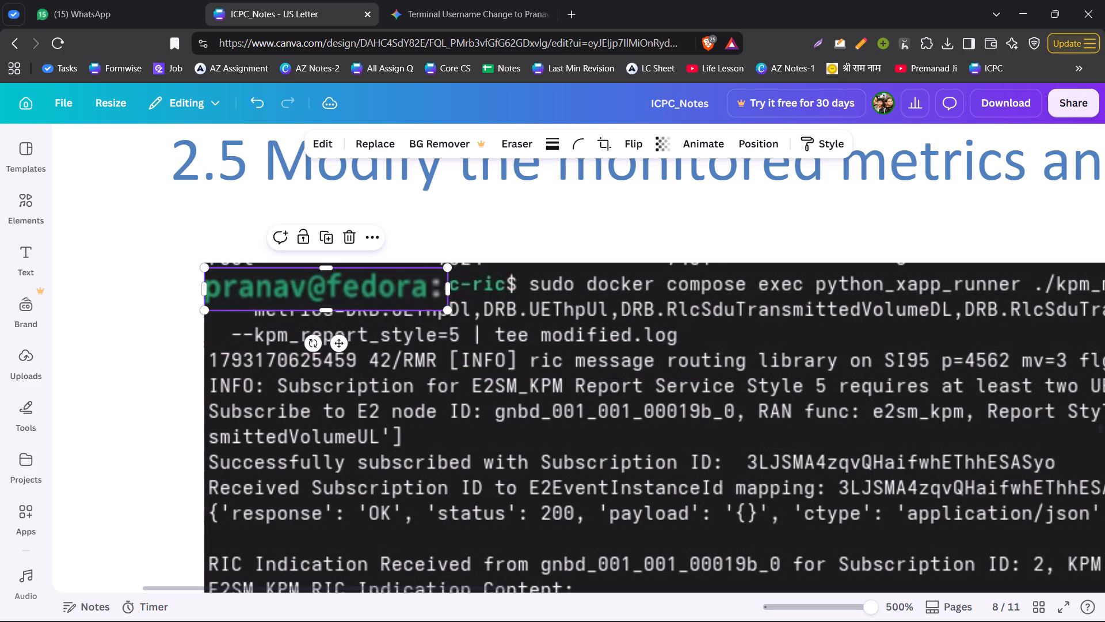
{"action": "left_click_drag", "start_coordinate": [451, 310], "coordinate": [337, 309]}
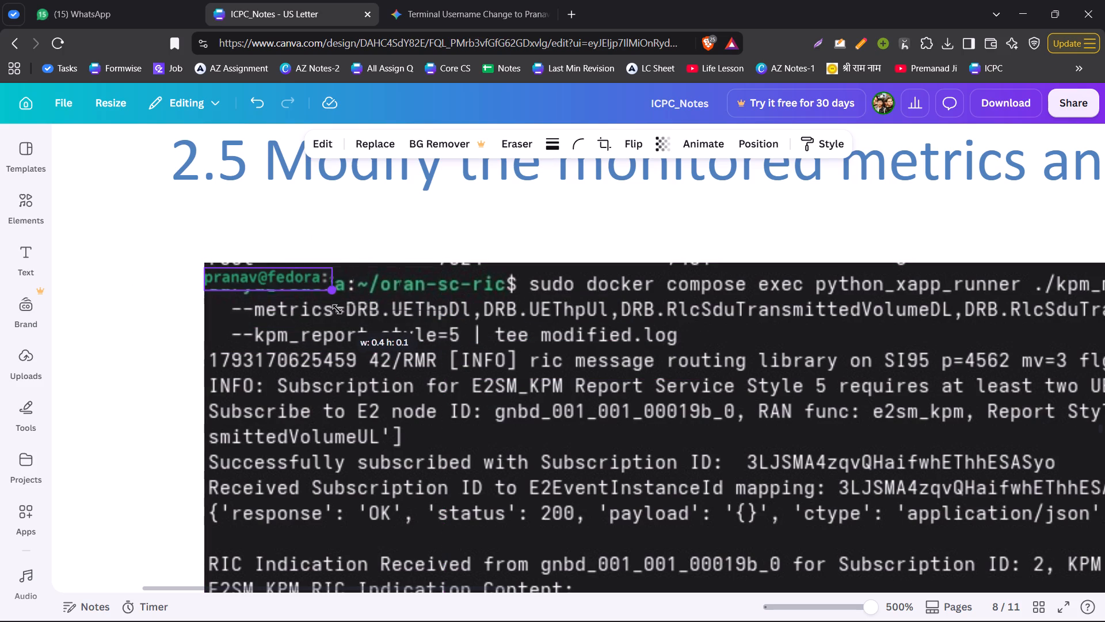
{"action": "left_click_drag", "start_coordinate": [337, 309], "coordinate": [355, 318]}
{"action": "left_click", "coordinate": [300, 287]}
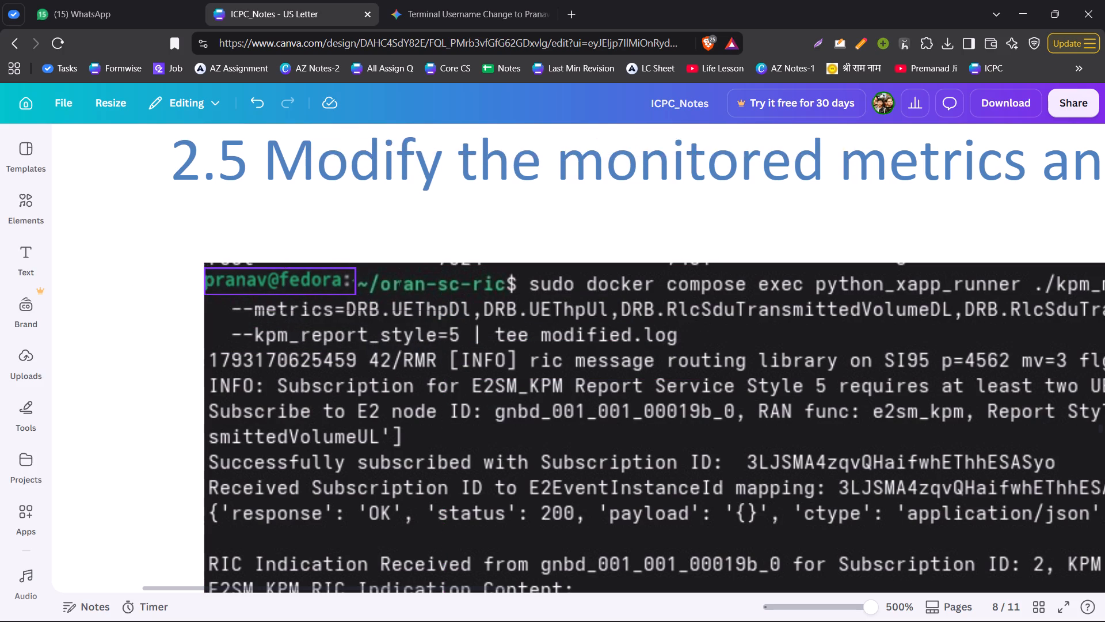
{"action": "left_click_drag", "start_coordinate": [300, 287], "coordinate": [298, 294]}
{"action": "left_click", "coordinate": [143, 294]}
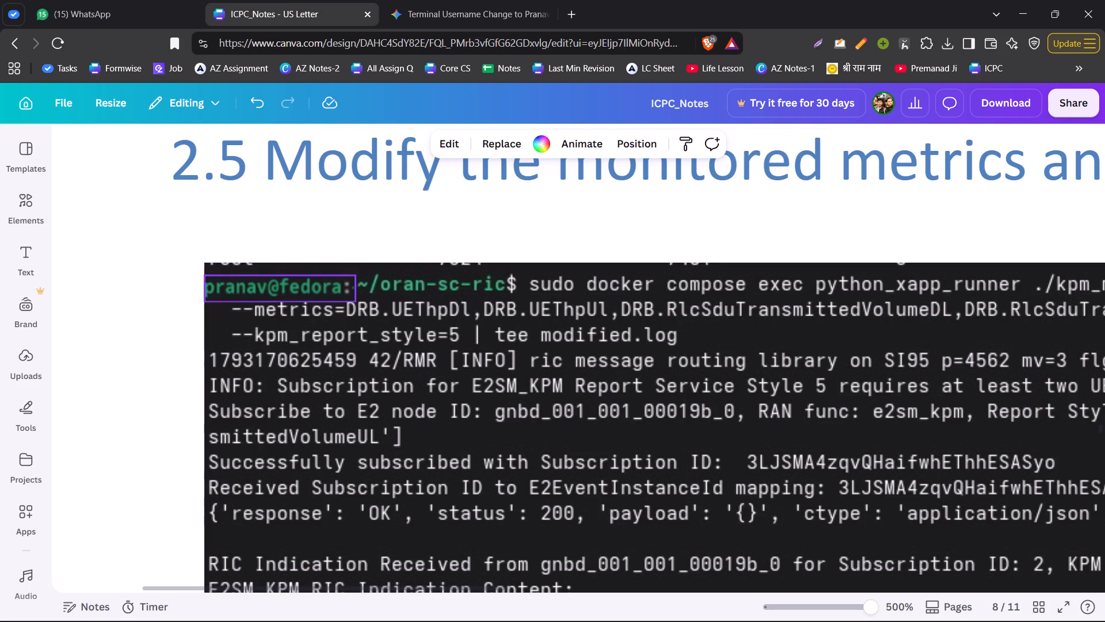
{"action": "left_click", "coordinate": [245, 287]}
{"action": "left_click", "coordinate": [252, 286]}
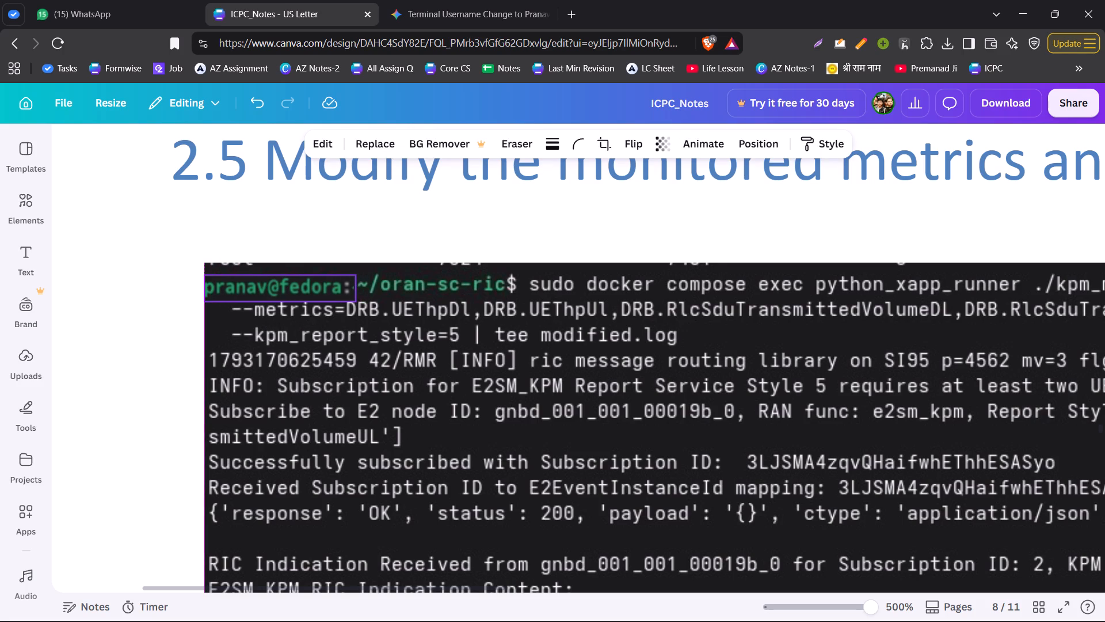
{"action": "left_click", "coordinate": [86, 293]}
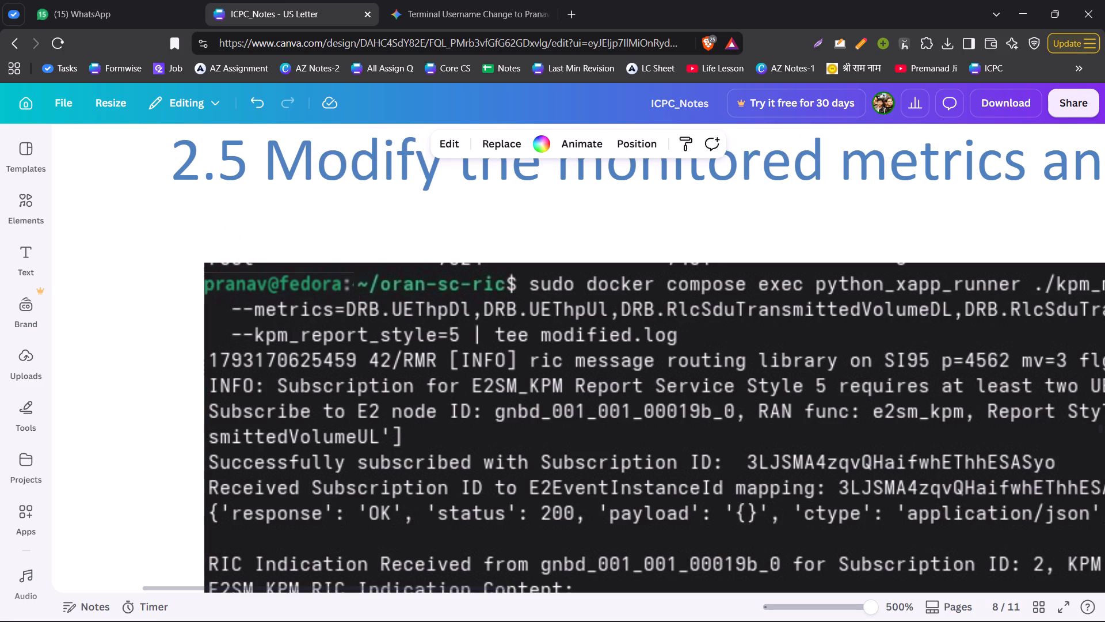
Copy Figure 19's prompt image and review the remaining pages through the References for terminal screenshots still needing a username cover.
{"action": "left_click", "coordinate": [219, 293]}
{"action": "key", "text": "ctrl+c"}
{"action": "left_click", "coordinate": [120, 296]}
{"action": "scroll", "coordinate": [222, 293], "scroll_direction": "down", "scroll_amount": 5}
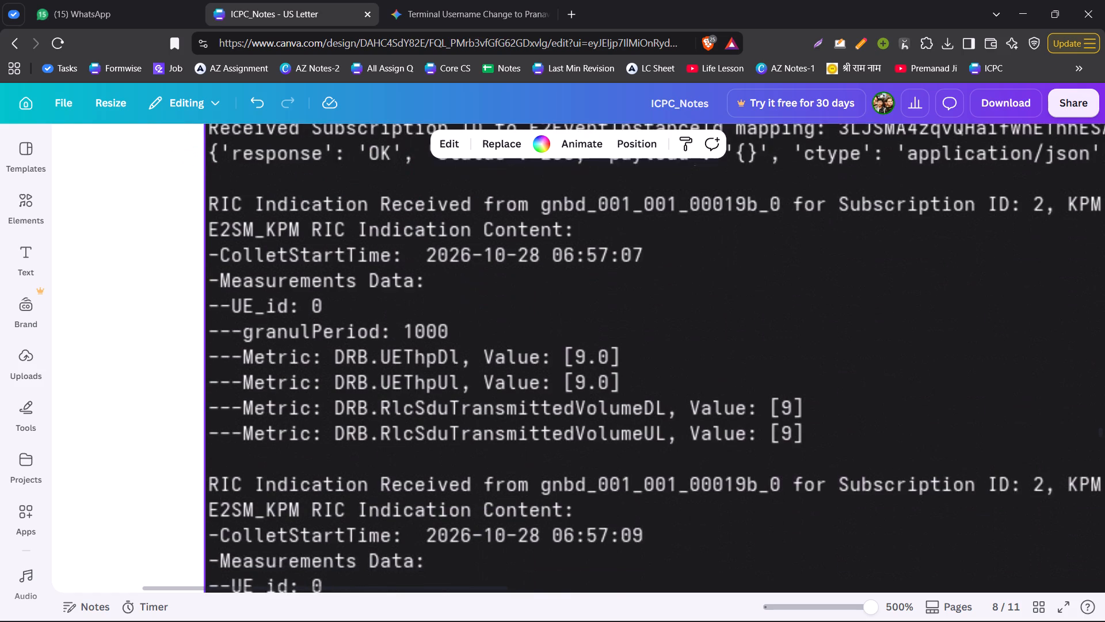
{"action": "scroll", "coordinate": [254, 325], "scroll_direction": "down", "scroll_amount": 7}
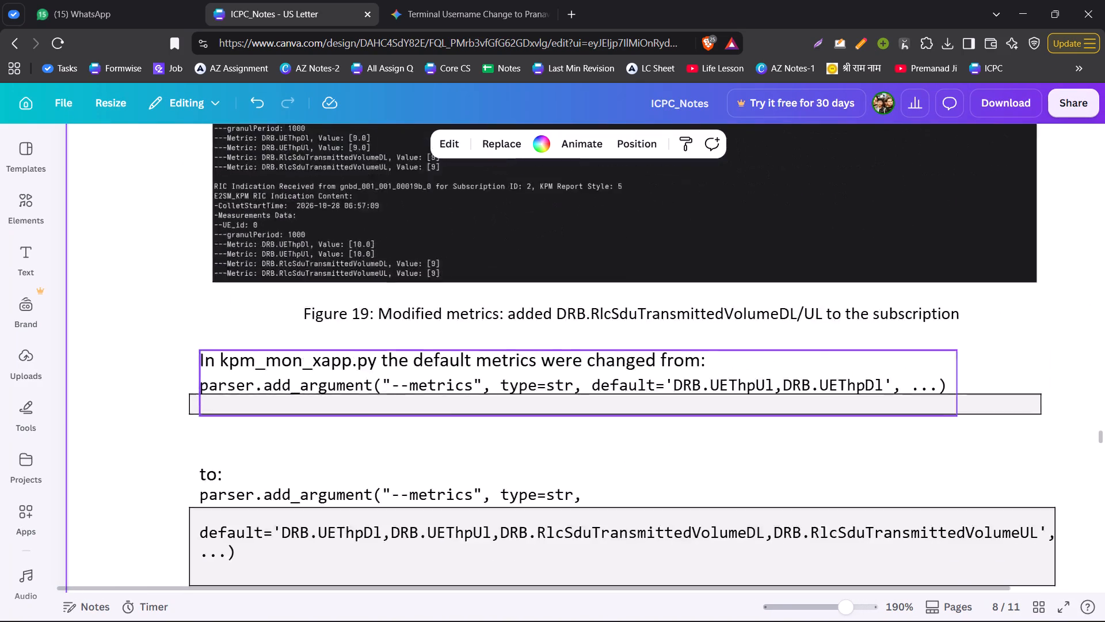
{"action": "scroll", "coordinate": [268, 358], "scroll_direction": "down", "scroll_amount": 3}
{"action": "scroll", "coordinate": [266, 365], "scroll_direction": "up", "scroll_amount": 3}
{"action": "scroll", "coordinate": [282, 361], "scroll_direction": "down", "scroll_amount": 10}
{"action": "scroll", "coordinate": [275, 382], "scroll_direction": "up", "scroll_amount": 1}
{"action": "scroll", "coordinate": [275, 382], "scroll_direction": "down", "scroll_amount": 16}
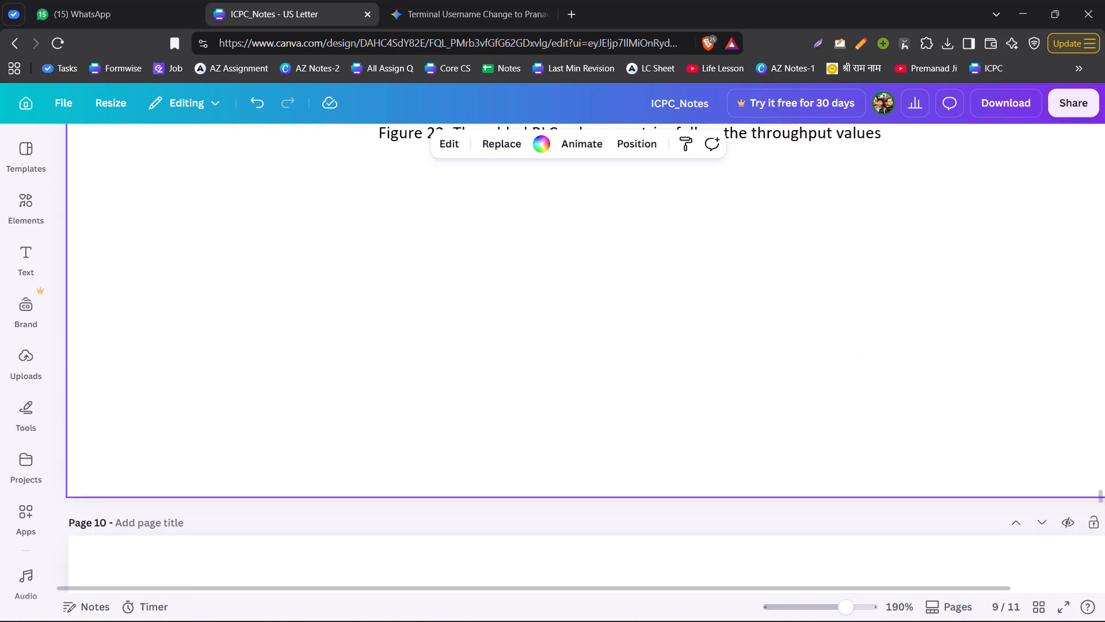
{"action": "scroll", "coordinate": [280, 390], "scroll_direction": "down", "scroll_amount": 16}
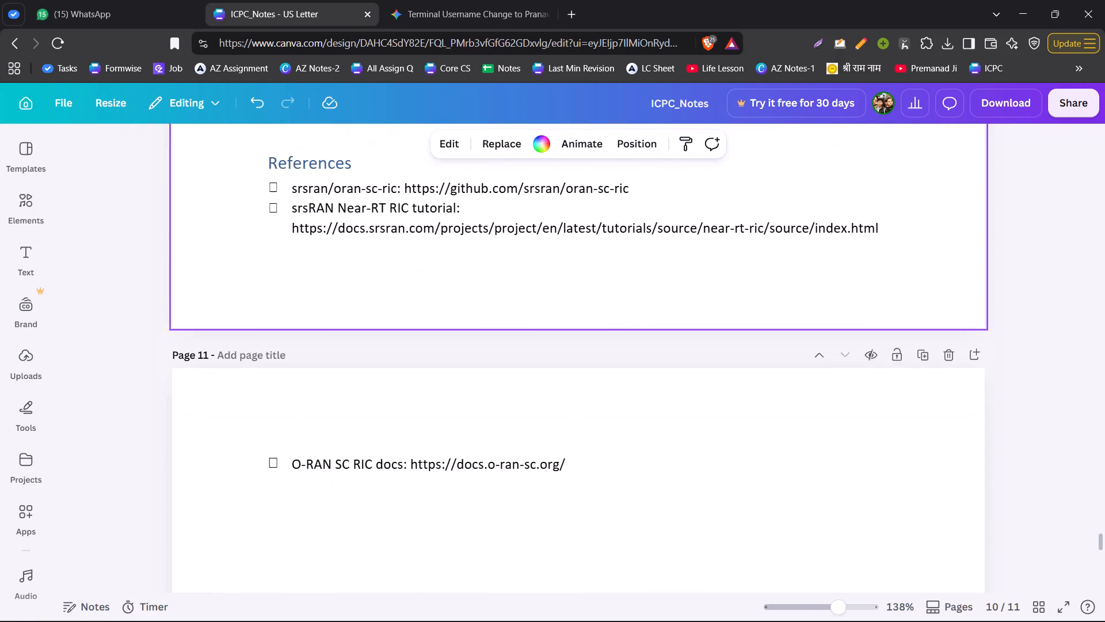
{"action": "scroll", "coordinate": [280, 393], "scroll_direction": "down", "scroll_amount": 18}
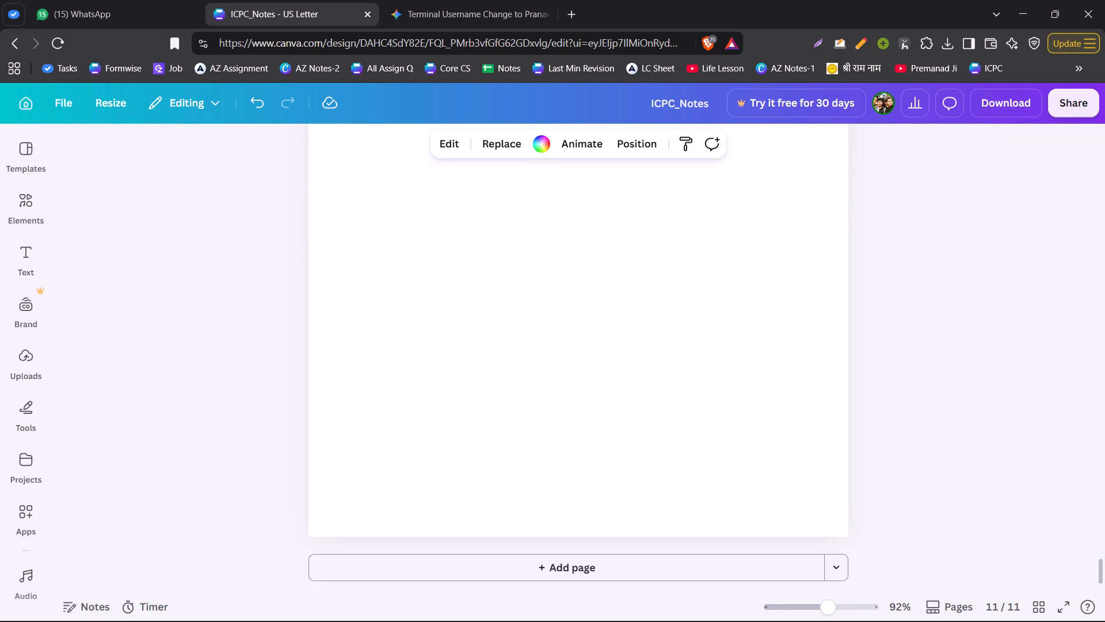
{"action": "scroll", "coordinate": [282, 405], "scroll_direction": "up", "scroll_amount": 8}
{"action": "scroll", "coordinate": [487, 409], "scroll_direction": "up", "scroll_amount": 1}
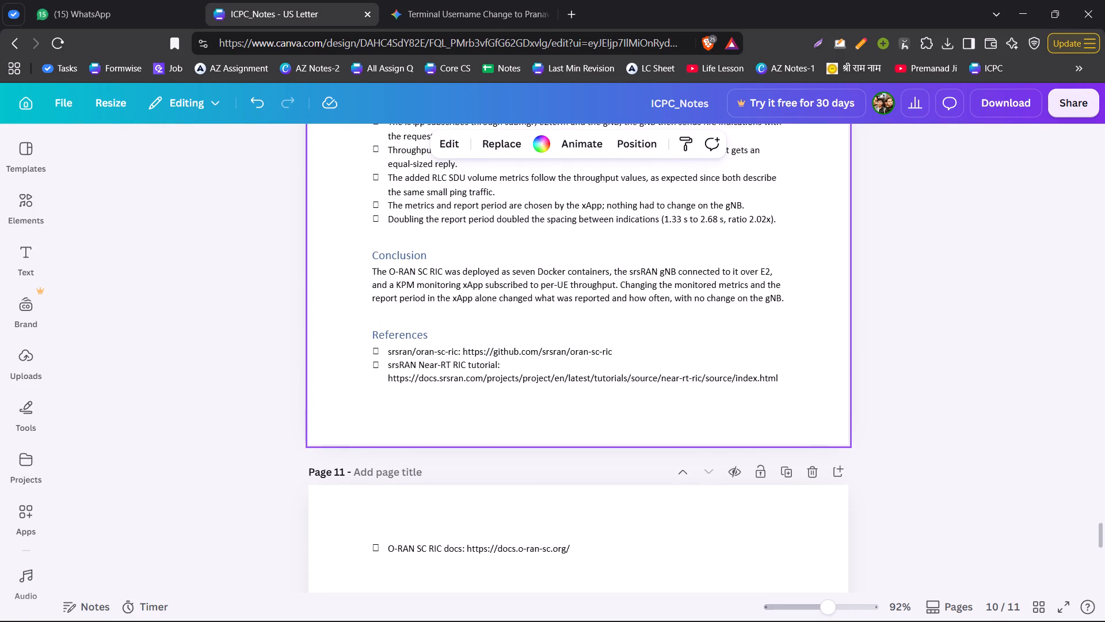
{"action": "scroll", "coordinate": [830, 340], "scroll_direction": "up", "scroll_amount": 3}
{"action": "scroll", "coordinate": [821, 353], "scroll_direction": "down", "scroll_amount": 5}
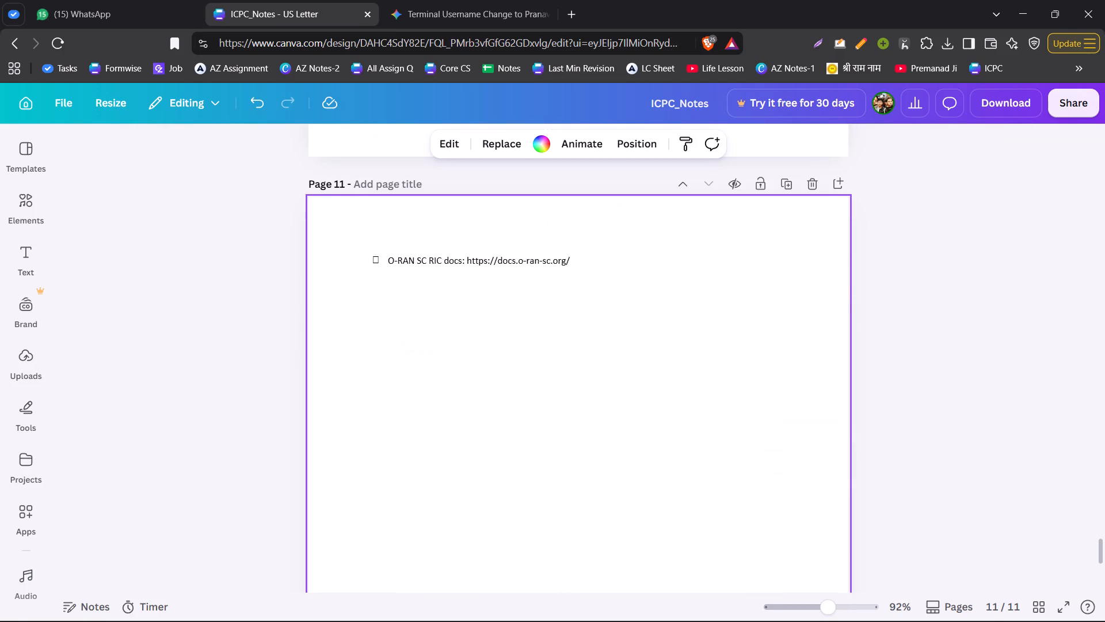
{"action": "scroll", "coordinate": [722, 368], "scroll_direction": "up", "scroll_amount": 3}
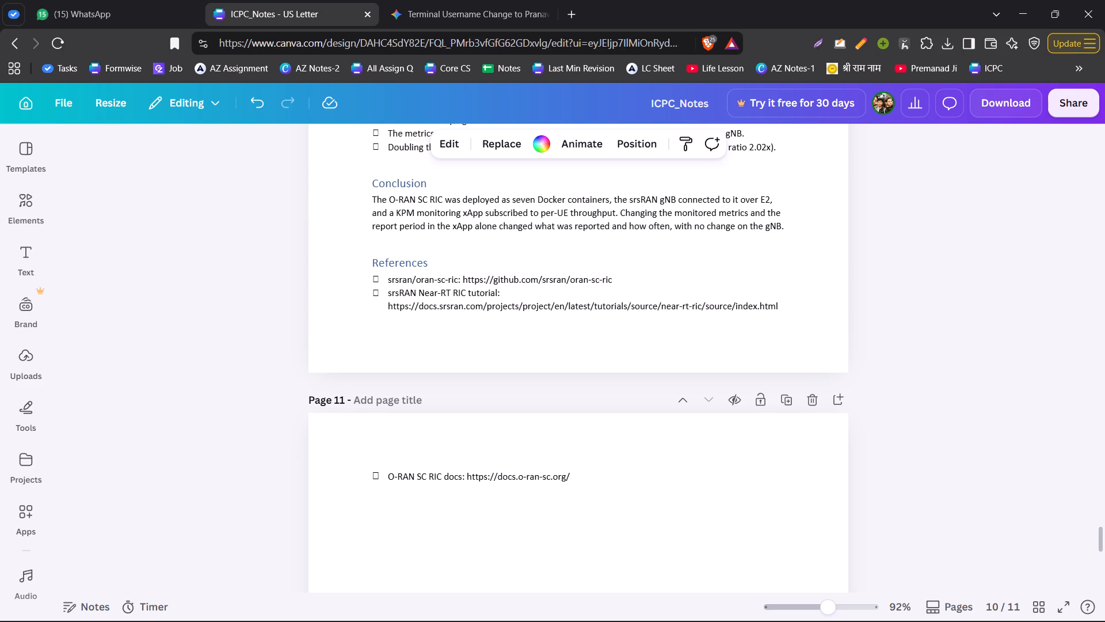
Rename the design from ICPC_Notes to the student's full name followed by "_Assignment_3", with an underscore between the names.
{"action": "double_click", "coordinate": [671, 110]}
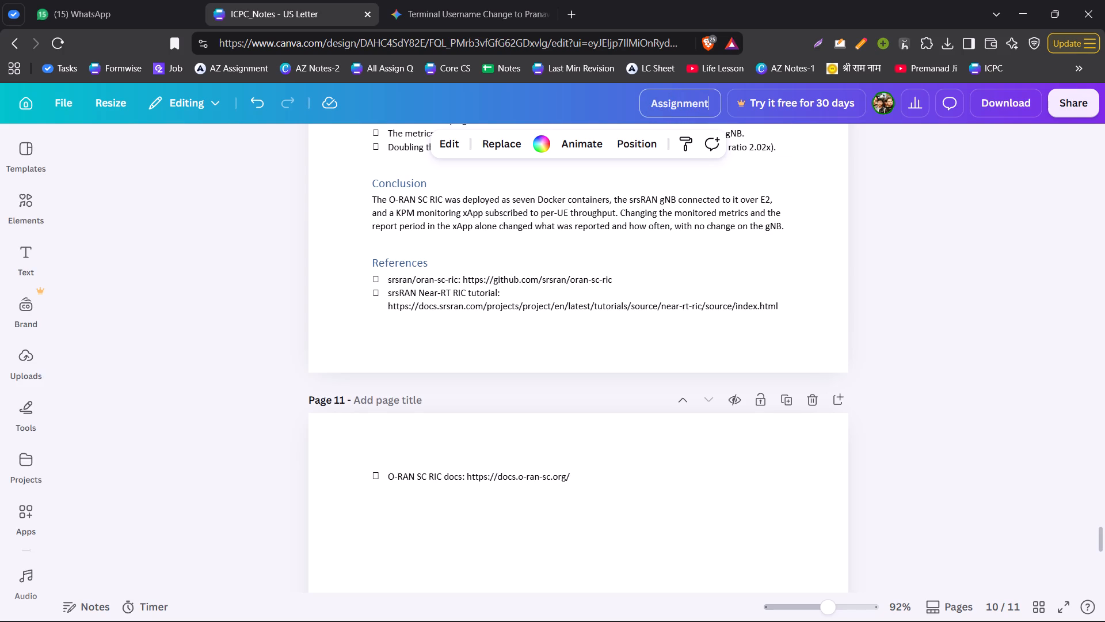
{"action": "type", "text": "_3"}
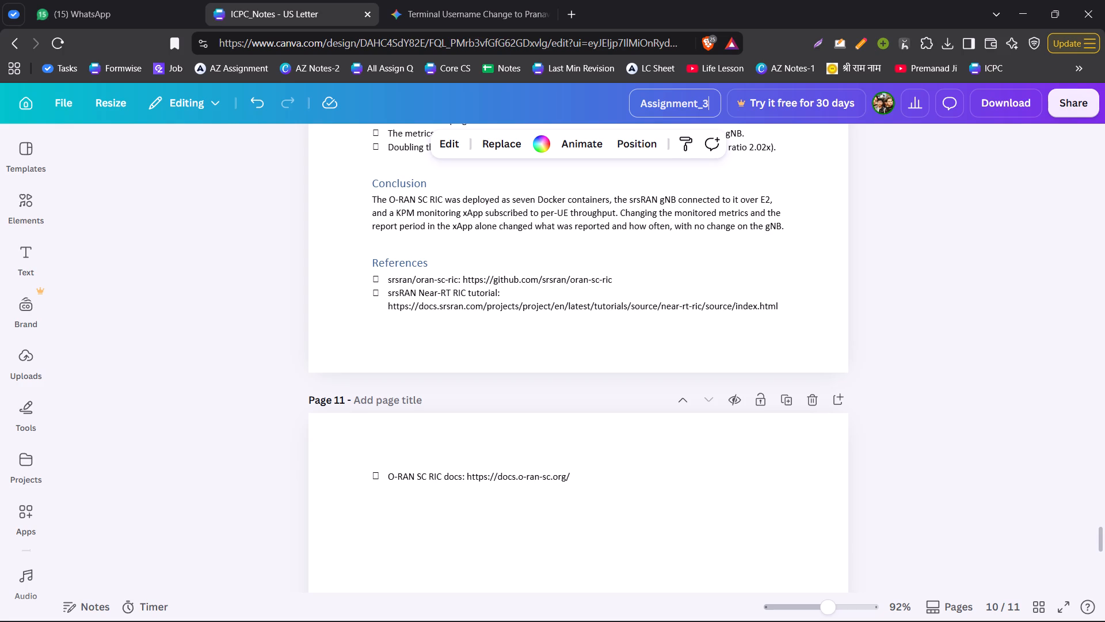
{"action": "key", "text": "Left"}
{"action": "key", "text": "Left"}
{"action": "key", "text": "Left"}
{"action": "key", "text": "Left"}
{"action": "key", "text": "Left"}
{"action": "key", "text": "Left"}
{"action": "key", "text": "Left"}
{"action": "key", "text": "Left"}
{"action": "key", "text": "Left"}
{"action": "key", "text": "Left"}
{"action": "key", "text": "Left"}
{"action": "key", "text": "Left"}
{"action": "key", "text": "Left"}
{"action": "key", "text": "Left"}
{"action": "key", "text": "Left"}
{"action": "key", "text": "Left"}
{"action": "key", "text": "Left"}
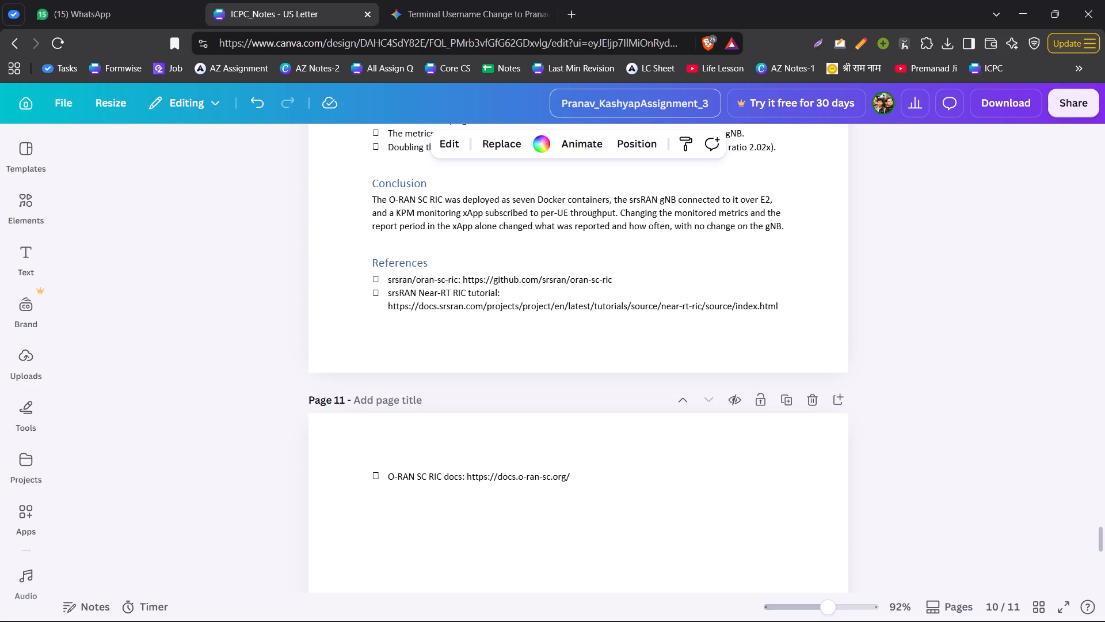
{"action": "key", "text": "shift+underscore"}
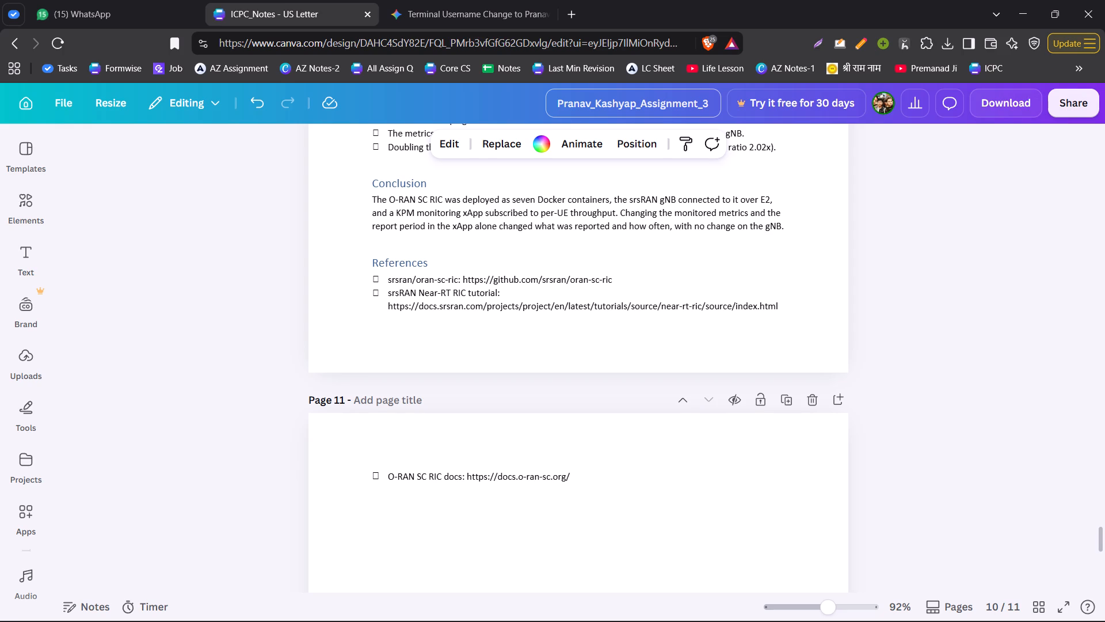
Download all pages of the renamed report as a standard PDF and save it in the Downloads folder under the suggested file name.
{"action": "left_click", "coordinate": [990, 107]}
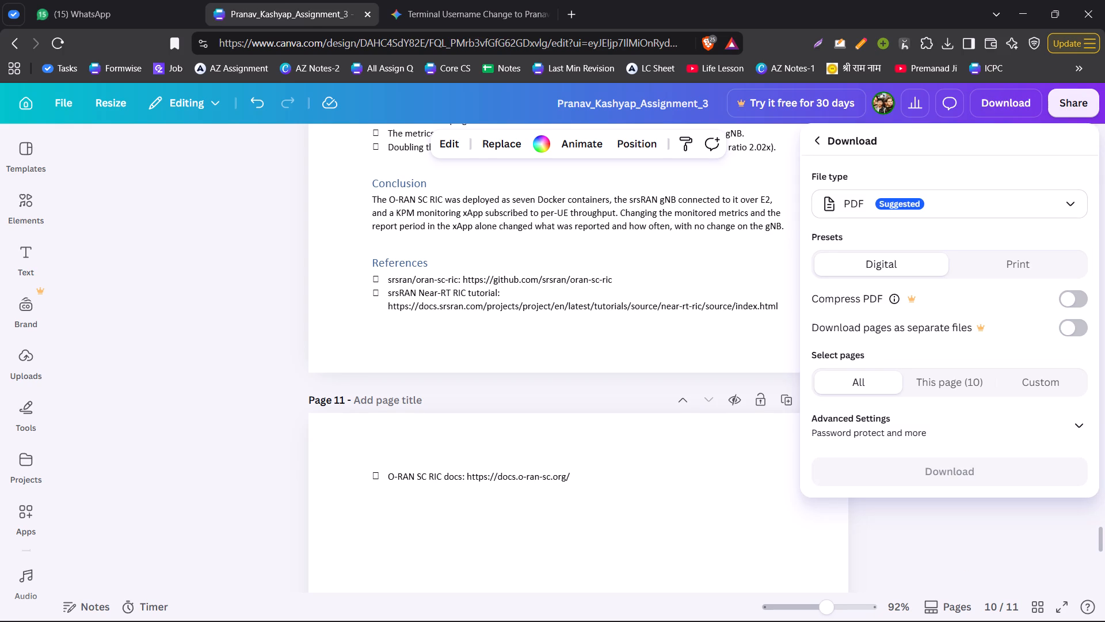
{"action": "left_click", "coordinate": [940, 197]}
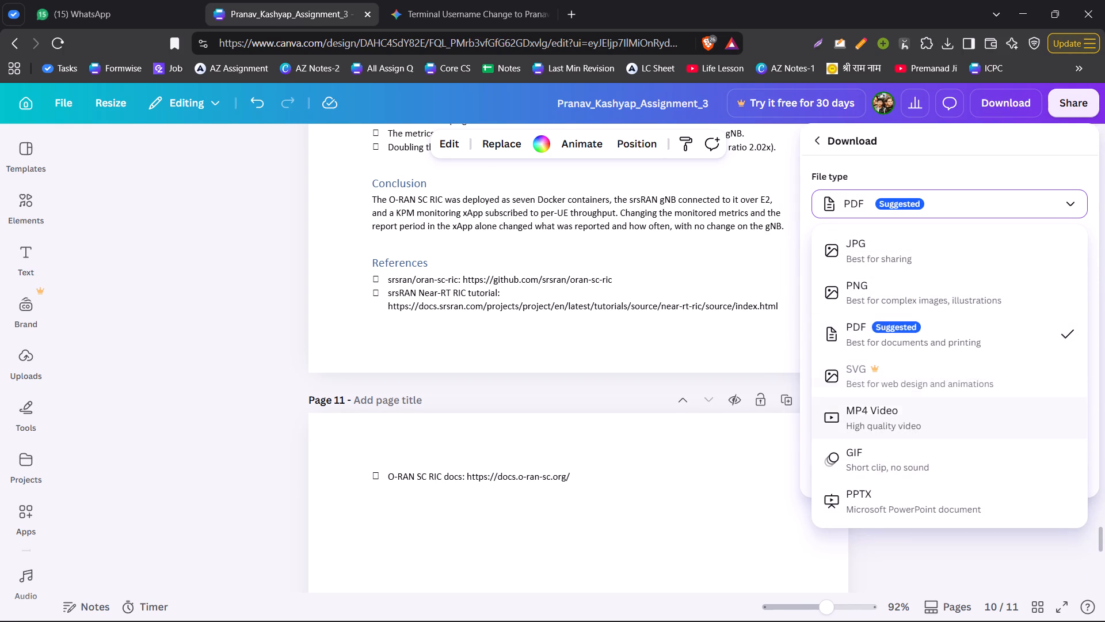
{"action": "scroll", "coordinate": [932, 449], "scroll_direction": "down", "scroll_amount": 4}
{"action": "left_click", "coordinate": [954, 196]}
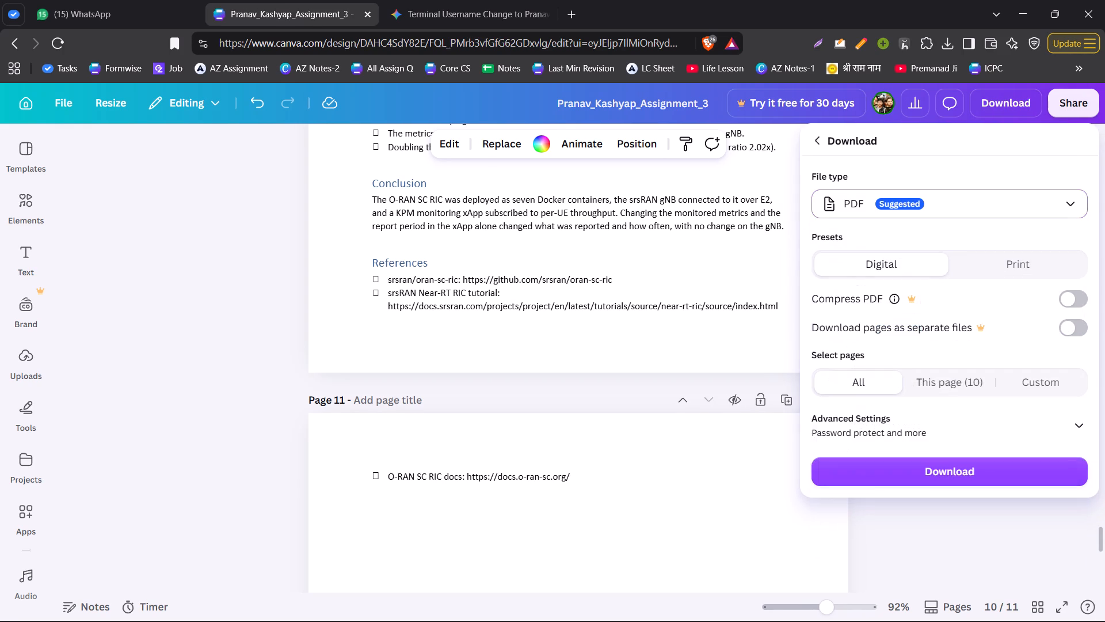
{"action": "left_click", "coordinate": [925, 475]}
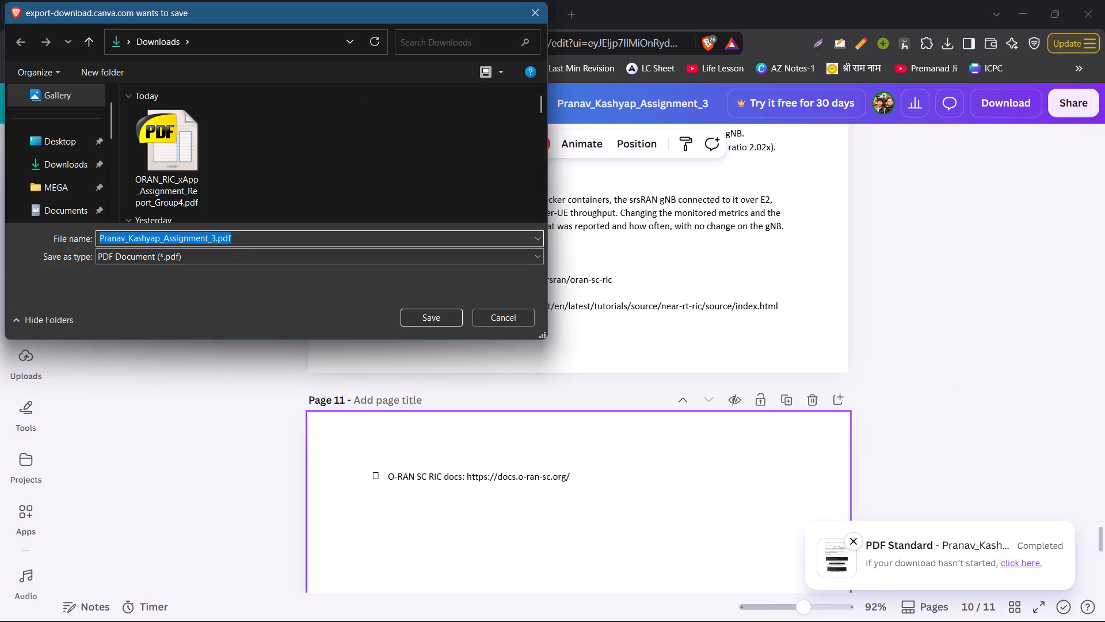
{"action": "left_click", "coordinate": [67, 161]}
{"action": "left_click", "coordinate": [455, 313]}
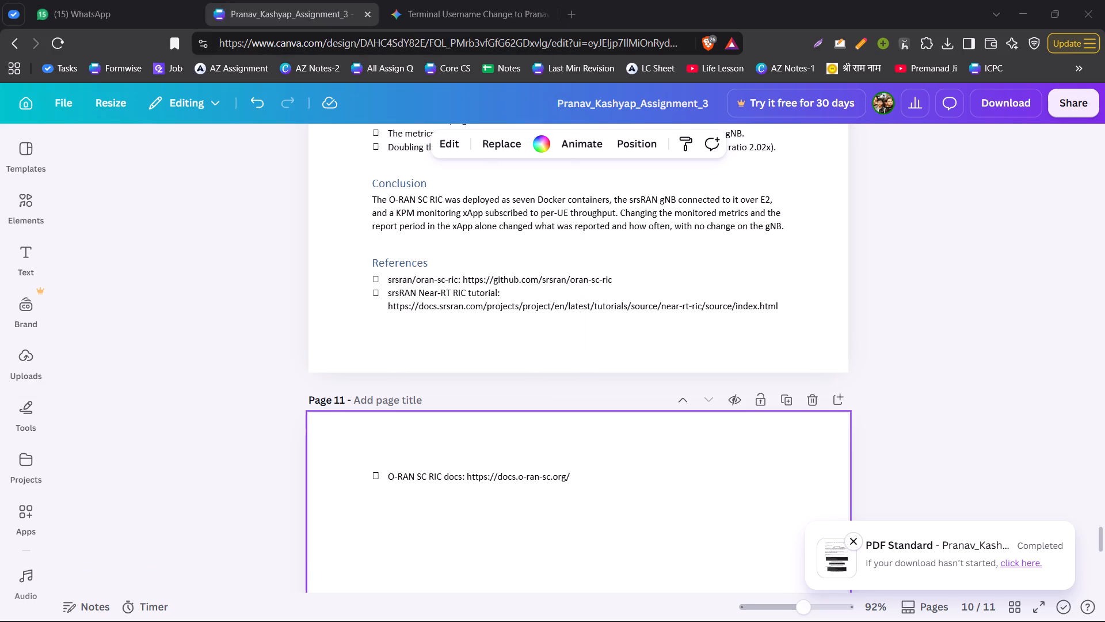
Switch to the Gemini tab holding the terminal prompt image and open that tab's options.
{"action": "left_click", "coordinate": [473, 0]}
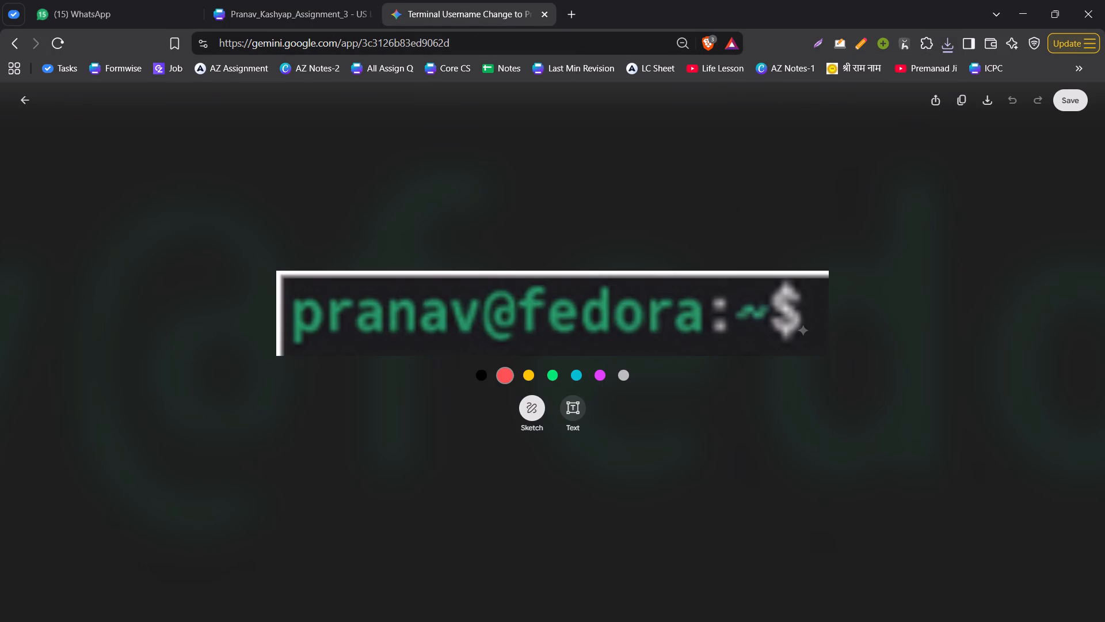
{"action": "right_click_drag", "start_coordinate": [551, 24], "coordinate": [544, 20]}
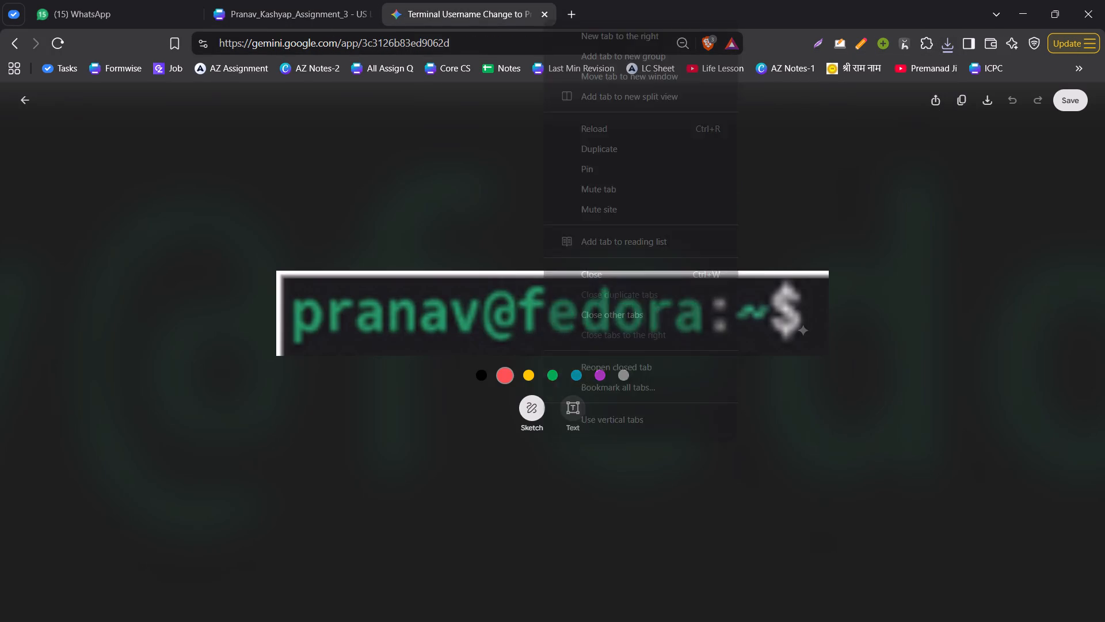
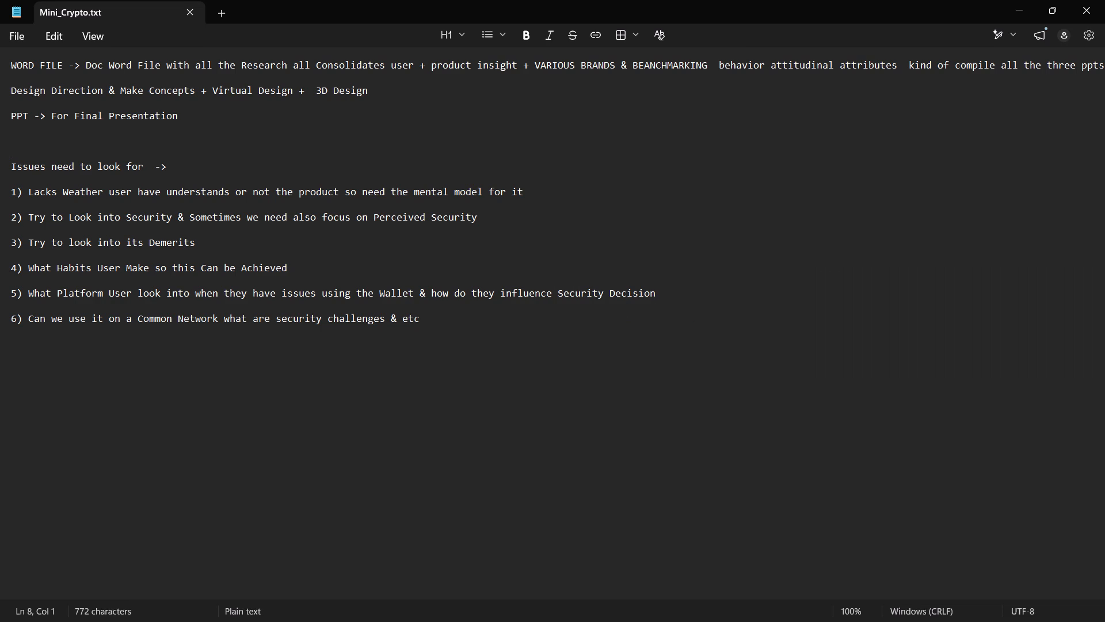
Close the Mini_Crypto notes and copy the student's Assignment_3 PDF from the Downloads folder in File Explorer.
{"action": "left_click", "coordinate": [1104, 0]}
{"action": "key", "text": "super+e"}
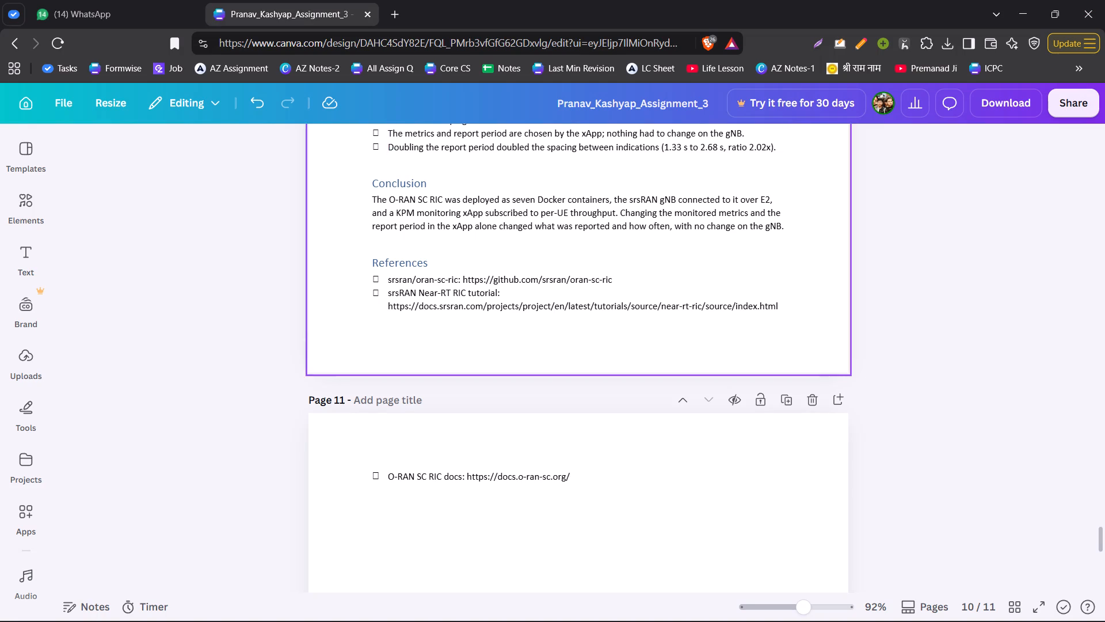
{"action": "left_click", "coordinate": [72, 207]}
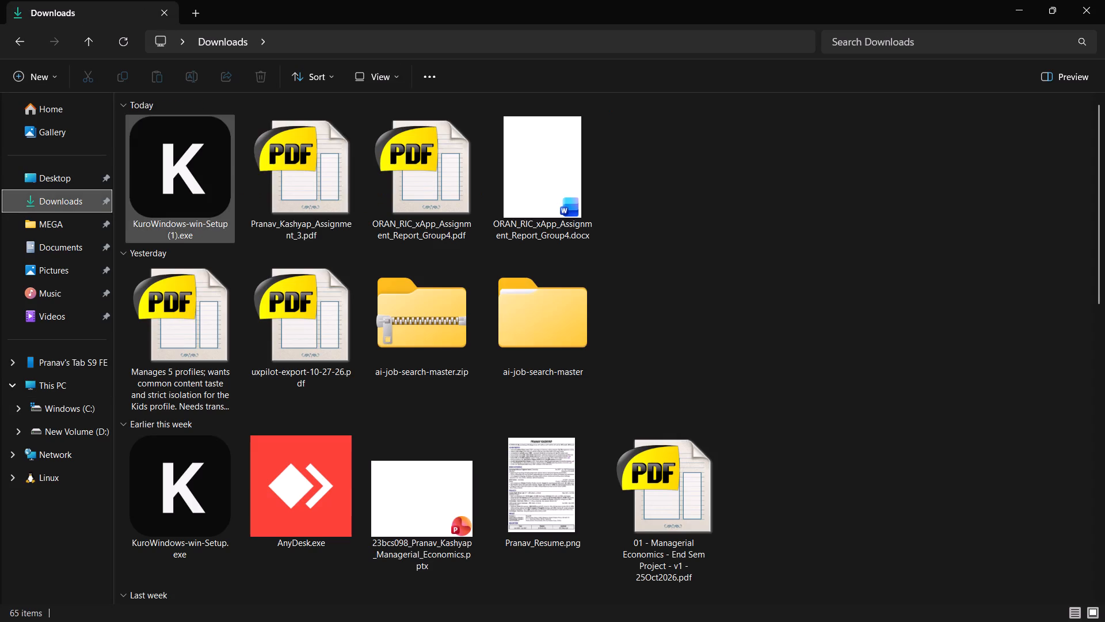
{"action": "left_click", "coordinate": [279, 177]}
{"action": "left_click", "coordinate": [779, 185]}
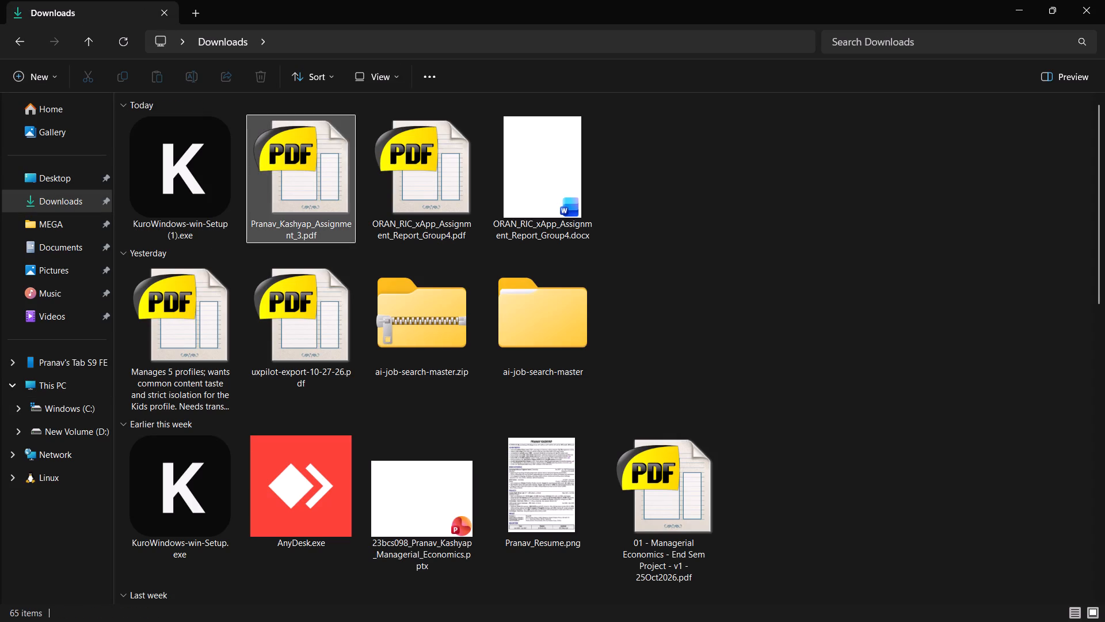
{"action": "left_click", "coordinate": [321, 187]}
{"action": "key", "text": "ctrl+c"}
Switch to the browser and search the web for "PDF TO WORK converter" in a new tab.
{"action": "key", "text": "alt+Tab"}
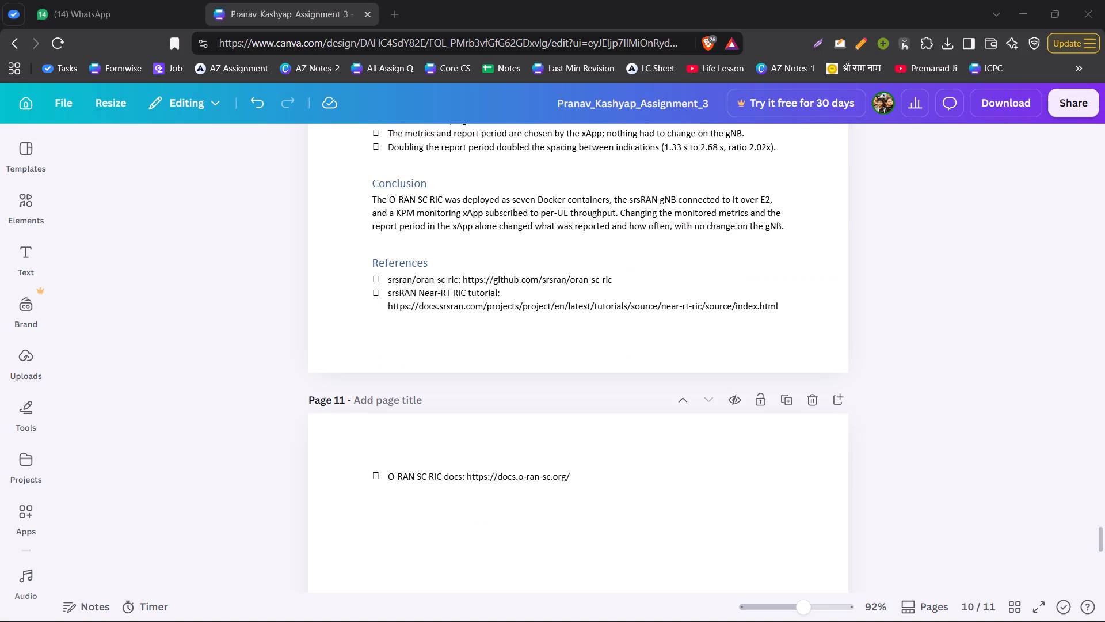
{"action": "left_click", "coordinate": [397, 17]}
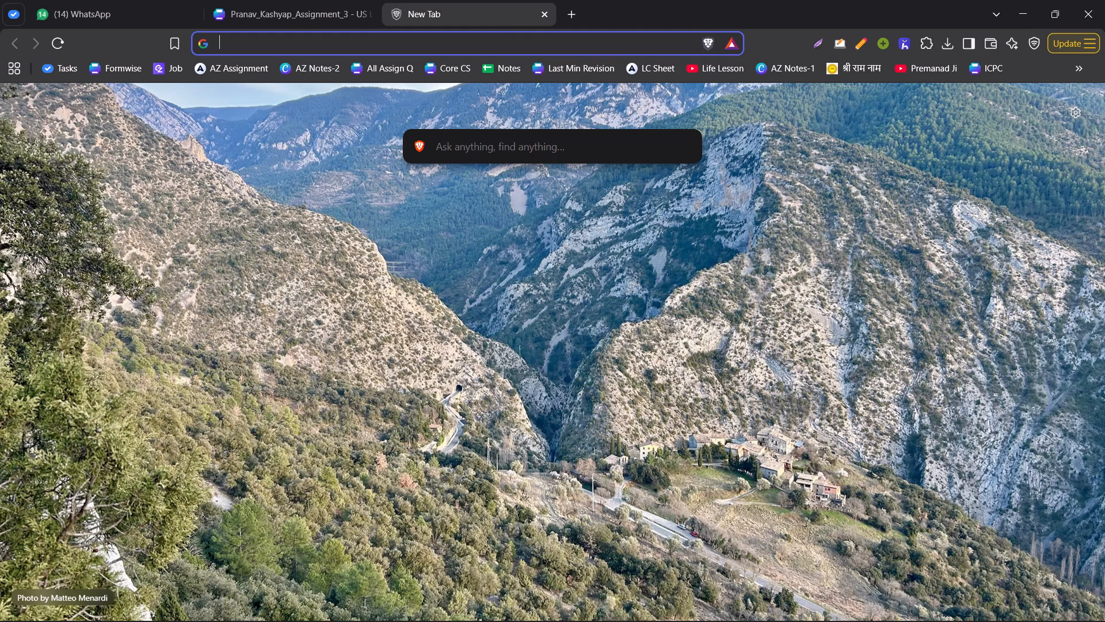
{"action": "key", "text": "w"}
{"action": "key", "text": "BackSpace"}
{"action": "key", "text": "BackSpace"}
{"action": "key", "text": "BackSpace"}
{"action": "key", "text": "BackSpace"}
{"action": "key", "text": "BackSpace"}
{"action": "key", "text": "BackSpace"}
{"action": "key", "text": "BackSpace"}
{"action": "key", "text": "BackSpace"}
{"action": "type", "text": "PDF TO WOE"}
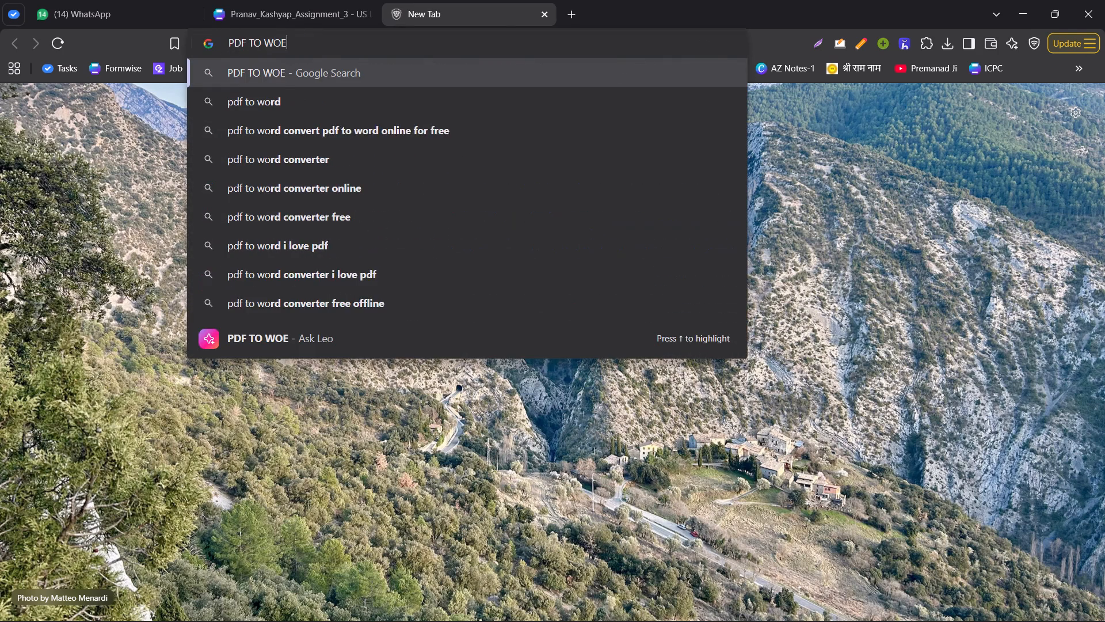
{"action": "key", "text": "BackSpace"}
{"action": "key", "text": "c"}
{"action": "key", "text": "BackSpace"}
{"action": "type", "text": "converter"}
{"action": "key", "text": "space"}
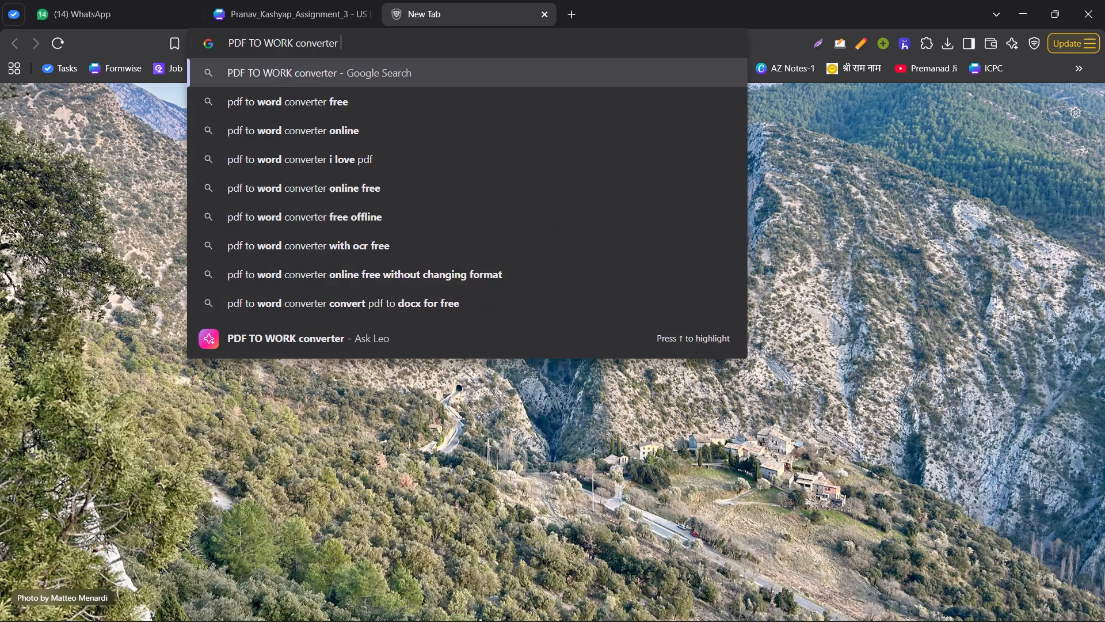
{"action": "key", "text": "Return"}
Open Google Classroom in another new tab and go to the EC 466 Software Define Networks class.
{"action": "left_click", "coordinate": [566, 8]}
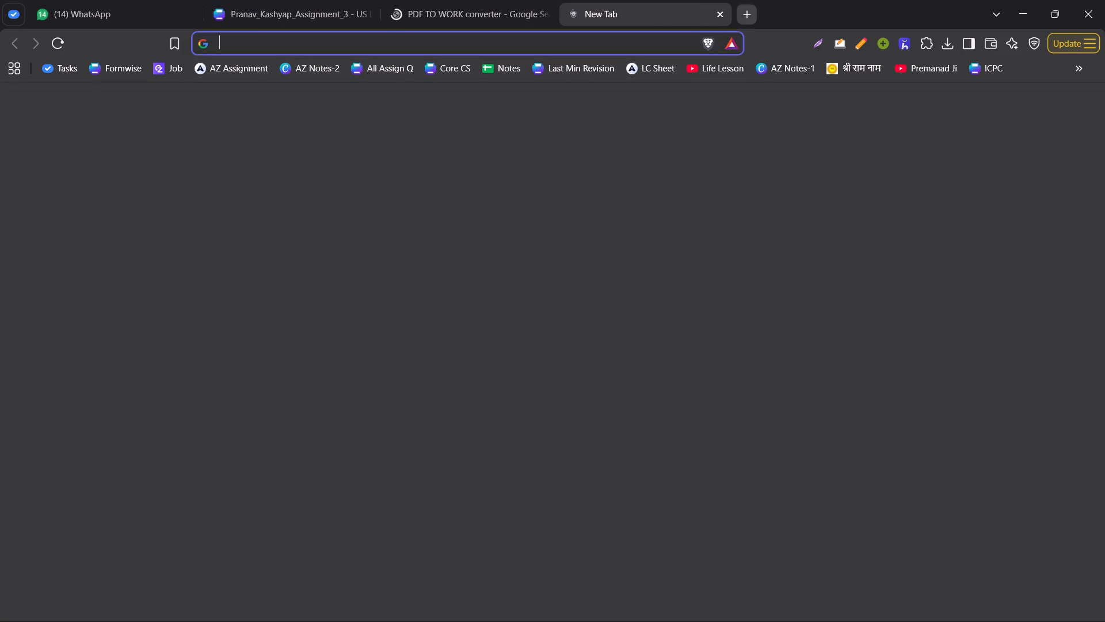
{"action": "type", "text": "class"}
{"action": "key", "text": "Return"}
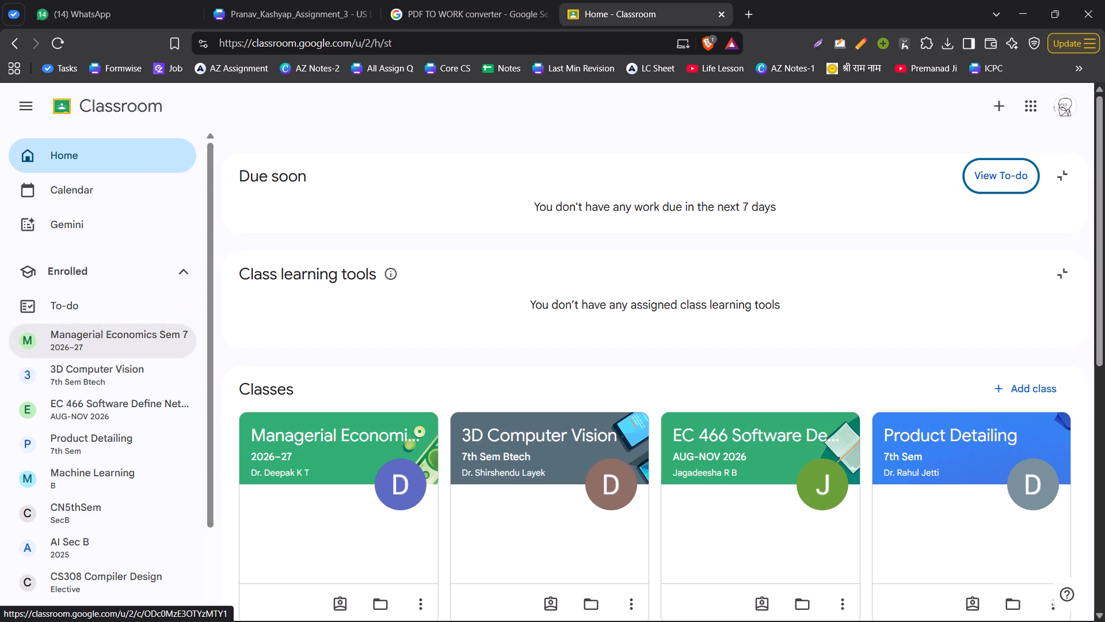
{"action": "left_click", "coordinate": [107, 401]}
Look through the class stream's announcements for the Assignment 3 instructions and a submission link.
{"action": "scroll", "coordinate": [414, 373], "scroll_direction": "down", "scroll_amount": 2}
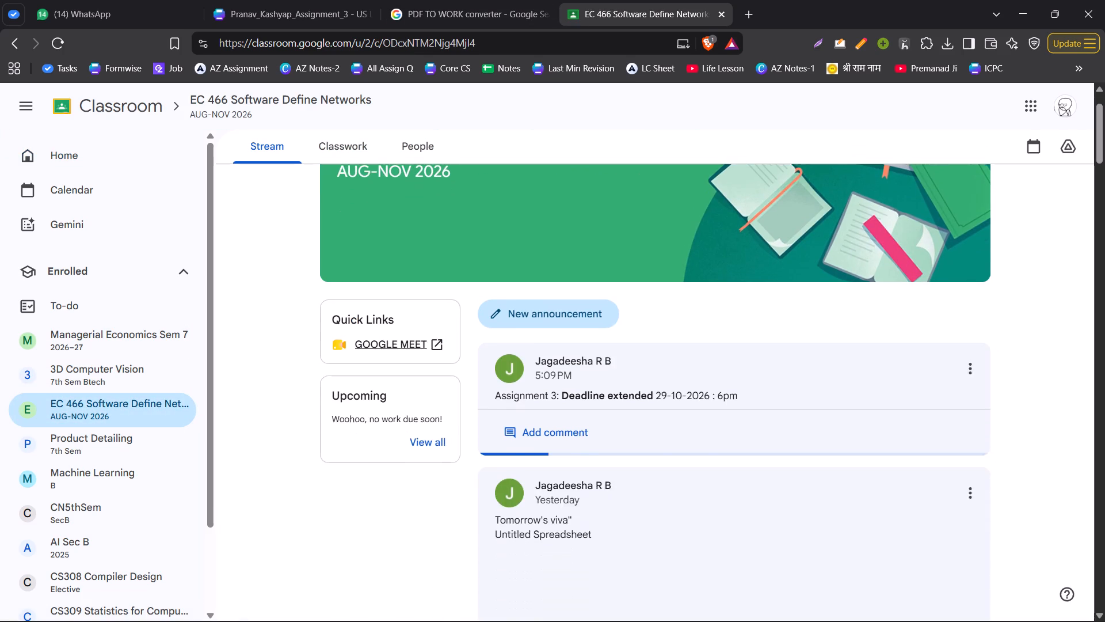
{"action": "scroll", "coordinate": [642, 353], "scroll_direction": "down", "scroll_amount": 1}
{"action": "scroll", "coordinate": [676, 316], "scroll_direction": "down", "scroll_amount": 2}
{"action": "scroll", "coordinate": [604, 304], "scroll_direction": "up", "scroll_amount": 1}
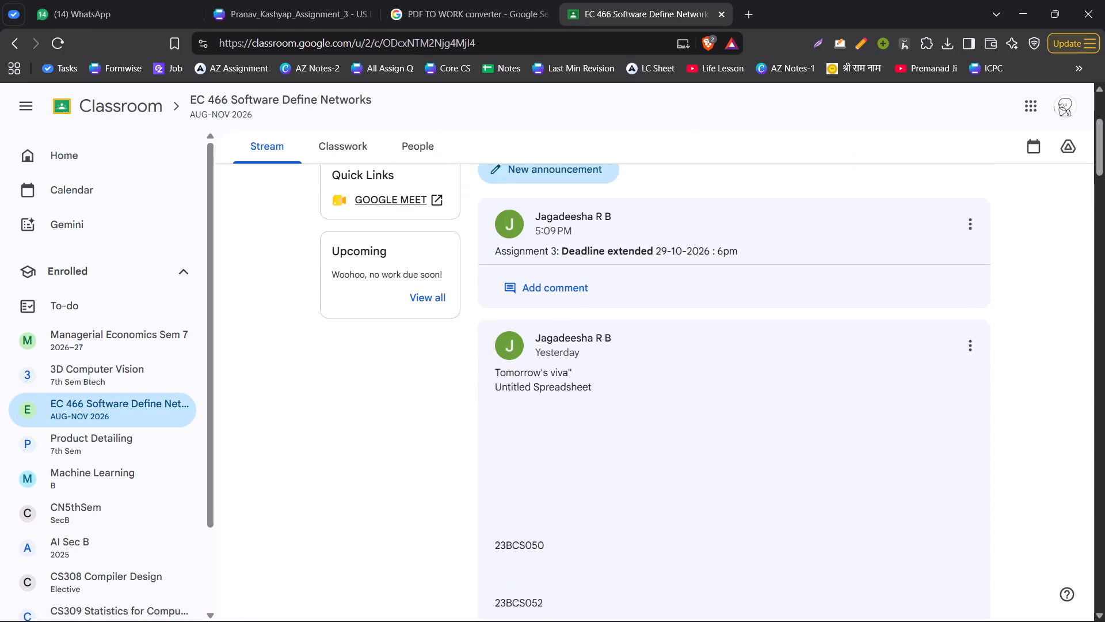
{"action": "scroll", "coordinate": [569, 376], "scroll_direction": "down", "scroll_amount": 3}
{"action": "scroll", "coordinate": [497, 318], "scroll_direction": "down", "scroll_amount": 8}
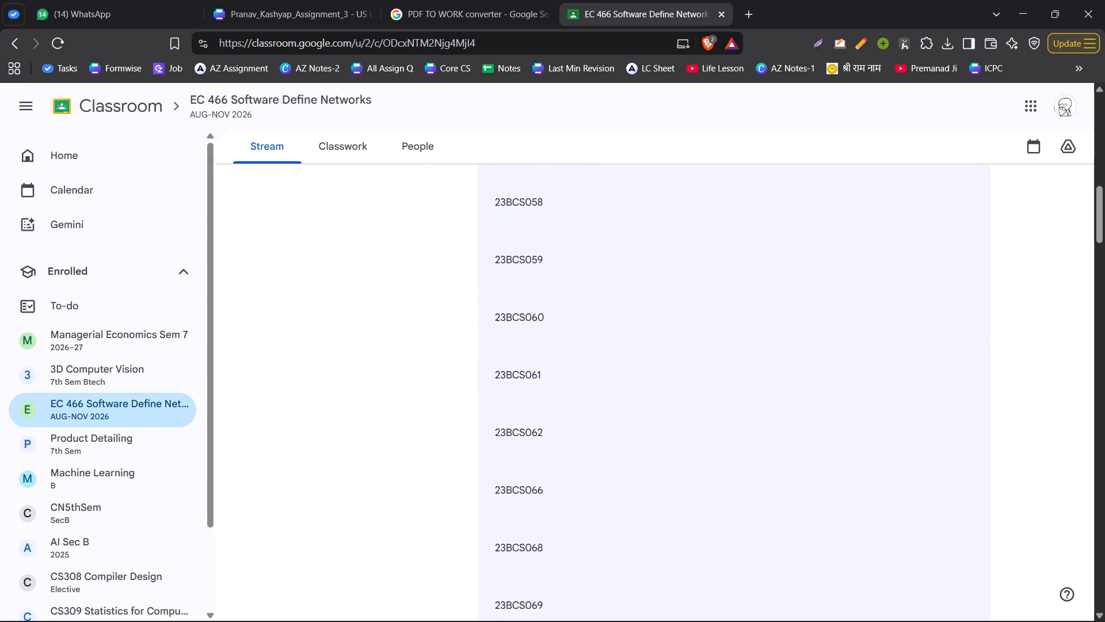
{"action": "scroll", "coordinate": [497, 340], "scroll_direction": "down", "scroll_amount": 15}
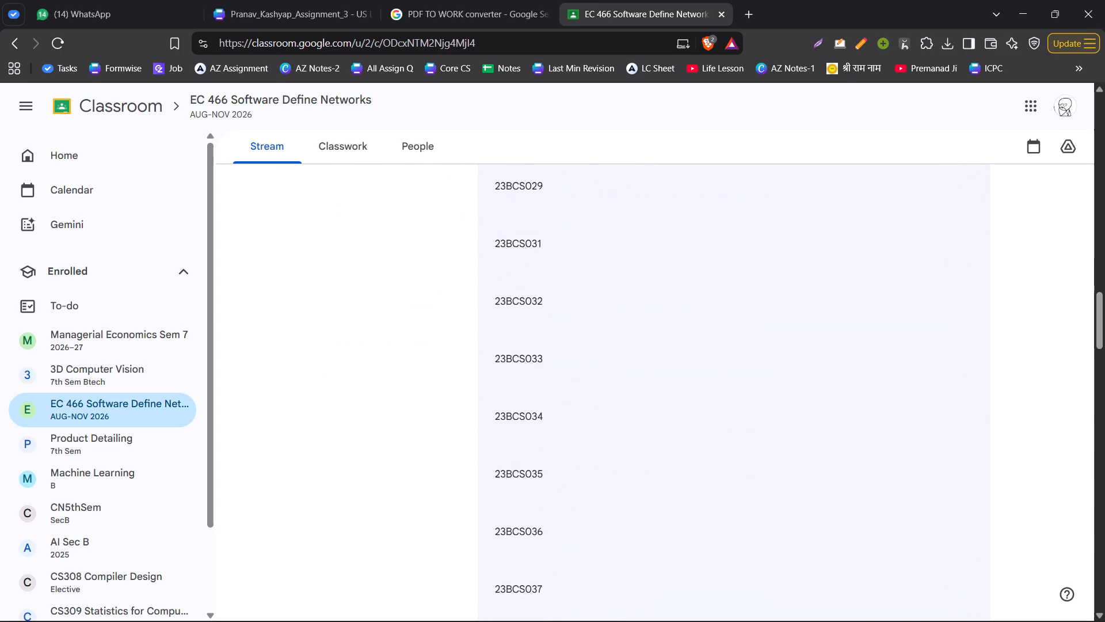
{"action": "scroll", "coordinate": [528, 352], "scroll_direction": "down", "scroll_amount": 9}
{"action": "scroll", "coordinate": [529, 355], "scroll_direction": "up", "scroll_amount": 1}
{"action": "scroll", "coordinate": [529, 355], "scroll_direction": "down", "scroll_amount": 3}
{"action": "scroll", "coordinate": [529, 355], "scroll_direction": "up", "scroll_amount": 3}
{"action": "scroll", "coordinate": [588, 360], "scroll_direction": "down", "scroll_amount": 4}
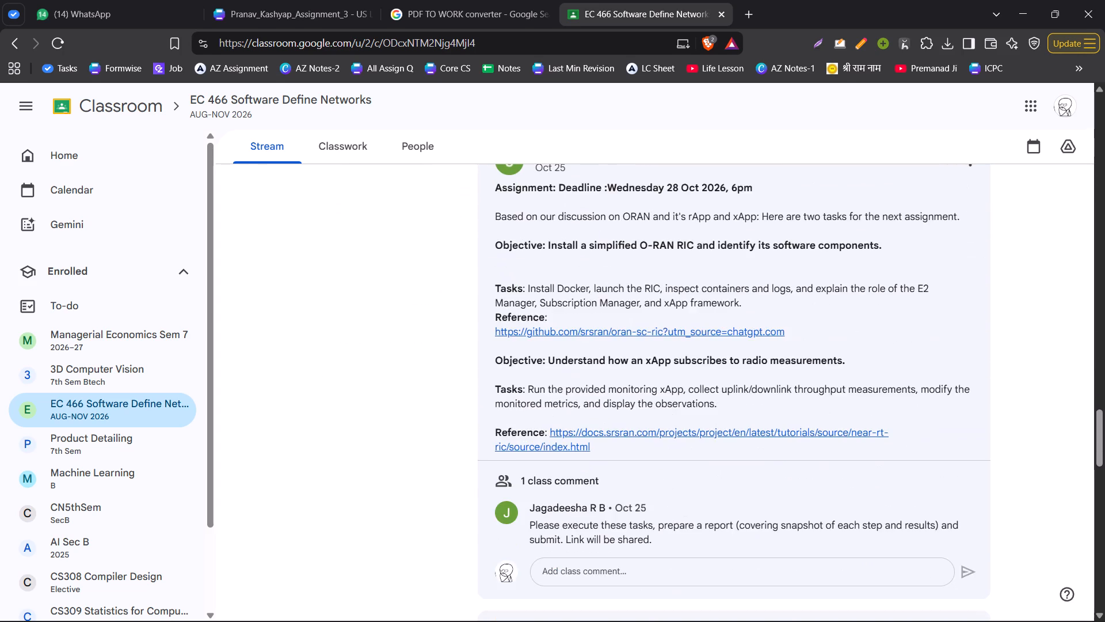
{"action": "scroll", "coordinate": [592, 364], "scroll_direction": "up", "scroll_amount": 1}
{"action": "scroll", "coordinate": [590, 354], "scroll_direction": "down", "scroll_amount": 4}
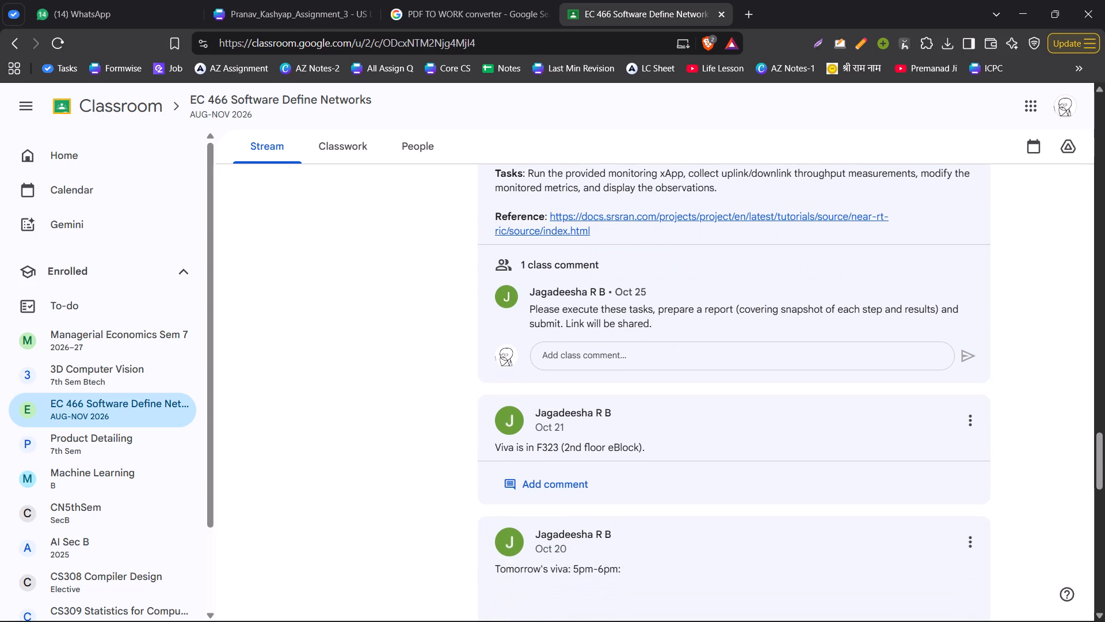
{"action": "scroll", "coordinate": [638, 324], "scroll_direction": "down", "scroll_amount": 2}
{"action": "scroll", "coordinate": [584, 321], "scroll_direction": "down", "scroll_amount": 13}
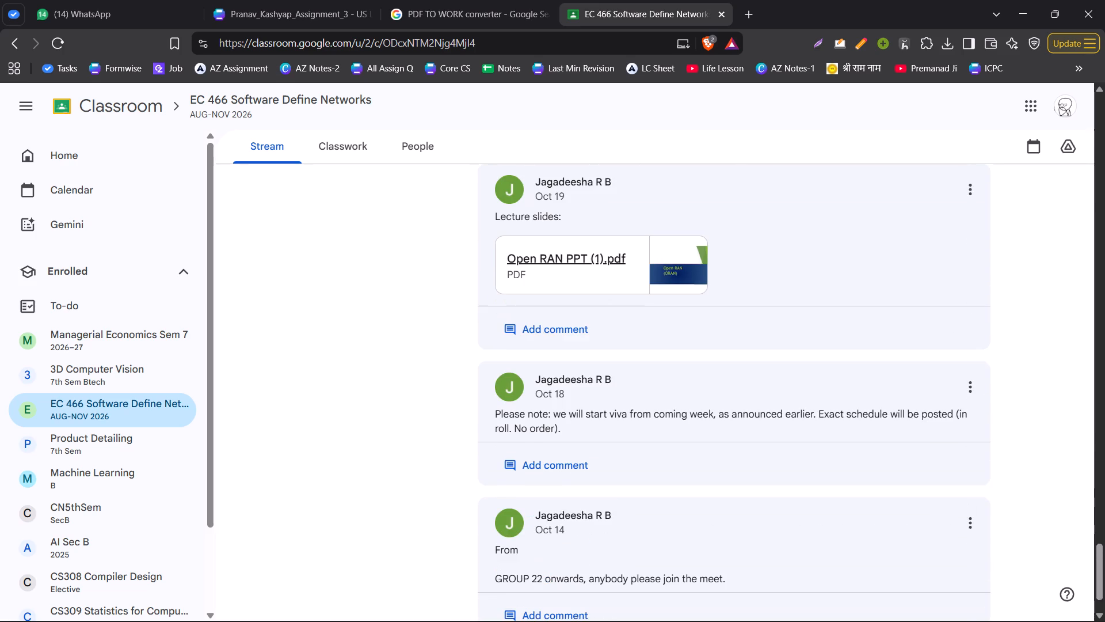
{"action": "scroll", "coordinate": [563, 331], "scroll_direction": "up", "scroll_amount": 1}
{"action": "scroll", "coordinate": [563, 331], "scroll_direction": "down", "scroll_amount": 6}
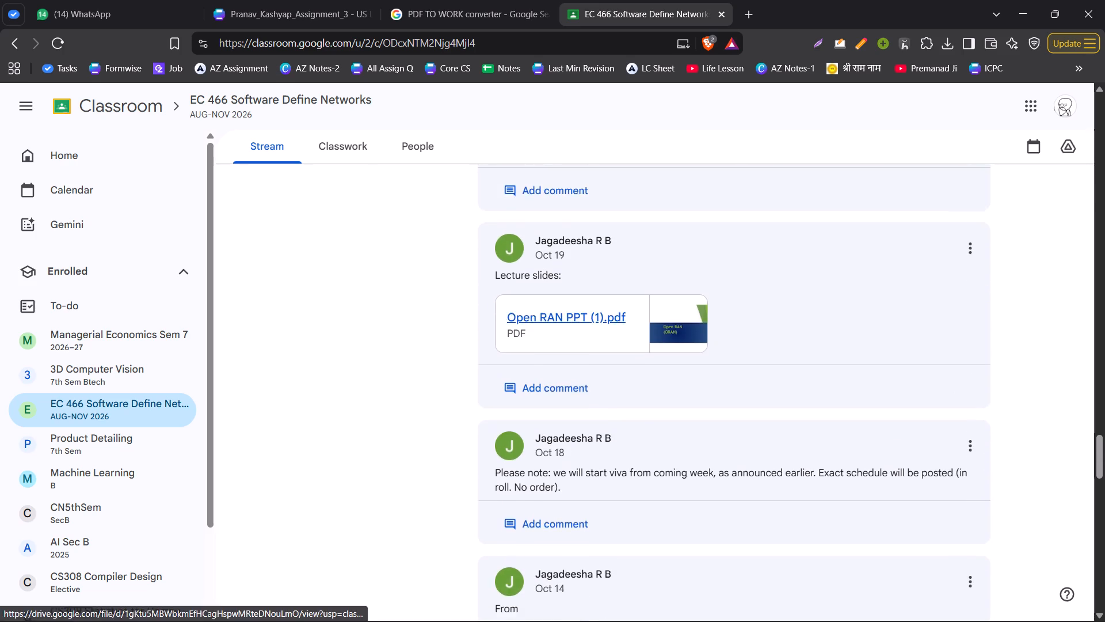
{"action": "scroll", "coordinate": [565, 343], "scroll_direction": "down", "scroll_amount": 5}
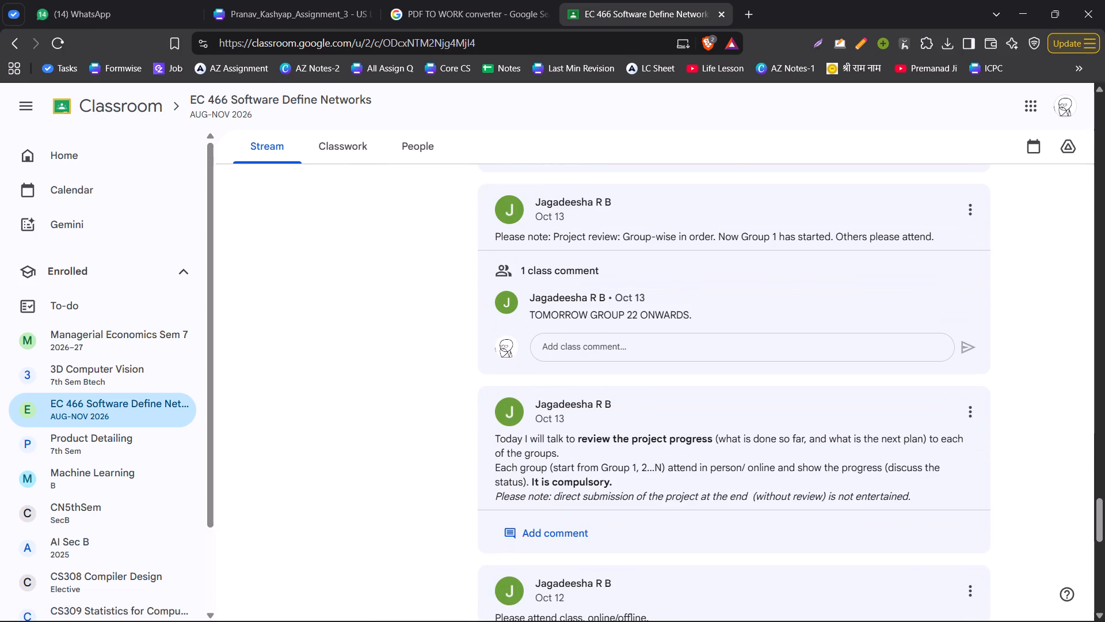
{"action": "scroll", "coordinate": [589, 329], "scroll_direction": "up", "scroll_amount": 20}
{"action": "scroll", "coordinate": [589, 329], "scroll_direction": "up", "scroll_amount": 5}
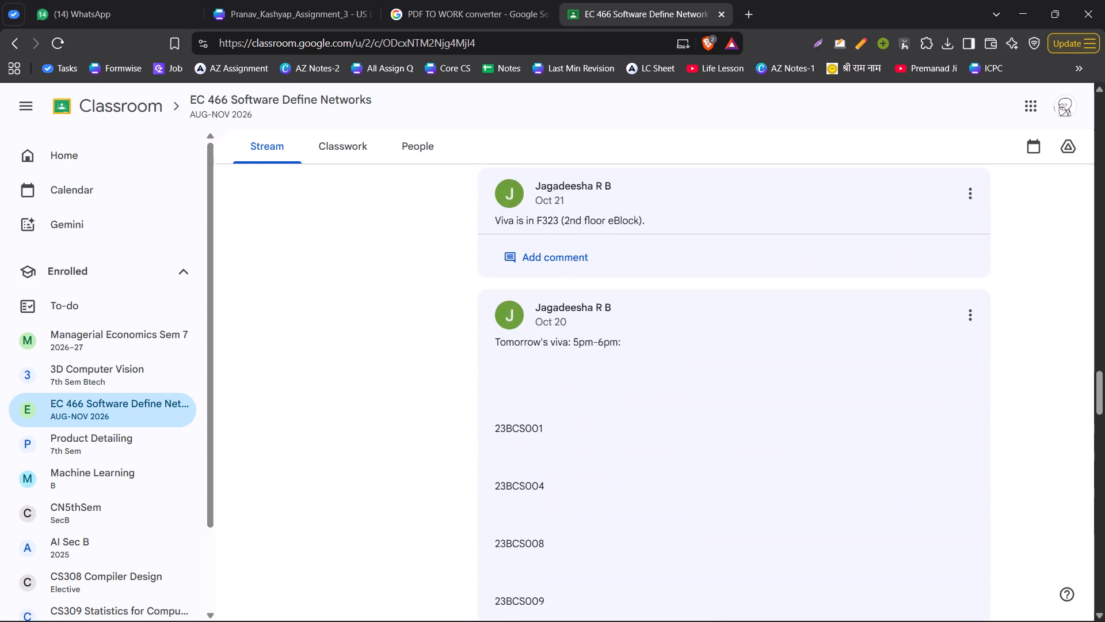
{"action": "scroll", "coordinate": [589, 328], "scroll_direction": "up", "scroll_amount": 12}
Check the class's Classwork for the assignment, and return to the Stream to find the Oct 25 assignment post.
{"action": "left_click", "coordinate": [367, 157]}
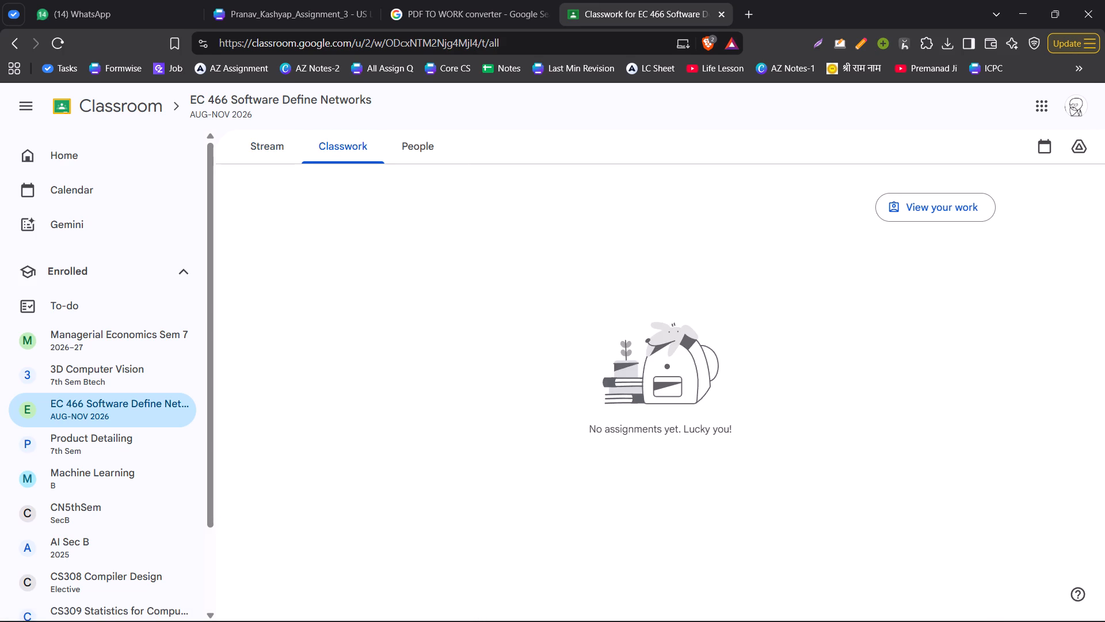
{"action": "left_click", "coordinate": [254, 139]}
{"action": "scroll", "coordinate": [772, 380], "scroll_direction": "up", "scroll_amount": 5}
{"action": "scroll", "coordinate": [725, 389], "scroll_direction": "down", "scroll_amount": 1}
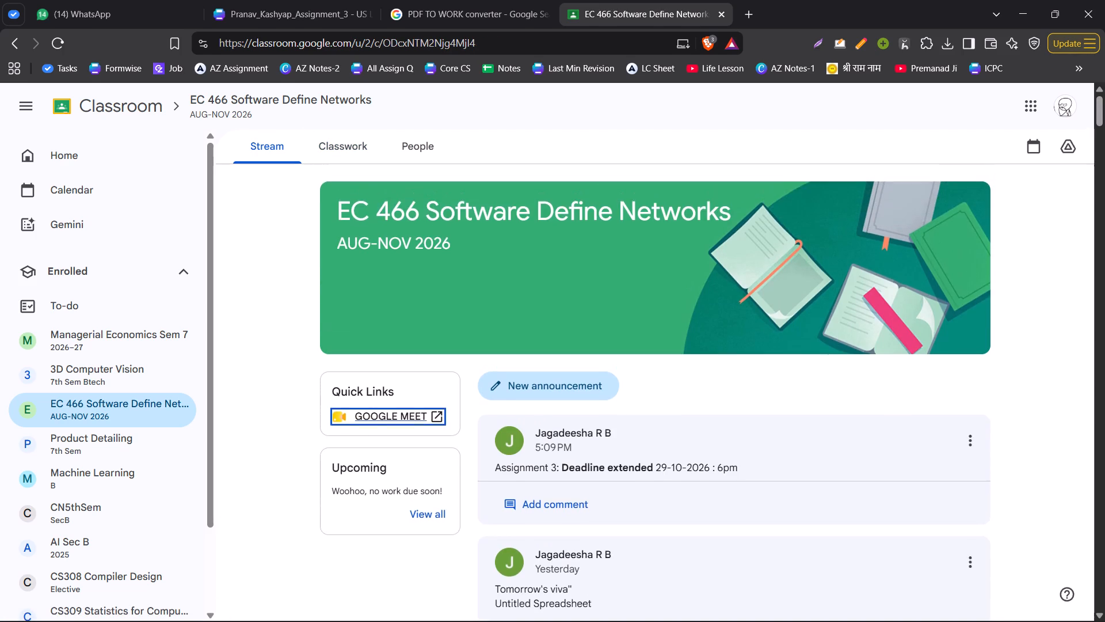
{"action": "left_click", "coordinate": [650, 383]}
{"action": "scroll", "coordinate": [649, 383], "scroll_direction": "down", "scroll_amount": 3}
{"action": "scroll", "coordinate": [576, 362], "scroll_direction": "up", "scroll_amount": 3}
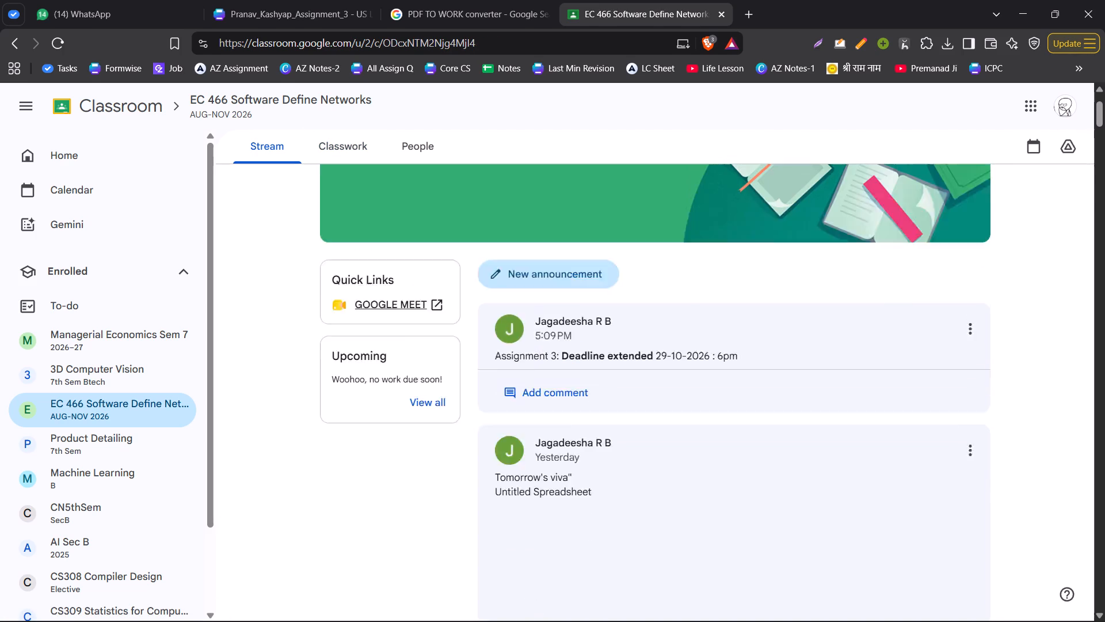
{"action": "scroll", "coordinate": [558, 365], "scroll_direction": "down", "scroll_amount": 20}
{"action": "scroll", "coordinate": [558, 365], "scroll_direction": "down", "scroll_amount": 12}
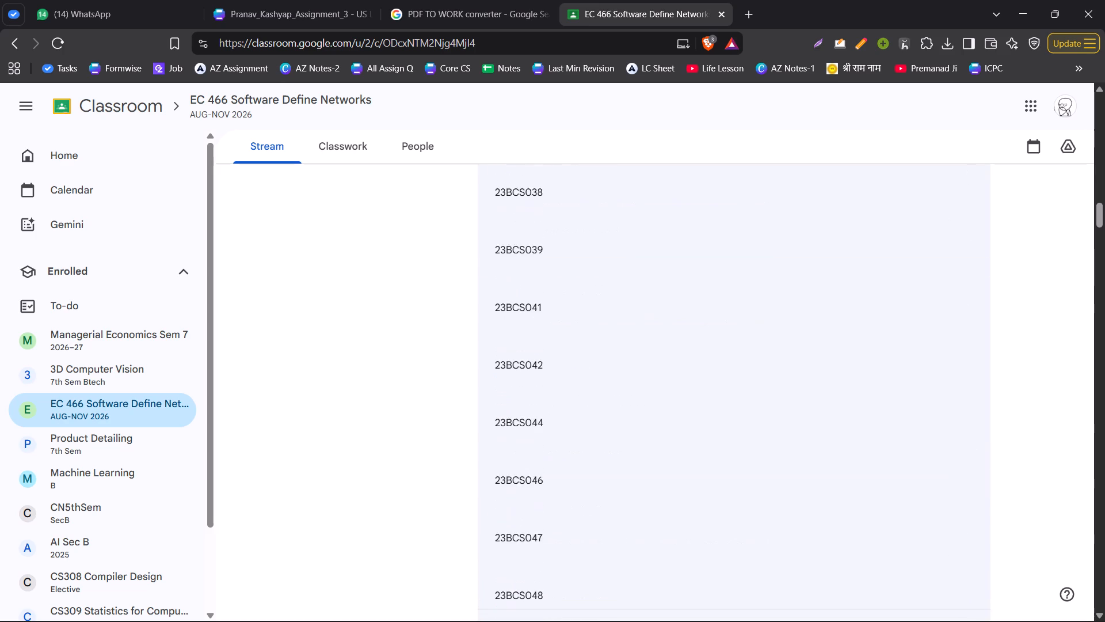
{"action": "scroll", "coordinate": [508, 395], "scroll_direction": "down", "scroll_amount": 11}
{"action": "scroll", "coordinate": [500, 393], "scroll_direction": "up", "scroll_amount": 4}
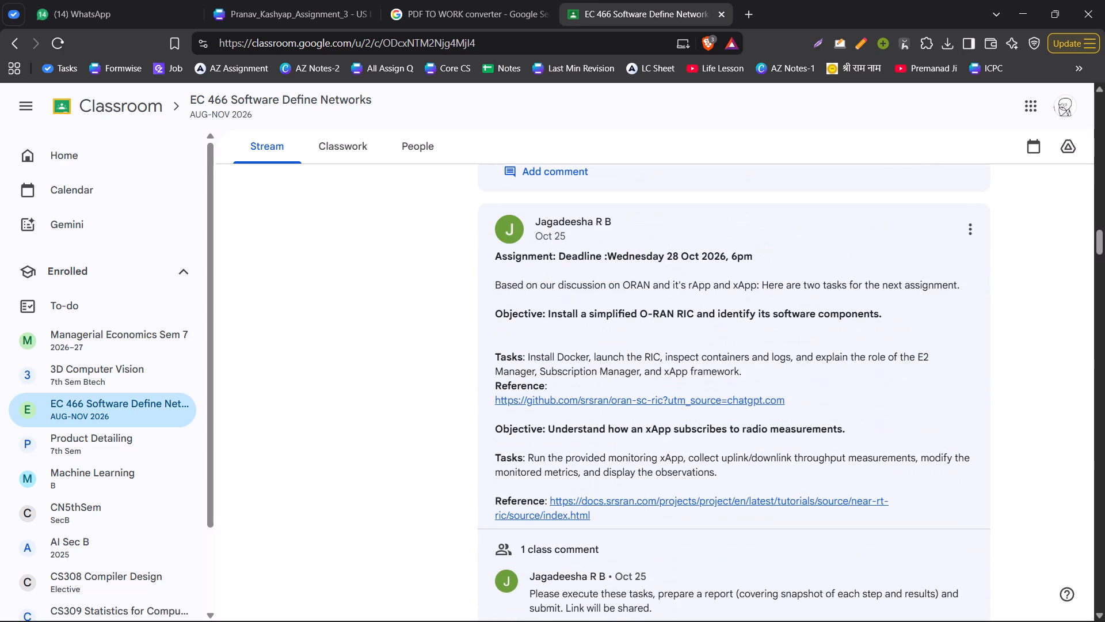
Read the Oct 25 assignment post's deadline, task objectives and class comment about the report and its submission.
{"action": "left_click_drag", "start_coordinate": [598, 259], "coordinate": [743, 261]}
{"action": "left_click", "coordinate": [743, 261]}
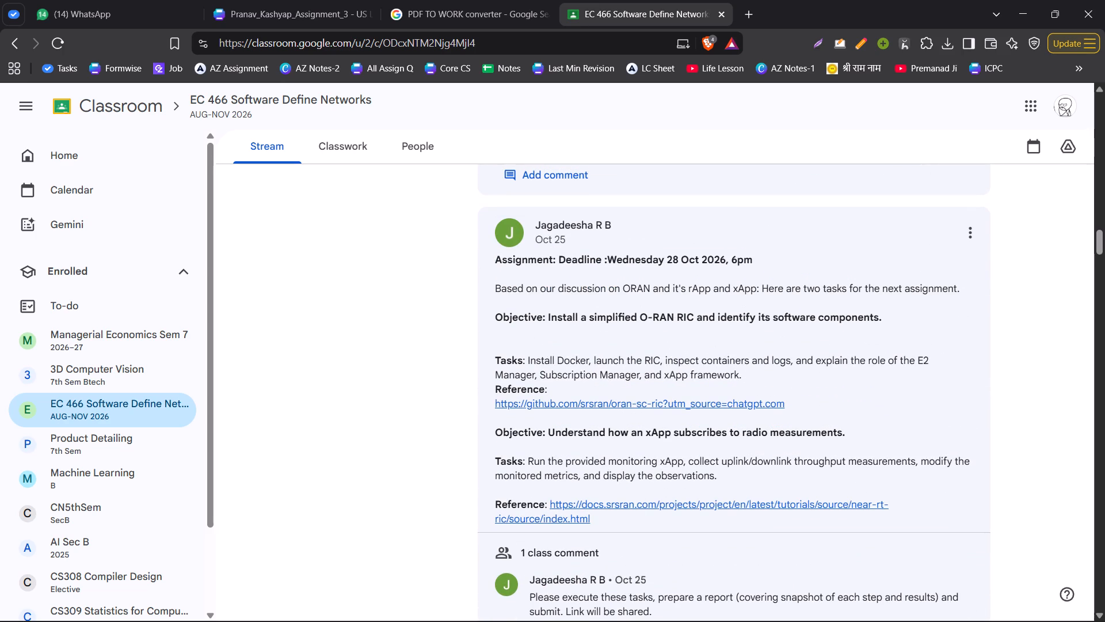
{"action": "left_click_drag", "start_coordinate": [506, 295], "coordinate": [759, 294]}
{"action": "left_click", "coordinate": [759, 294]}
{"action": "scroll", "coordinate": [666, 323], "scroll_direction": "down", "scroll_amount": 2}
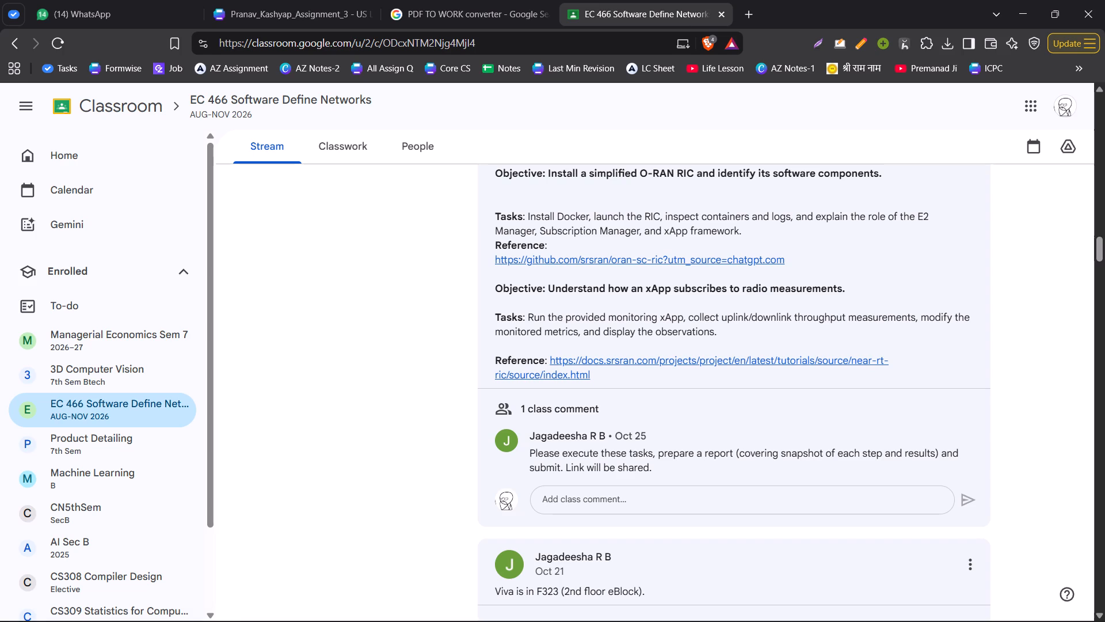
{"action": "left_click_drag", "start_coordinate": [506, 294], "coordinate": [612, 295]}
{"action": "left_click", "coordinate": [612, 295]}
{"action": "left_click_drag", "start_coordinate": [764, 458], "coordinate": [874, 451]}
{"action": "left_click", "coordinate": [880, 451]}
{"action": "left_click_drag", "start_coordinate": [622, 469], "coordinate": [631, 469]}
{"action": "left_click", "coordinate": [631, 469]}
Review the newer stream posts from Oct 26 onward and show the class comments under yesterday's viva announcement.
{"action": "scroll", "coordinate": [601, 405], "scroll_direction": "up", "scroll_amount": 6}
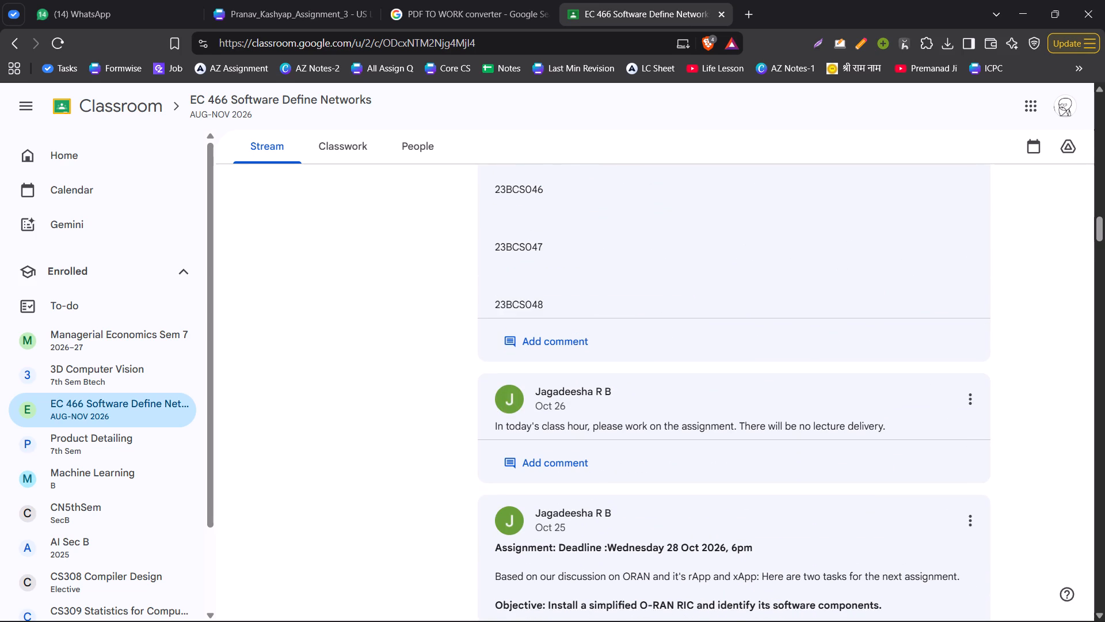
{"action": "left_click_drag", "start_coordinate": [731, 426], "coordinate": [835, 427]}
{"action": "left_click", "coordinate": [835, 427]}
{"action": "scroll", "coordinate": [826, 430], "scroll_direction": "up", "scroll_amount": 3}
{"action": "scroll", "coordinate": [590, 438], "scroll_direction": "up", "scroll_amount": 6}
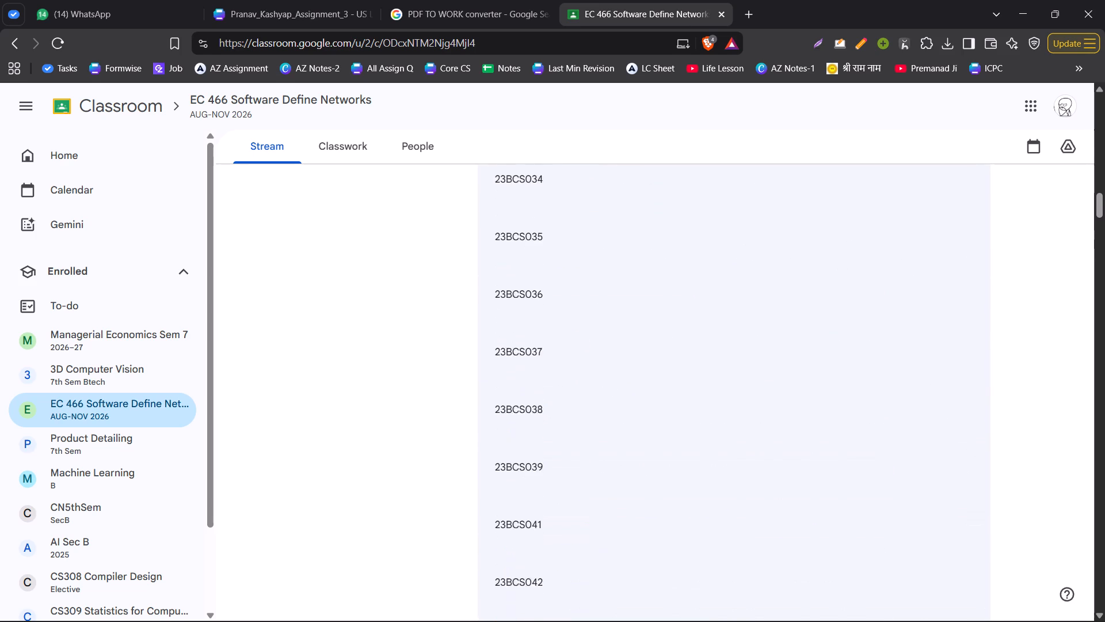
{"action": "scroll", "coordinate": [585, 437], "scroll_direction": "up", "scroll_amount": 19}
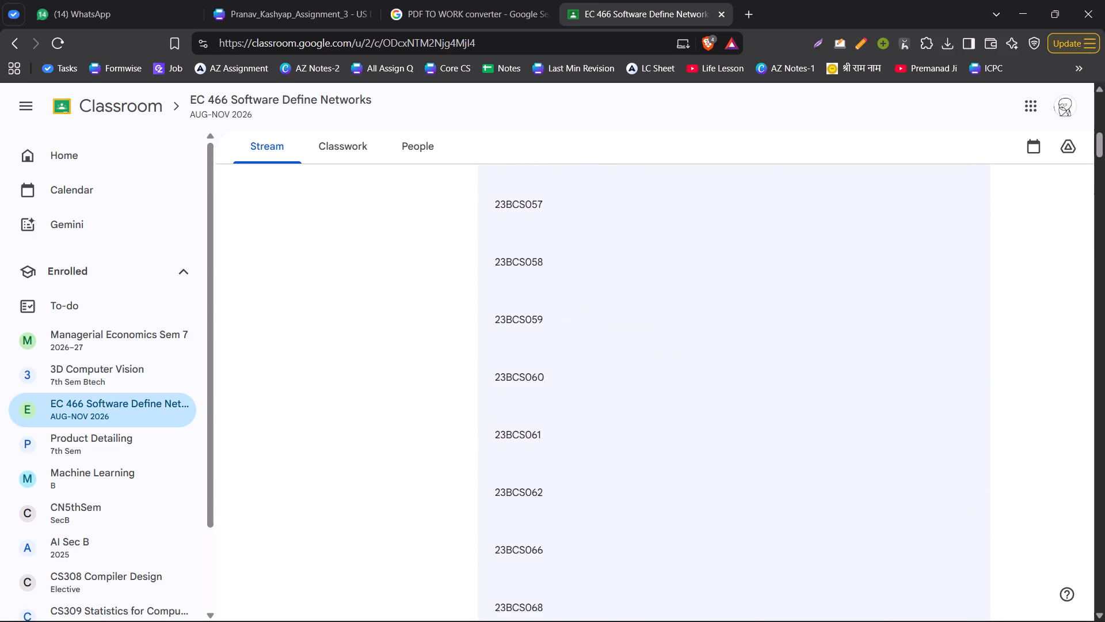
{"action": "scroll", "coordinate": [577, 428], "scroll_direction": "down", "scroll_amount": 8}
{"action": "left_click", "coordinate": [536, 387]}
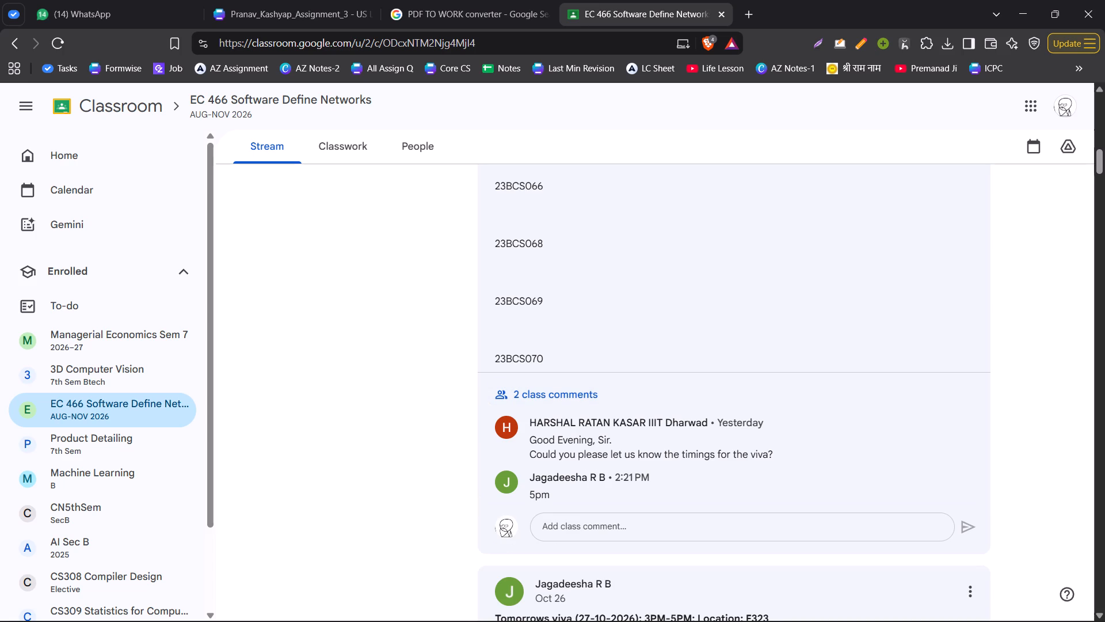
Read the newest Assignment 3 announcement about the deadline extension and check today's date in the system calendar.
{"action": "left_click_drag", "start_coordinate": [692, 459], "coordinate": [750, 459]}
{"action": "scroll", "coordinate": [750, 459], "scroll_direction": "up", "scroll_amount": 13}
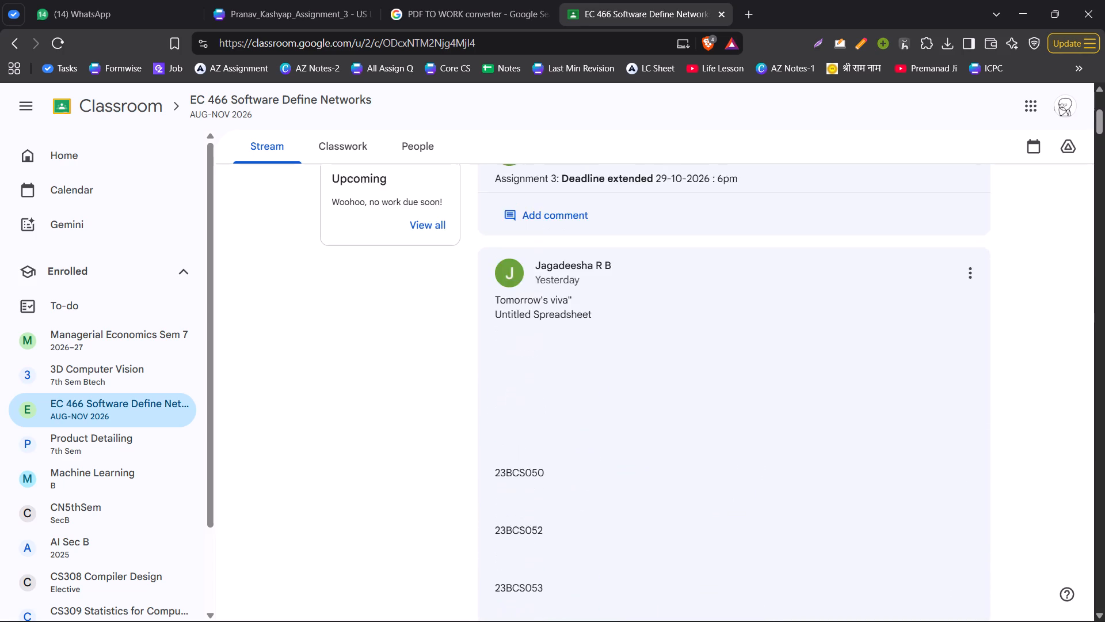
{"action": "scroll", "coordinate": [665, 450], "scroll_direction": "up", "scroll_amount": 2}
{"action": "left_click", "coordinate": [607, 397]}
{"action": "left_click", "coordinate": [645, 401]}
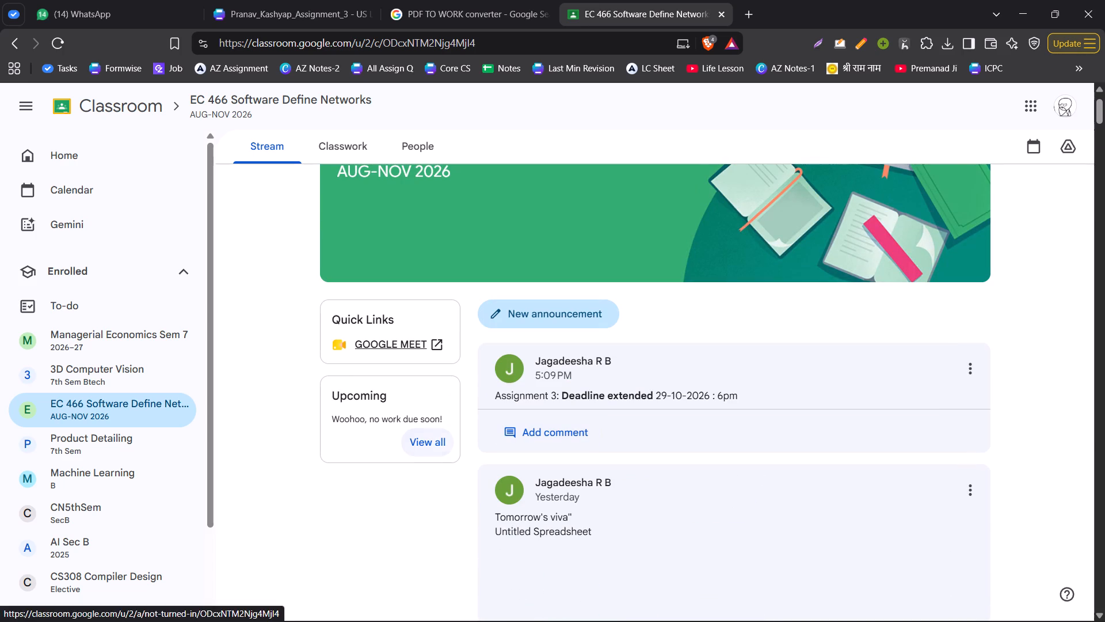
{"action": "left_click", "coordinate": [600, 386]}
{"action": "left_click", "coordinate": [792, 385]}
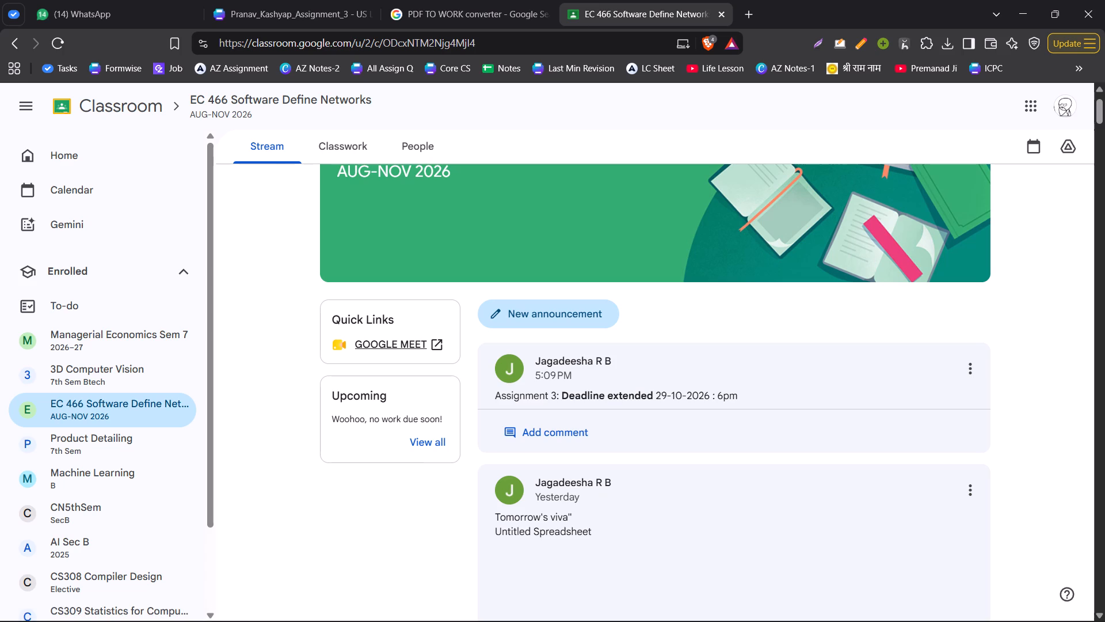
{"action": "left_click", "coordinate": [1064, 611]}
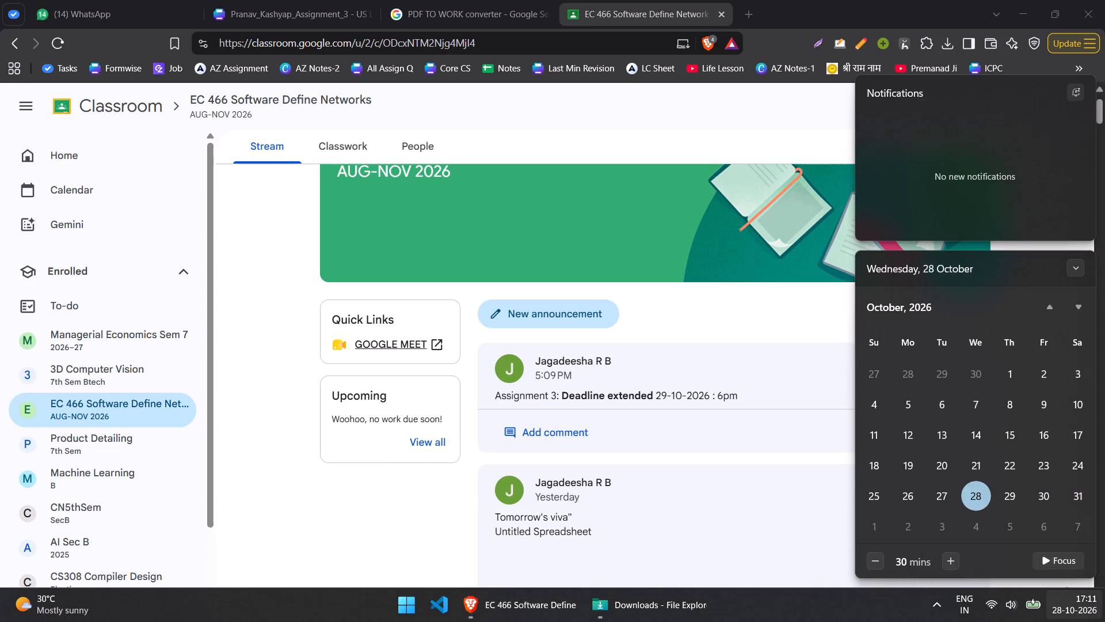
{"action": "left_click", "coordinate": [1064, 611]}
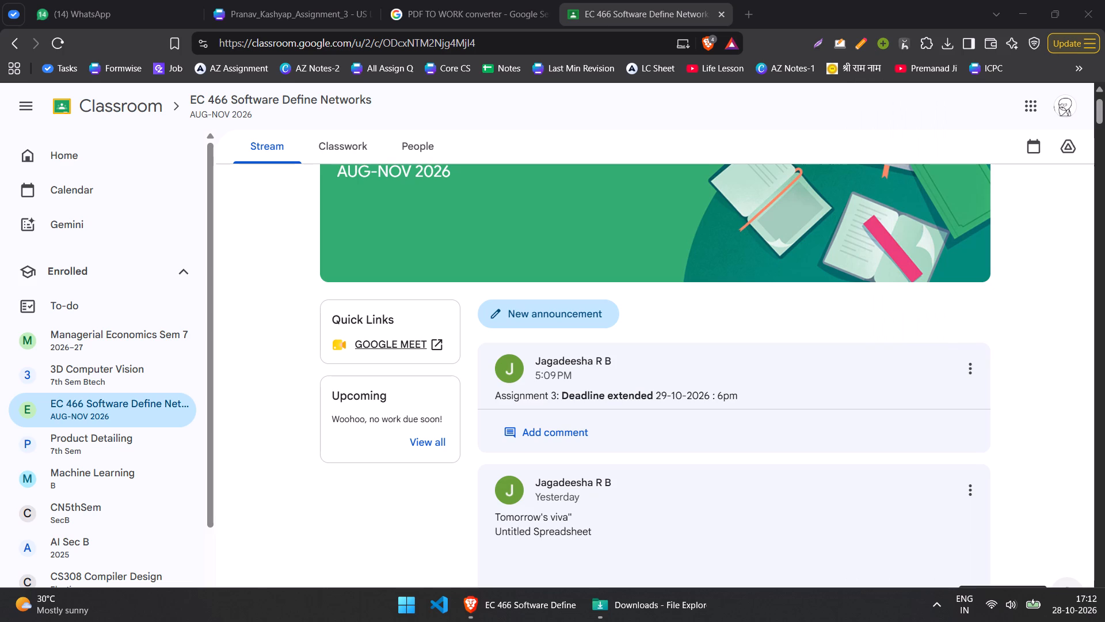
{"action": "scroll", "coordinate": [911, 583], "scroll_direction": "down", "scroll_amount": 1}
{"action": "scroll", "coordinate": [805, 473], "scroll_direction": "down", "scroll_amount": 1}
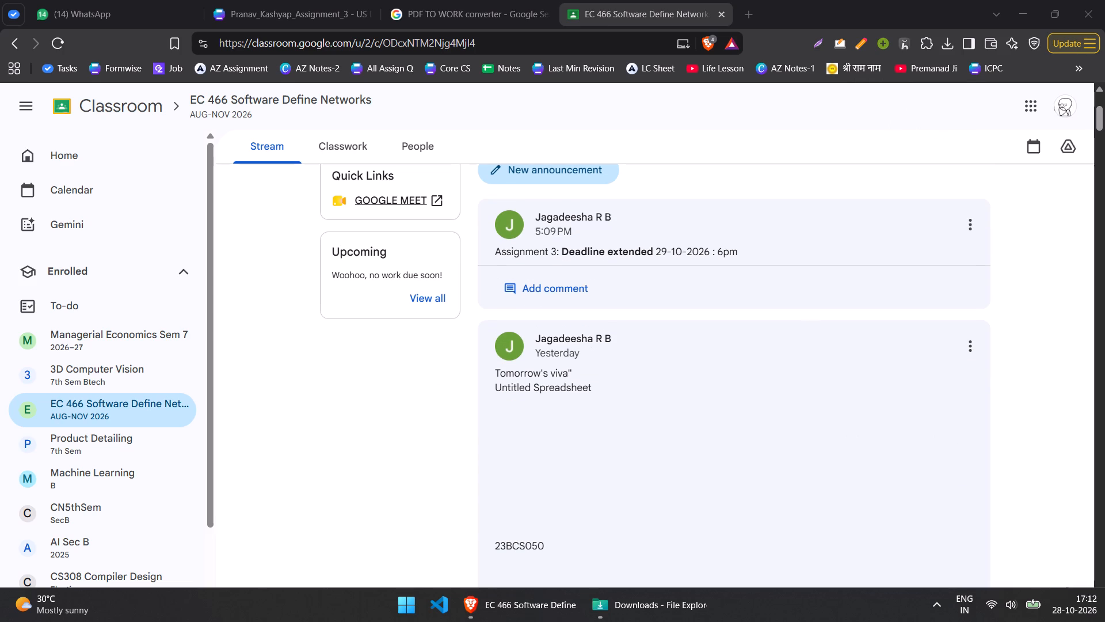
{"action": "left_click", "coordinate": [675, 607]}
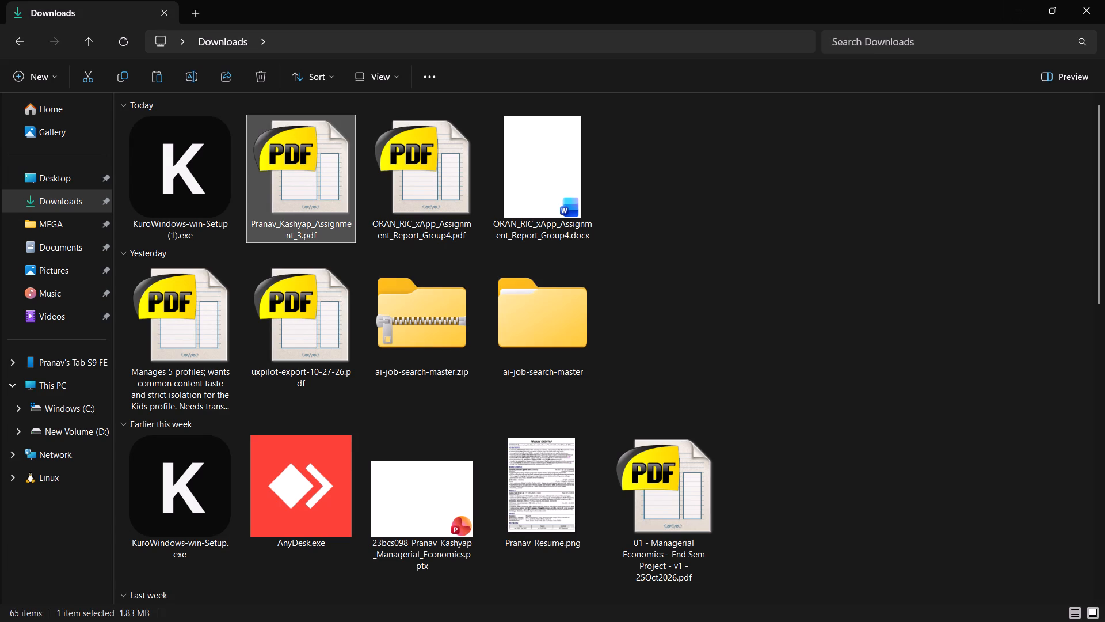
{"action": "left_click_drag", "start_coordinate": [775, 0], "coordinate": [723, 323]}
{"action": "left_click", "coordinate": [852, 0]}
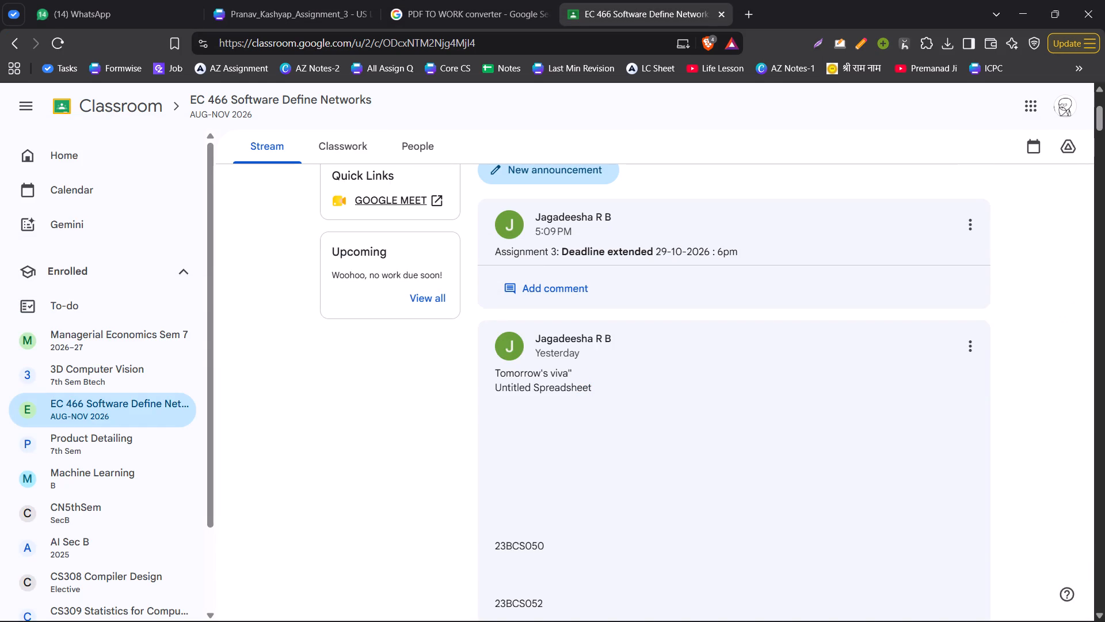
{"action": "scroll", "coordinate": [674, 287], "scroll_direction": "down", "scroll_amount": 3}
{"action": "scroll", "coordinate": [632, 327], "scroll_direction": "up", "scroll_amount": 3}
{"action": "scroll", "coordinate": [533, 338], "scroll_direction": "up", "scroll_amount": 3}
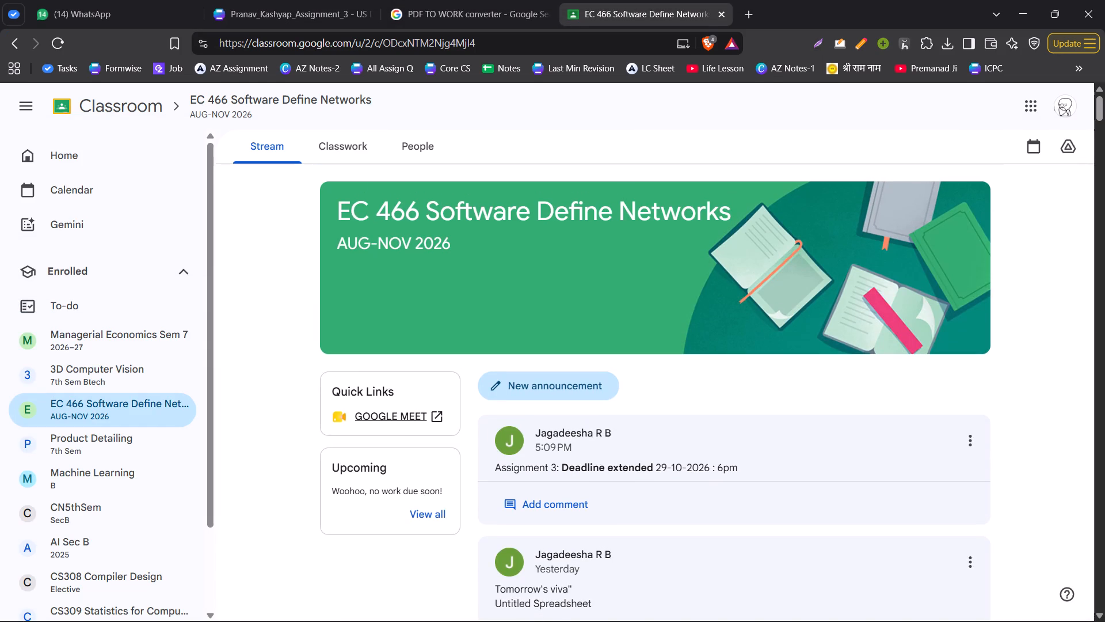
Recheck the class stream back to the Oct 25 assignment post, reviewing its tasks and class comment for submission instructions.
{"action": "left_click", "coordinate": [357, 138]}
{"action": "left_click", "coordinate": [272, 140]}
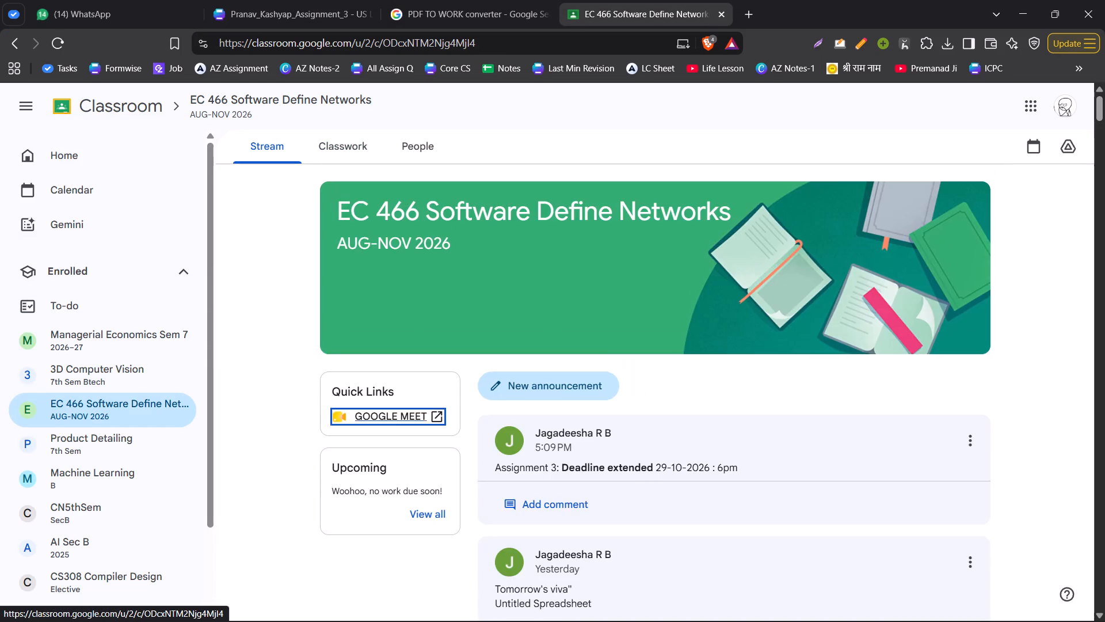
{"action": "scroll", "coordinate": [413, 231], "scroll_direction": "down", "scroll_amount": 20}
{"action": "scroll", "coordinate": [413, 231], "scroll_direction": "down", "scroll_amount": 4}
{"action": "scroll", "coordinate": [513, 320], "scroll_direction": "up", "scroll_amount": 5}
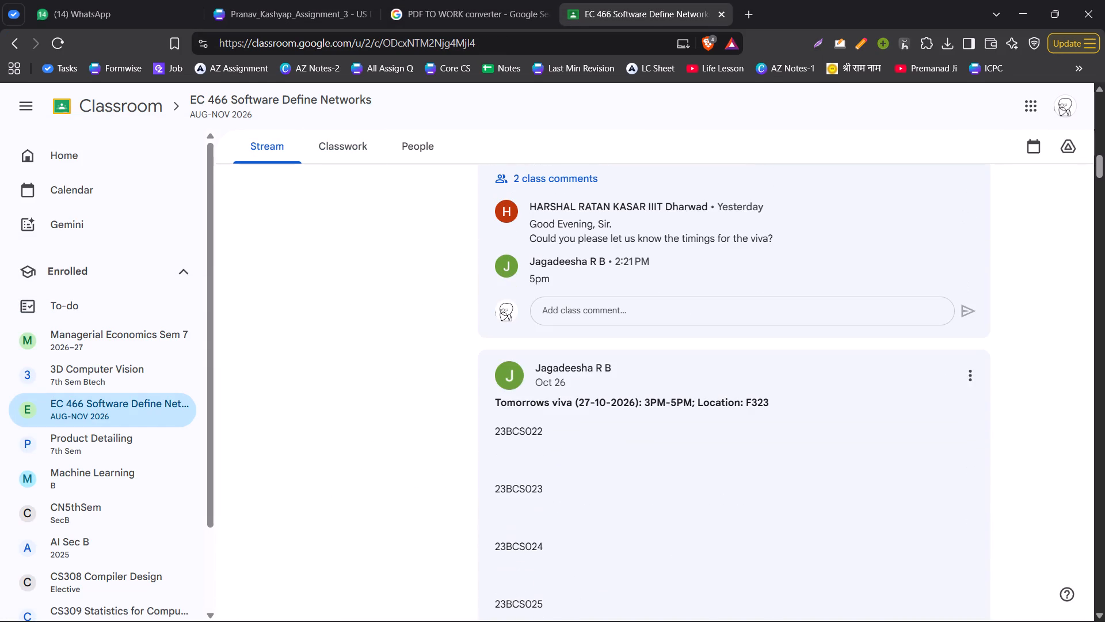
{"action": "scroll", "coordinate": [535, 314], "scroll_direction": "up", "scroll_amount": 2}
{"action": "scroll", "coordinate": [535, 314], "scroll_direction": "down", "scroll_amount": 20}
{"action": "scroll", "coordinate": [535, 314], "scroll_direction": "down", "scroll_amount": 3}
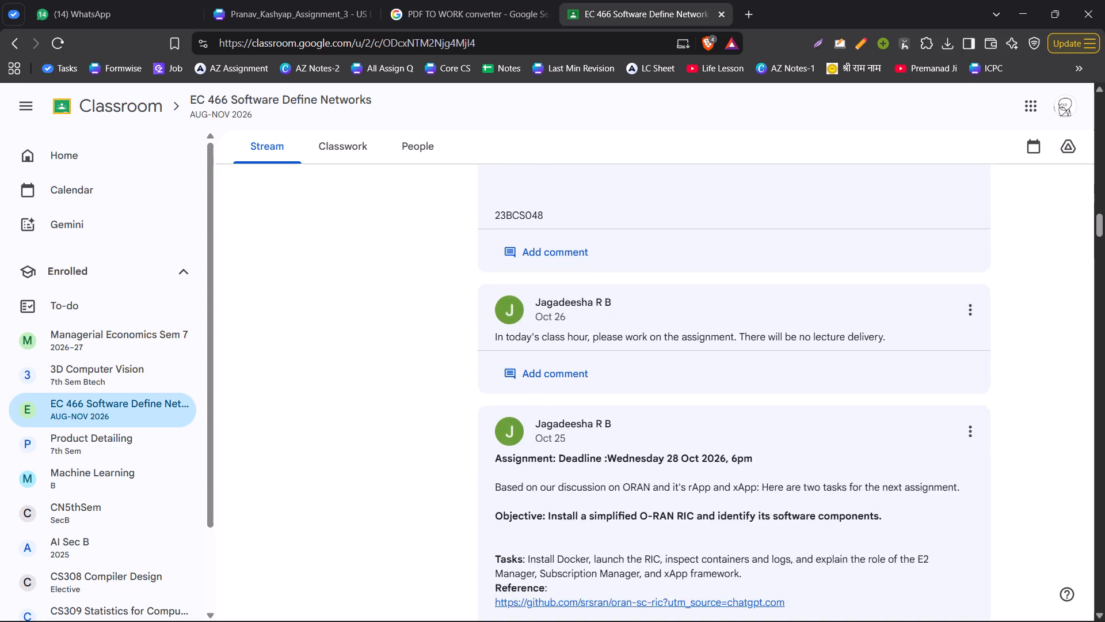
{"action": "scroll", "coordinate": [534, 339], "scroll_direction": "down", "scroll_amount": 1}
{"action": "scroll", "coordinate": [534, 339], "scroll_direction": "up", "scroll_amount": 4}
{"action": "scroll", "coordinate": [536, 339], "scroll_direction": "down", "scroll_amount": 7}
{"action": "scroll", "coordinate": [537, 337], "scroll_direction": "up", "scroll_amount": 1}
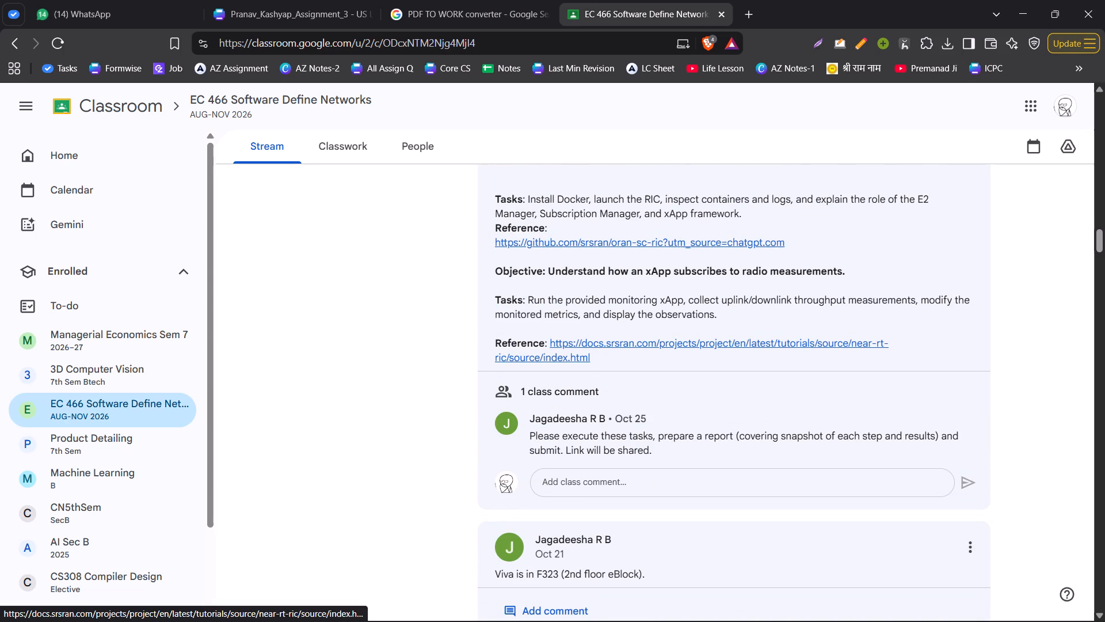
{"action": "scroll", "coordinate": [581, 347], "scroll_direction": "down", "scroll_amount": 2}
{"action": "scroll", "coordinate": [584, 348], "scroll_direction": "up", "scroll_amount": 3}
{"action": "scroll", "coordinate": [584, 348], "scroll_direction": "down", "scroll_amount": 2}
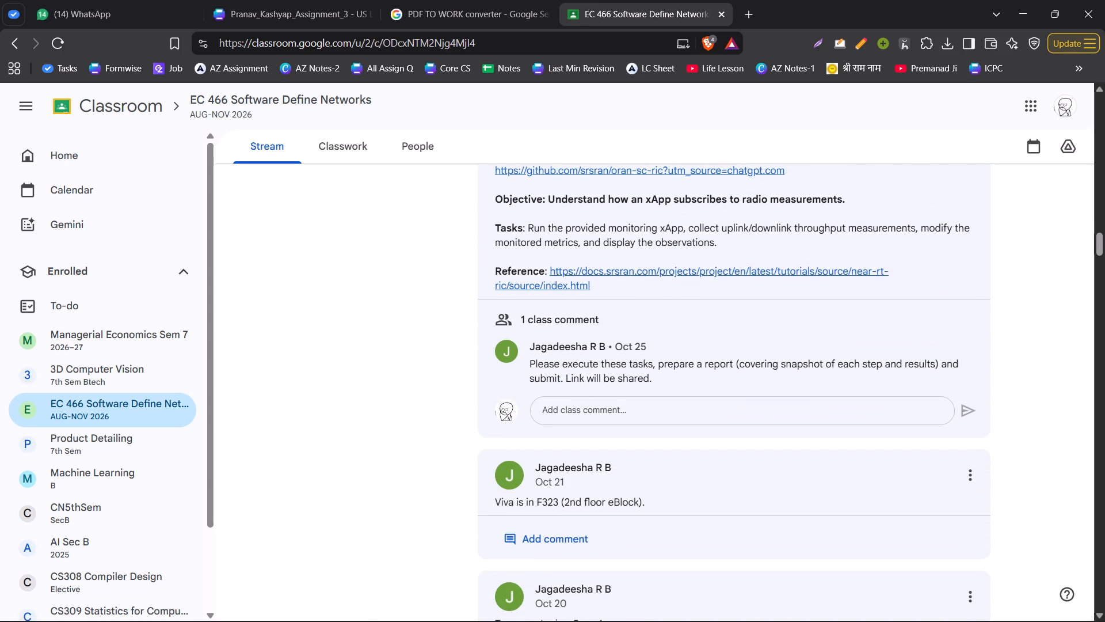
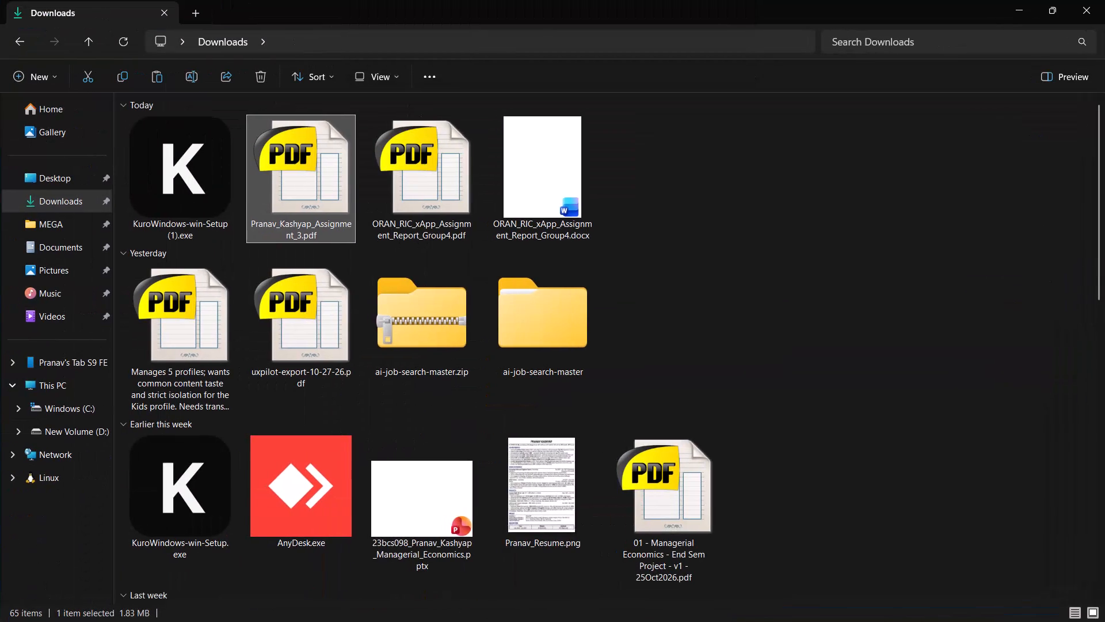
Clear the file selection and close the Downloads folder window.
{"action": "left_click", "coordinate": [753, 211]}
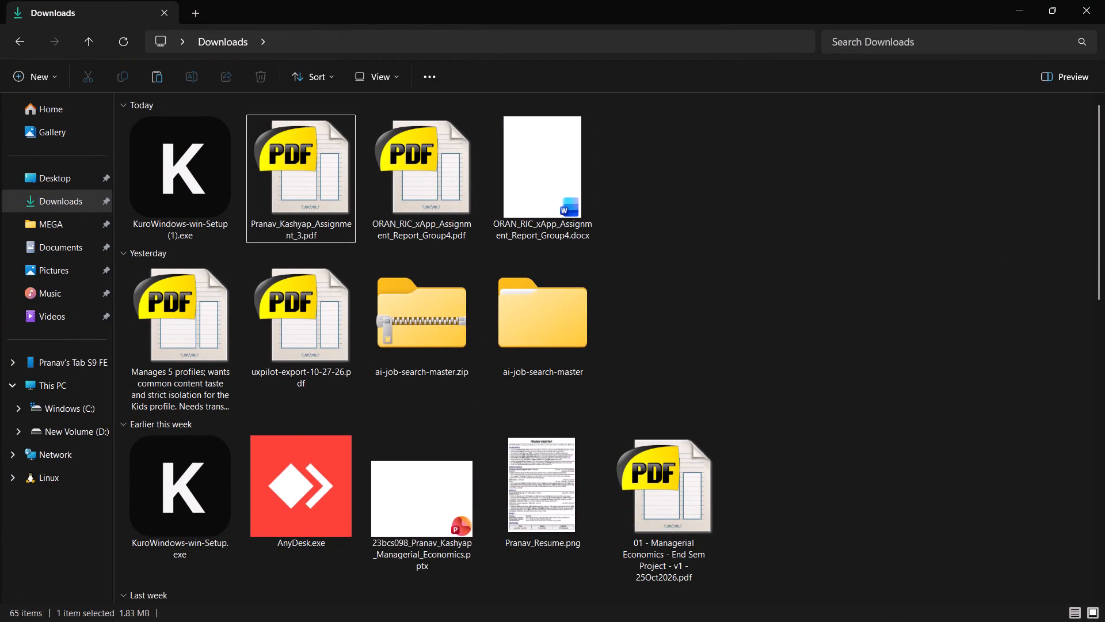
{"action": "left_click", "coordinate": [1104, 0]}
Switch between the open browser pages and return to the PDF to Word converter search results.
{"action": "left_click", "coordinate": [493, 0]}
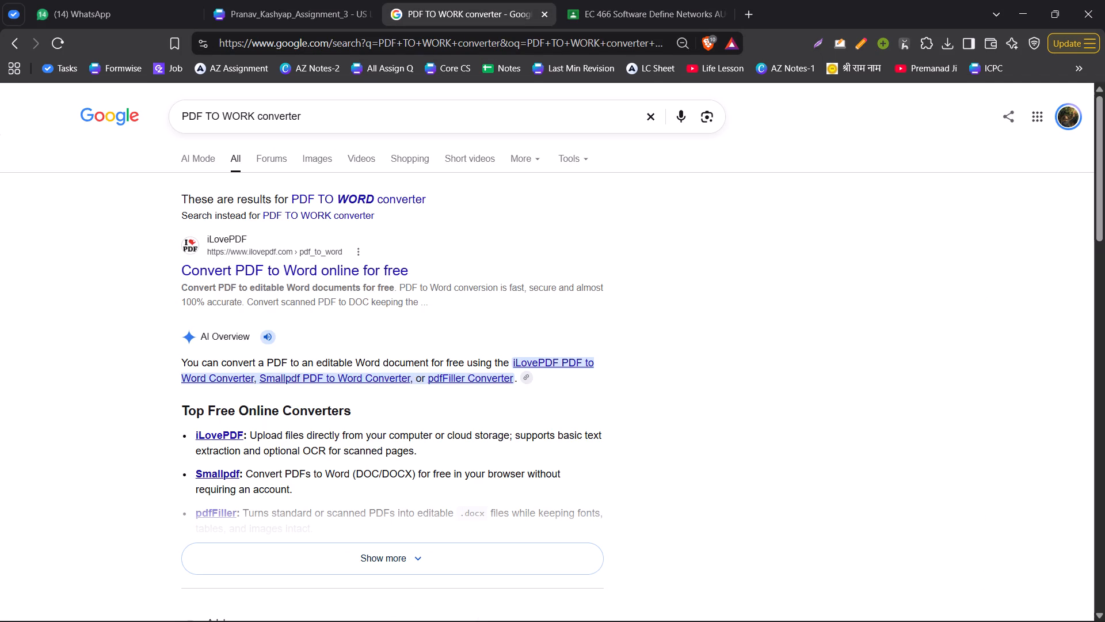
{"action": "left_click", "coordinate": [623, 0]}
{"action": "left_click", "coordinate": [496, 0]}
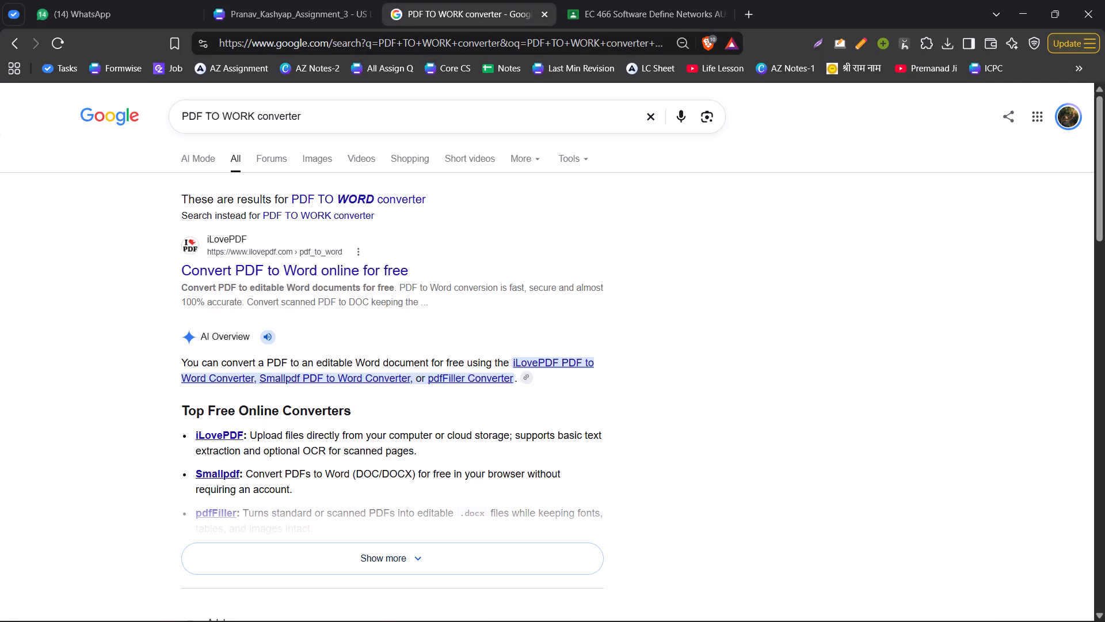
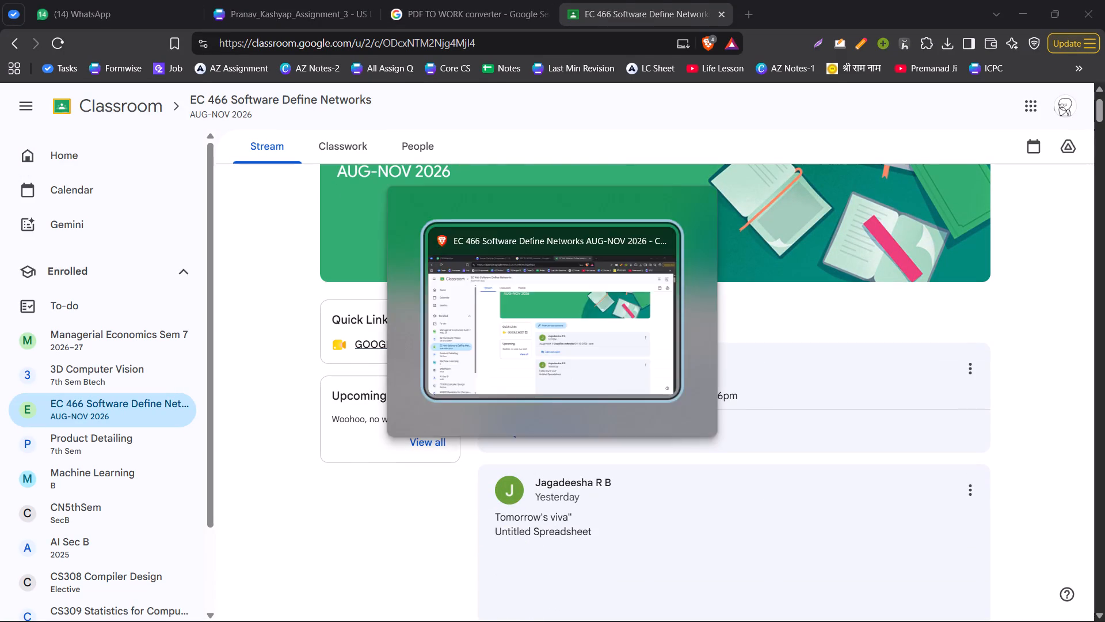
Switch to File Explorer and open the Downloads folder containing the assignment report files.
{"action": "key", "text": "super+e"}
{"action": "left_click", "coordinate": [37, 200]}
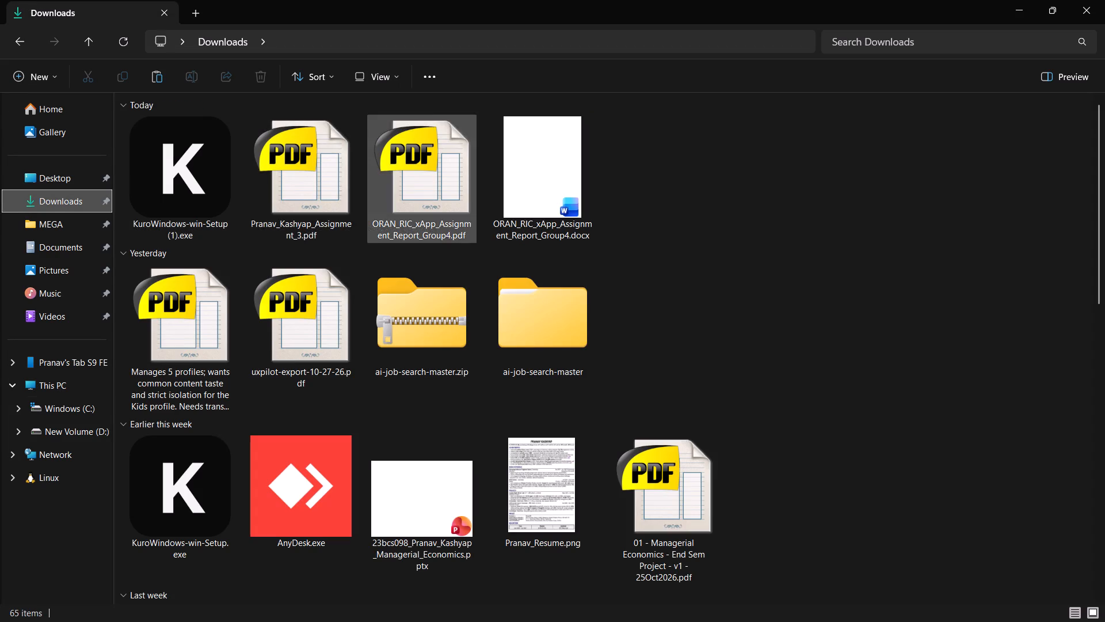
Open the personalised Assignment 3 PDF from Downloads and examine the Name and Roll No lines in the report header.
{"action": "double_click", "coordinate": [334, 189]}
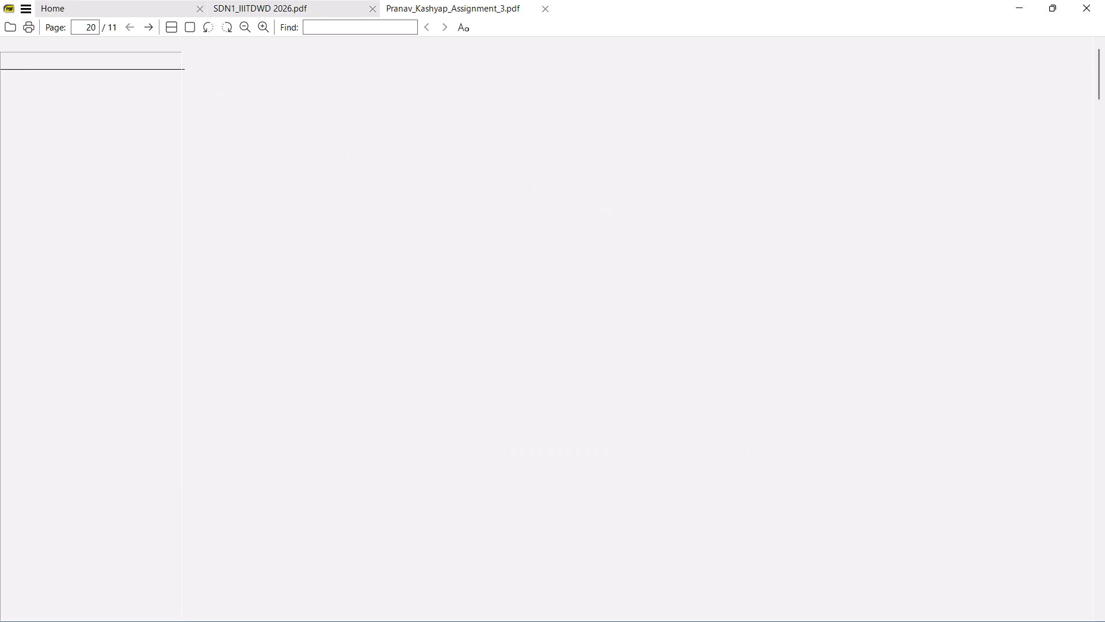
{"action": "scroll", "coordinate": [588, 207], "scroll_direction": "up", "scroll_amount": 2, "text": "ctrl"}
{"action": "scroll", "coordinate": [592, 211], "scroll_direction": "up", "scroll_amount": 2}
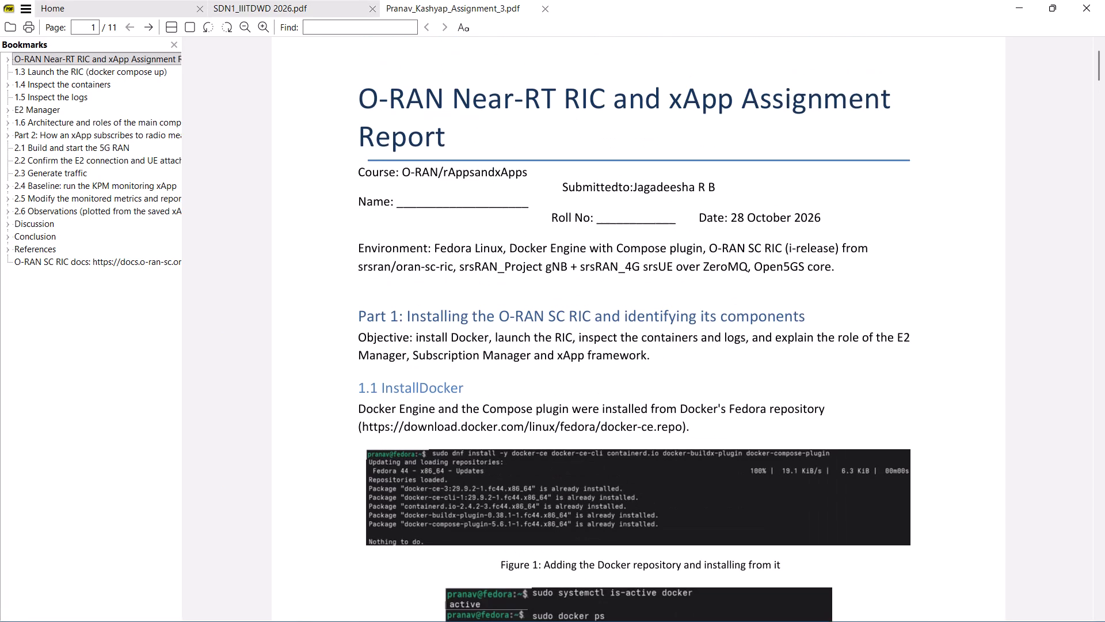
{"action": "left_click_drag", "start_coordinate": [418, 204], "coordinate": [510, 213]}
{"action": "left_click", "coordinate": [510, 213]}
{"action": "left_click_drag", "start_coordinate": [595, 222], "coordinate": [702, 222]}
{"action": "left_click", "coordinate": [702, 222]}
{"action": "left_click_drag", "start_coordinate": [699, 221], "coordinate": [656, 221]}
{"action": "left_click_drag", "start_coordinate": [656, 221], "coordinate": [584, 222]}
{"action": "left_click_drag", "start_coordinate": [450, 206], "coordinate": [552, 212]}
{"action": "left_click", "coordinate": [552, 212]}
{"action": "left_click_drag", "start_coordinate": [532, 206], "coordinate": [521, 204]}
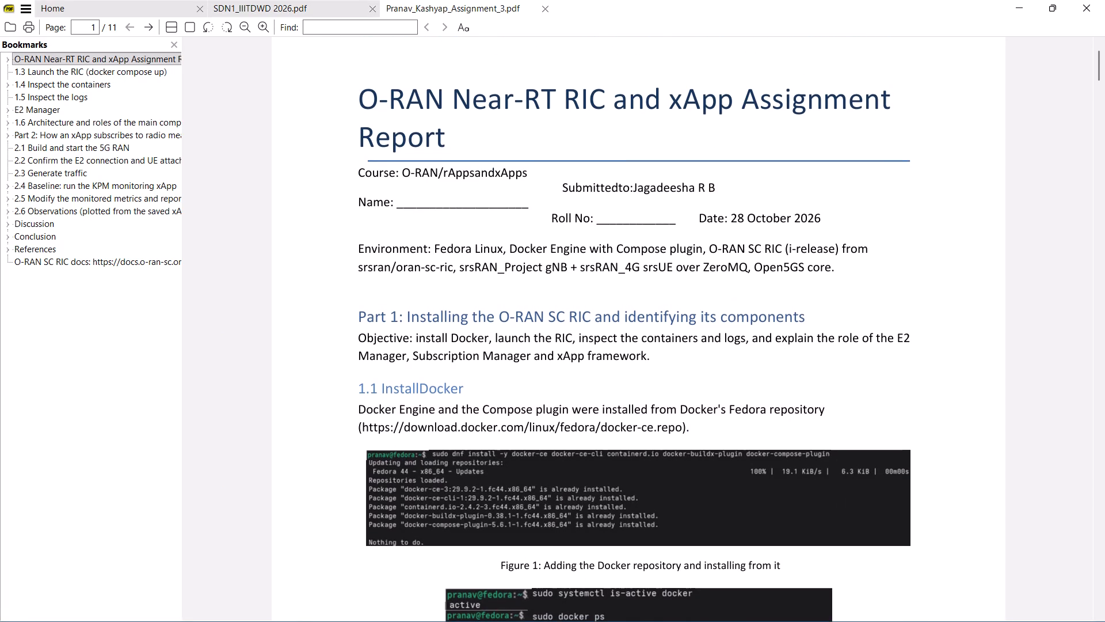
{"action": "left_click_drag", "start_coordinate": [521, 204], "coordinate": [411, 213]}
{"action": "left_click_drag", "start_coordinate": [395, 216], "coordinate": [543, 214]}
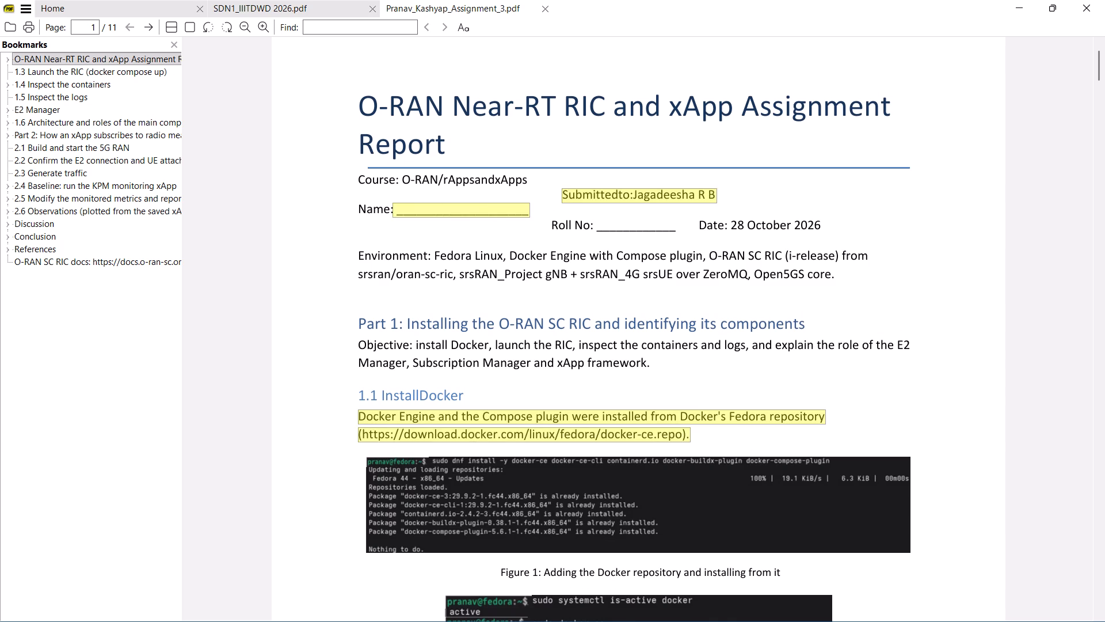
{"action": "left_click_drag", "start_coordinate": [543, 214], "coordinate": [498, 175]}
{"action": "left_click", "coordinate": [523, 218]}
{"action": "left_click_drag", "start_coordinate": [532, 213], "coordinate": [500, 214]}
{"action": "left_click_drag", "start_coordinate": [356, 217], "coordinate": [641, 234]}
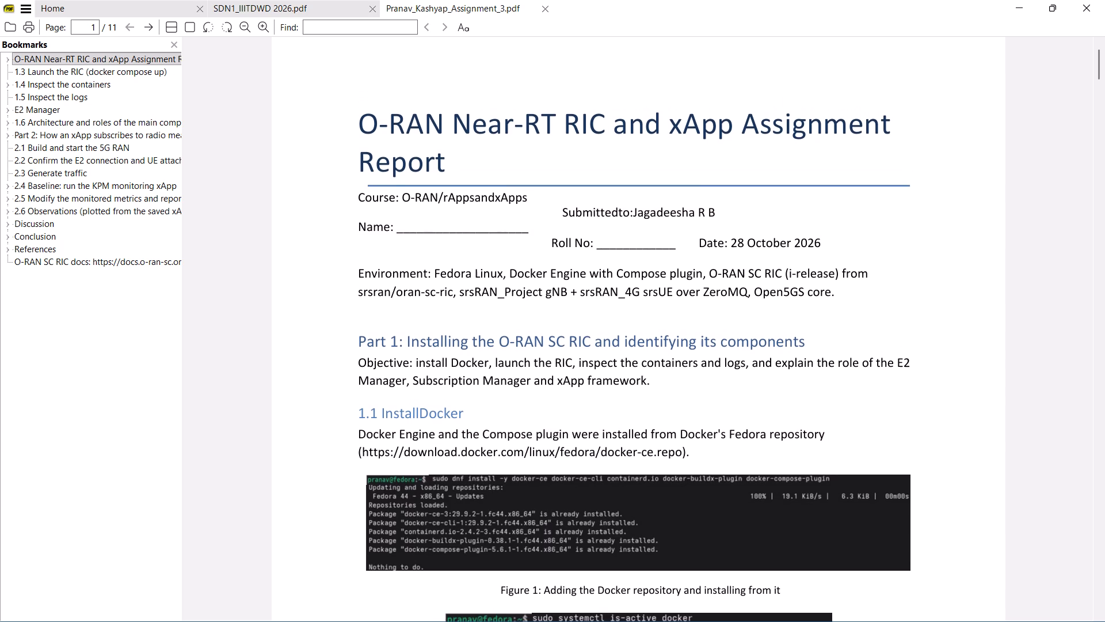
{"action": "left_click_drag", "start_coordinate": [660, 245], "coordinate": [470, 246]}
{"action": "left_click", "coordinate": [470, 246]}
Review page 1 of the report from the header to section 1.2 Clone the repository, and close the PDF viewer.
{"action": "scroll", "coordinate": [466, 246], "scroll_direction": "down", "scroll_amount": 2}
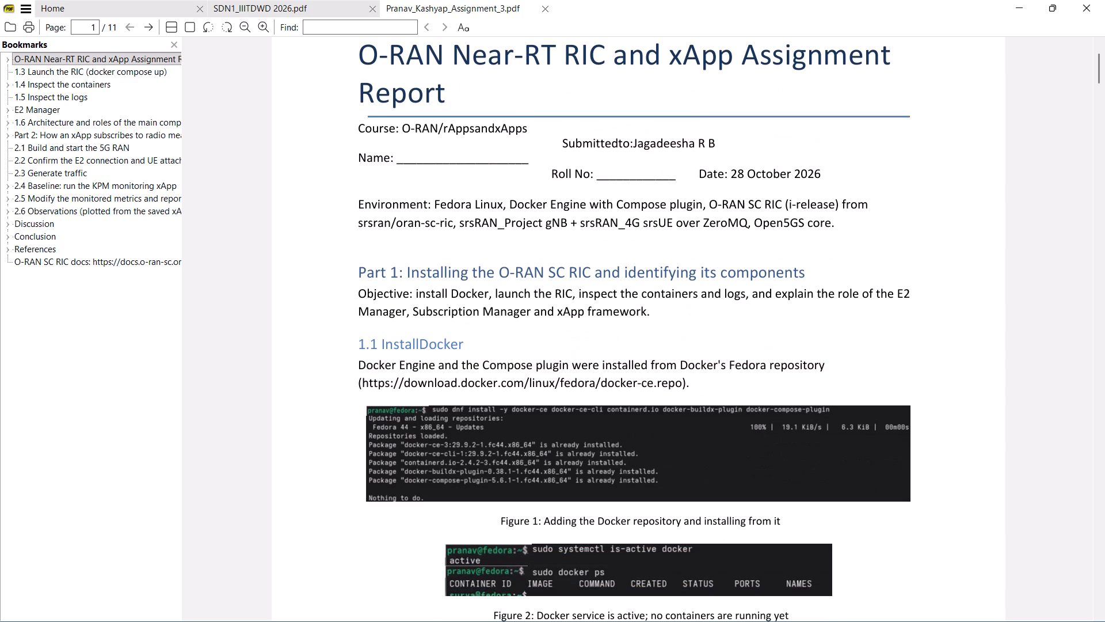
{"action": "scroll", "coordinate": [467, 287], "scroll_direction": "down", "scroll_amount": 2}
{"action": "scroll", "coordinate": [516, 264], "scroll_direction": "down", "scroll_amount": 2}
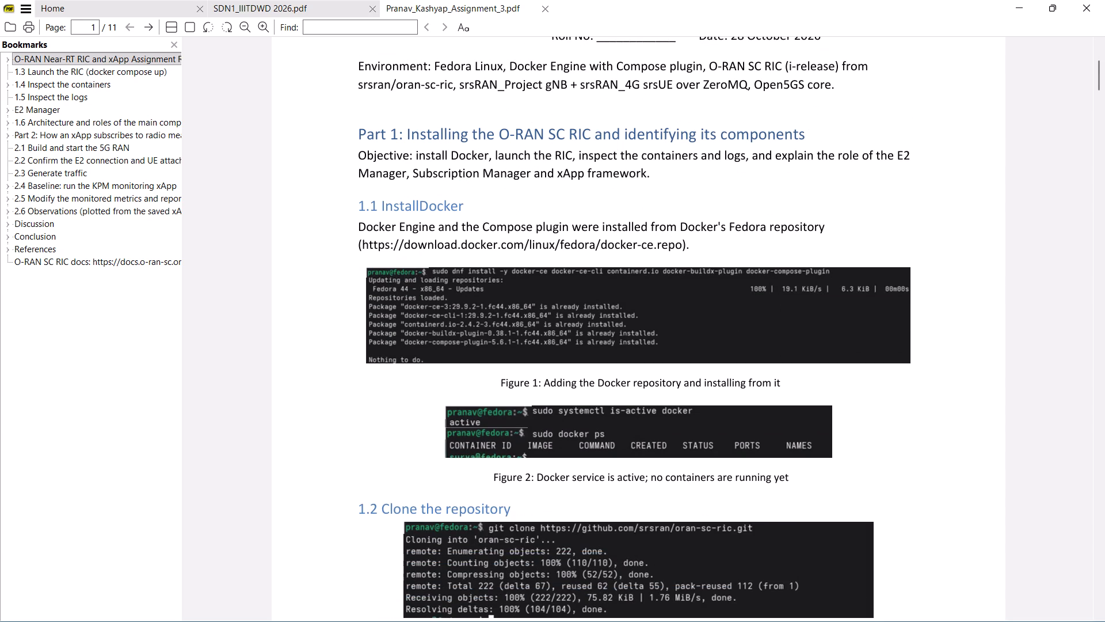
{"action": "scroll", "coordinate": [541, 239], "scroll_direction": "down", "scroll_amount": 2}
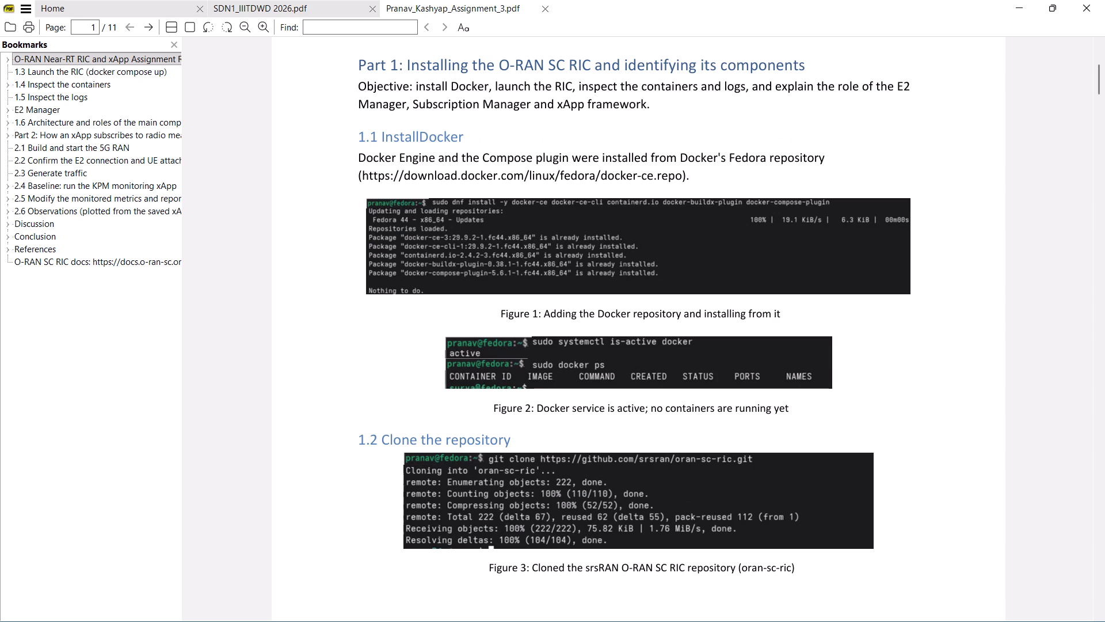
{"action": "scroll", "coordinate": [513, 218], "scroll_direction": "up", "scroll_amount": 6}
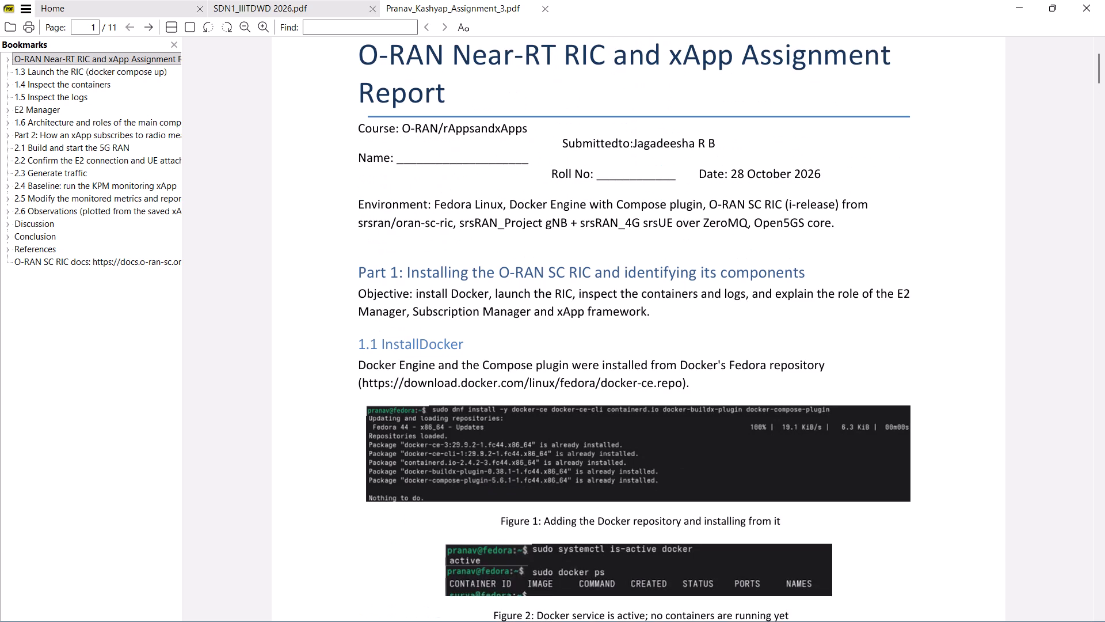
{"action": "scroll", "coordinate": [491, 283], "scroll_direction": "down", "scroll_amount": 2}
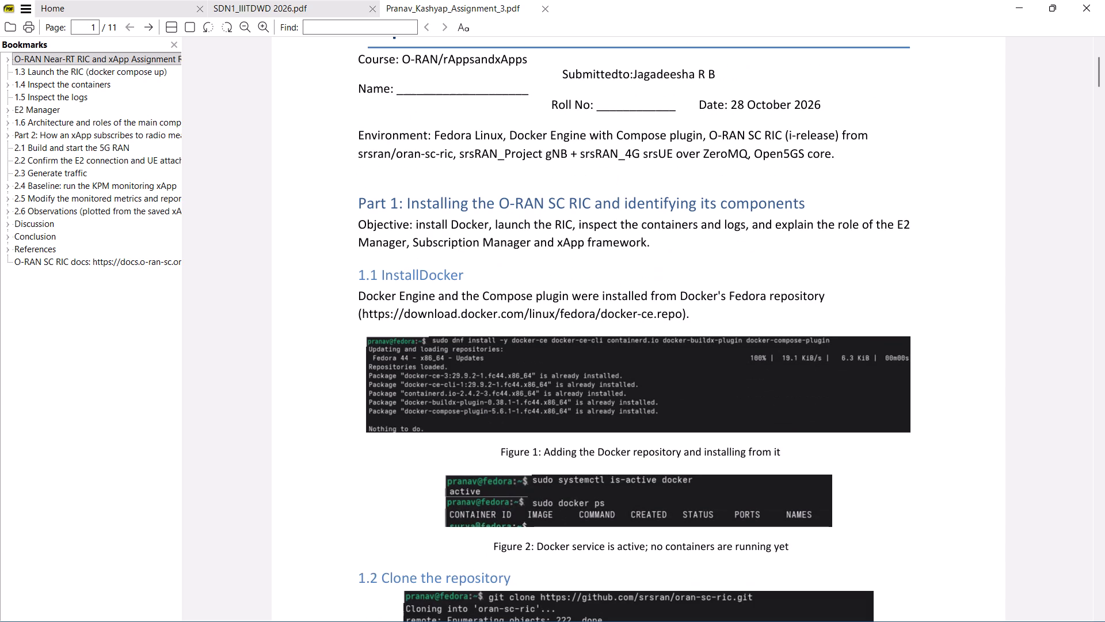
{"action": "scroll", "coordinate": [1104, 0], "scroll_direction": "up", "scroll_amount": 5}
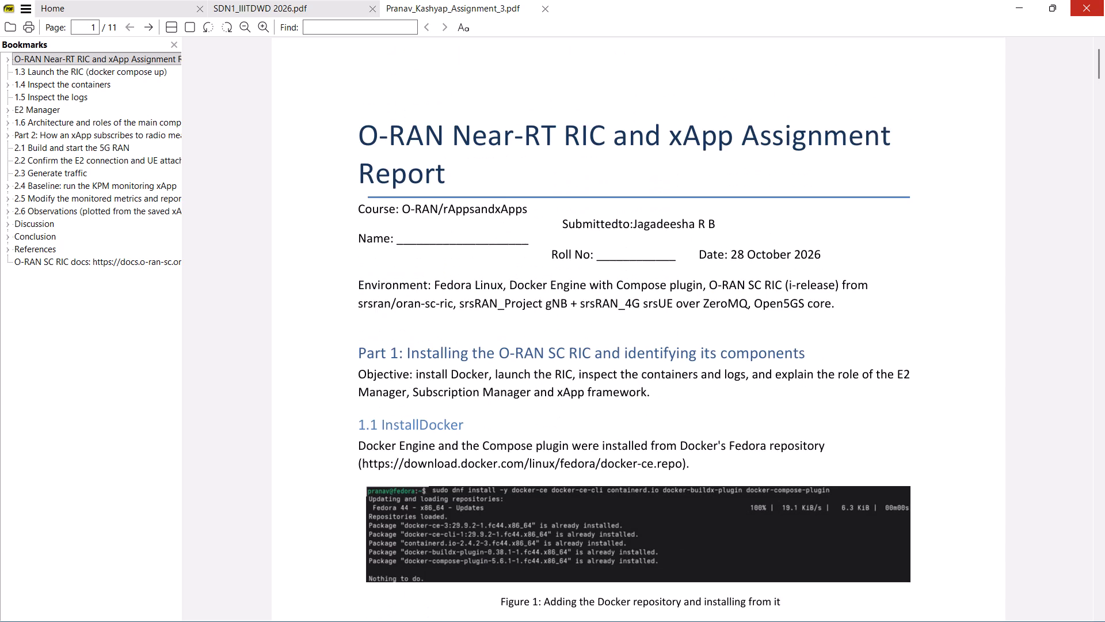
{"action": "left_click", "coordinate": [1104, 0]}
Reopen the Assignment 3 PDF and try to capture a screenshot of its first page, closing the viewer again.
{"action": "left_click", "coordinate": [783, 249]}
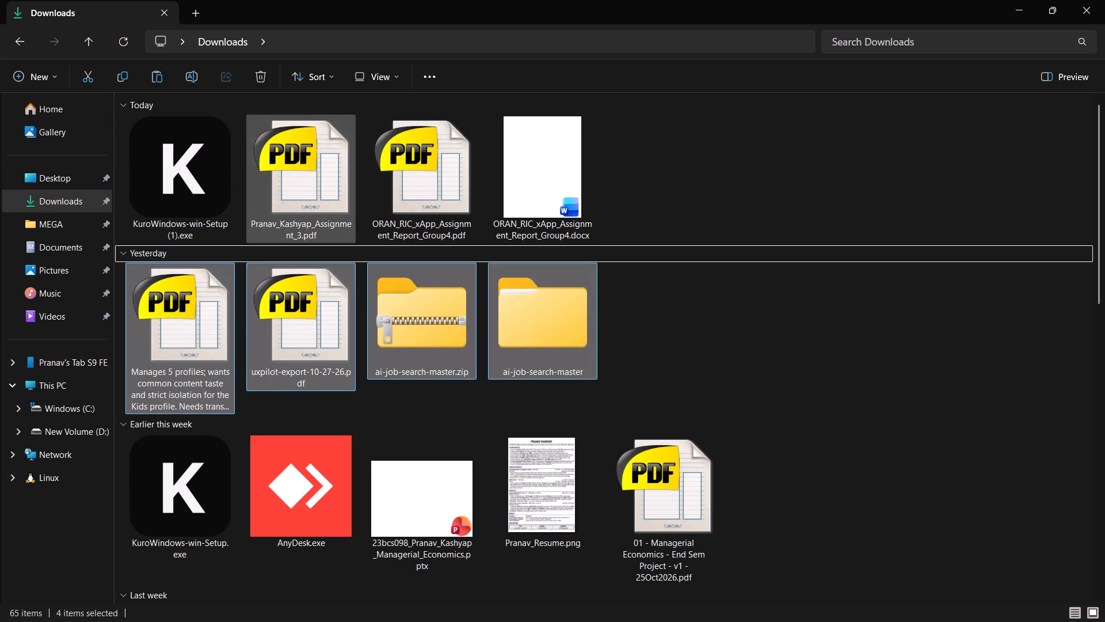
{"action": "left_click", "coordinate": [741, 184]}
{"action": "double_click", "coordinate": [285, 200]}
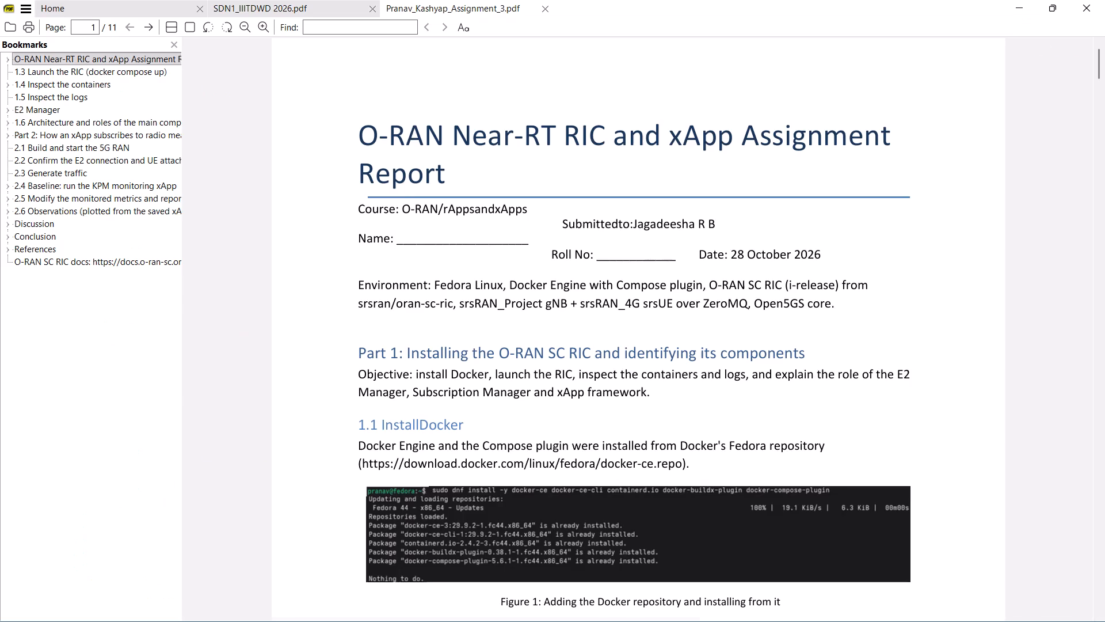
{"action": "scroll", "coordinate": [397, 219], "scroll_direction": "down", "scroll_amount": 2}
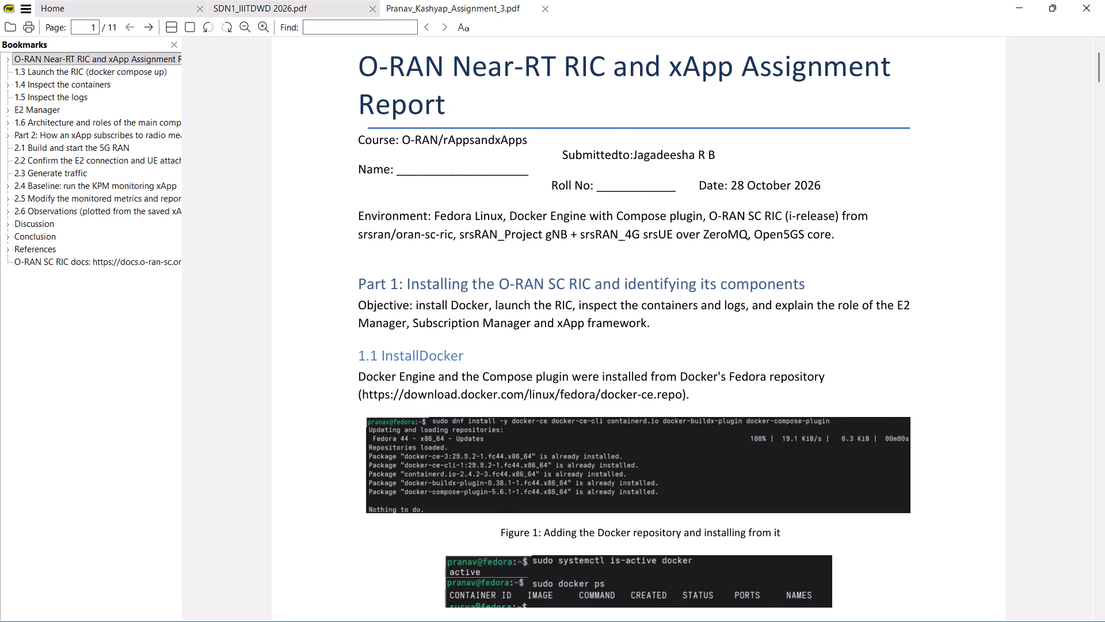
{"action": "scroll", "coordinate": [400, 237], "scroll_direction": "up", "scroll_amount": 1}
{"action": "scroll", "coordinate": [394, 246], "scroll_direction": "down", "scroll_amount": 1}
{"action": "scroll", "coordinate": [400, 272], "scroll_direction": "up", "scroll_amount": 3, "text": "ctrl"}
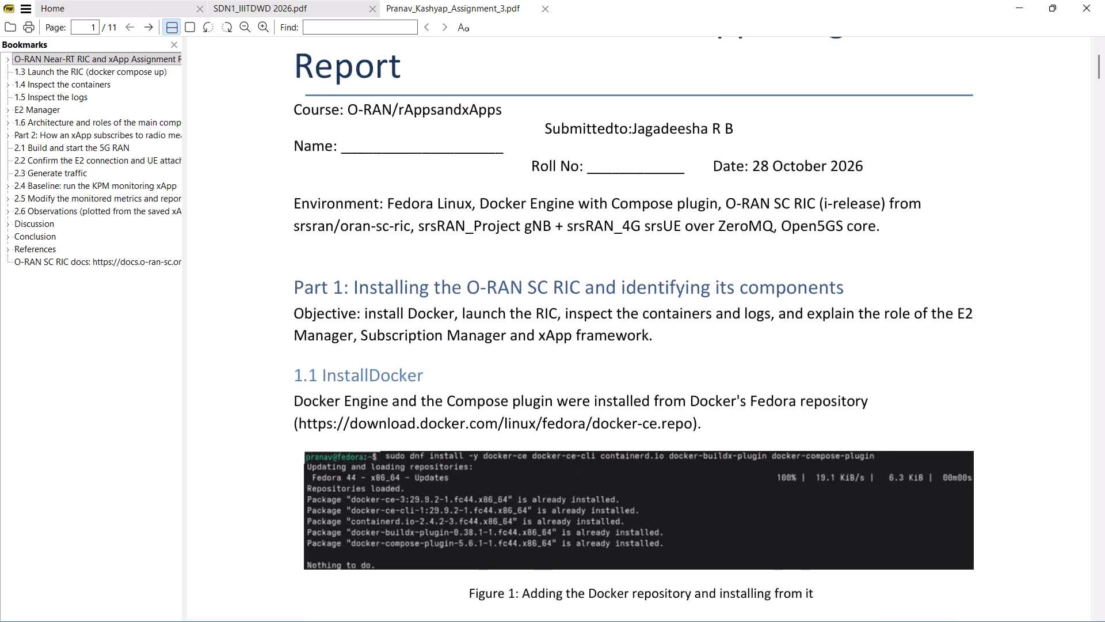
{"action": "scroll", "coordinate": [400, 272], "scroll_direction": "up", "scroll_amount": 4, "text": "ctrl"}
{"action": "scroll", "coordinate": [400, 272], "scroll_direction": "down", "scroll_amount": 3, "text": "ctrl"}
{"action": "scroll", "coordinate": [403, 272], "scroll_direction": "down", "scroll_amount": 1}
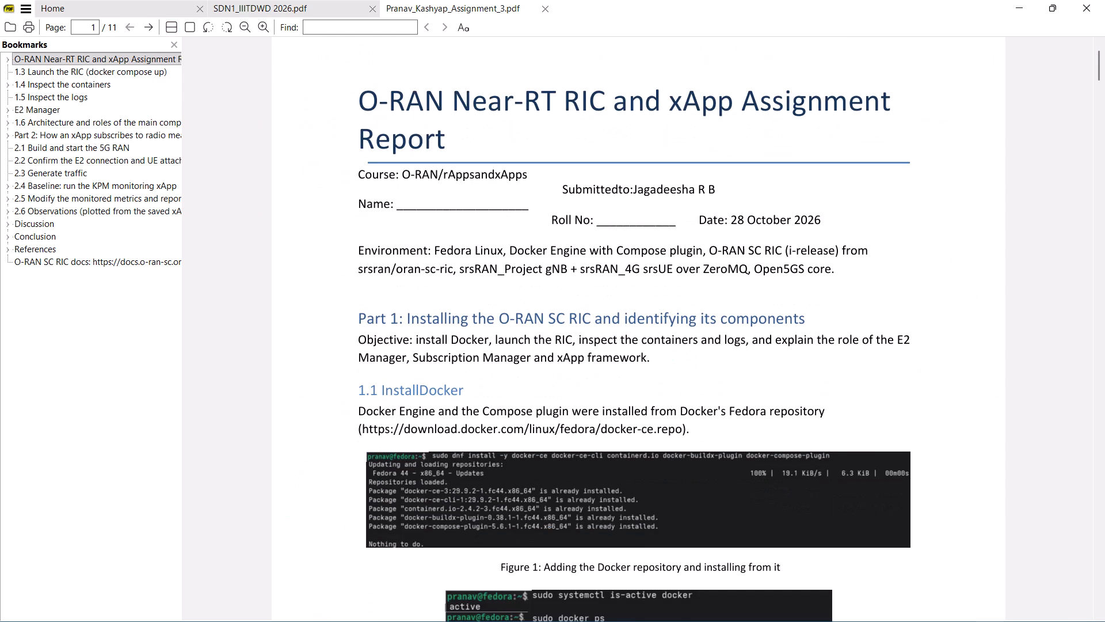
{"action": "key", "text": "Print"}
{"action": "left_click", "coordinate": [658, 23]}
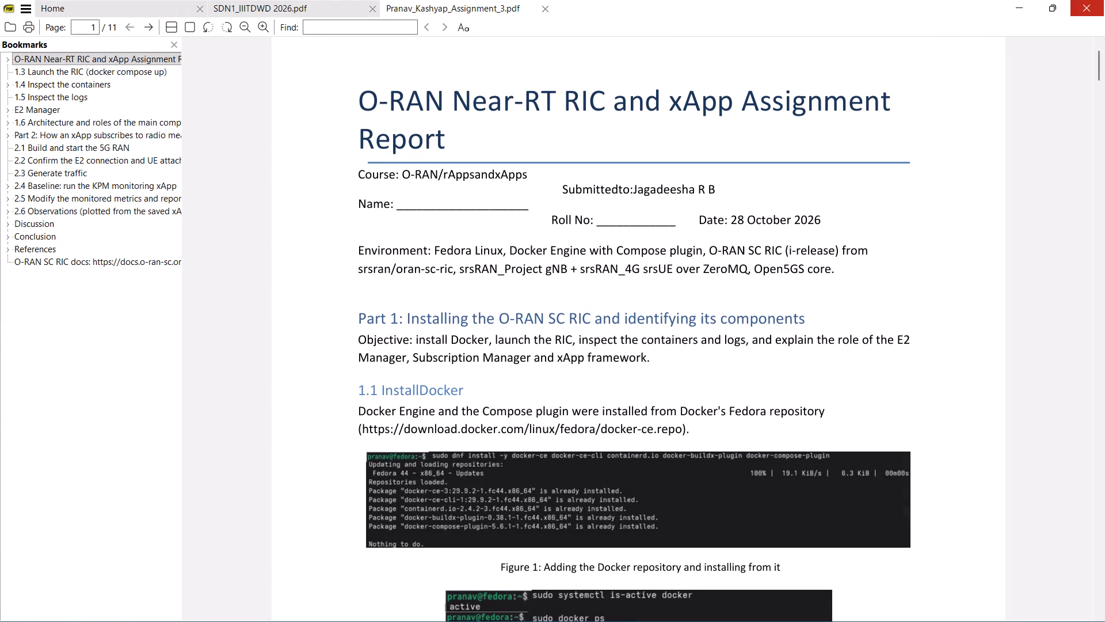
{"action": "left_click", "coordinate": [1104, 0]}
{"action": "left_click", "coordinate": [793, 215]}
Switch to the browser, look back through the Assignment 3 report design in Canva, and close its tab.
{"action": "key", "text": "alt+Tab"}
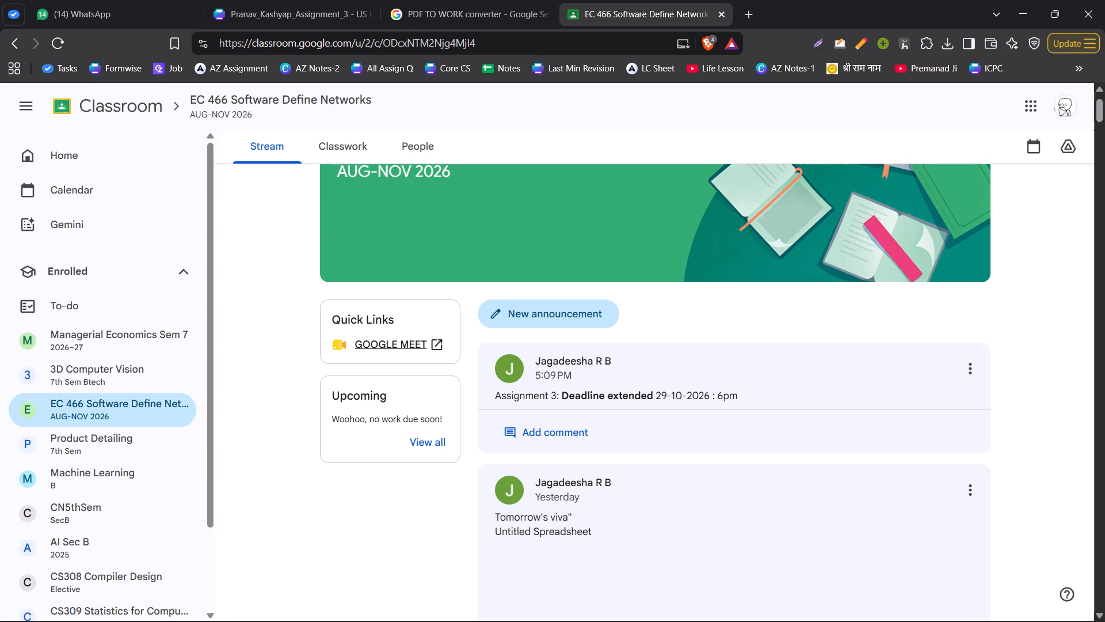
{"action": "left_click", "coordinate": [501, 0]}
{"action": "left_click", "coordinate": [318, 0]}
{"action": "scroll", "coordinate": [491, 355], "scroll_direction": "up", "scroll_amount": 1}
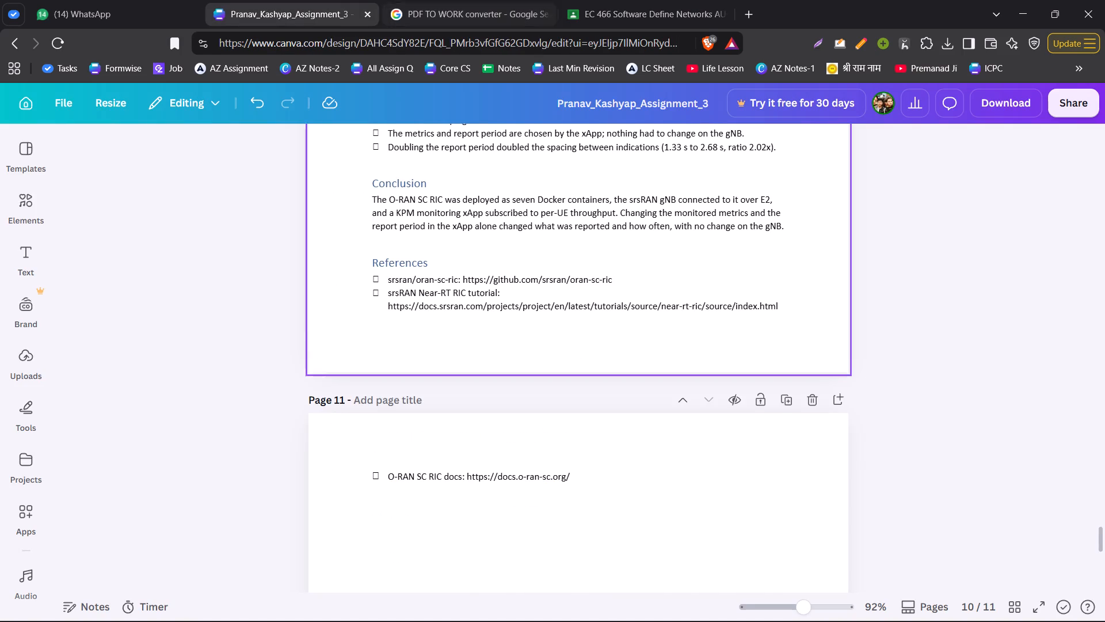
{"action": "scroll", "coordinate": [493, 355], "scroll_direction": "up", "scroll_amount": 18}
{"action": "left_click", "coordinate": [285, 5]}
{"action": "scroll", "coordinate": [510, 244], "scroll_direction": "up", "scroll_amount": 2}
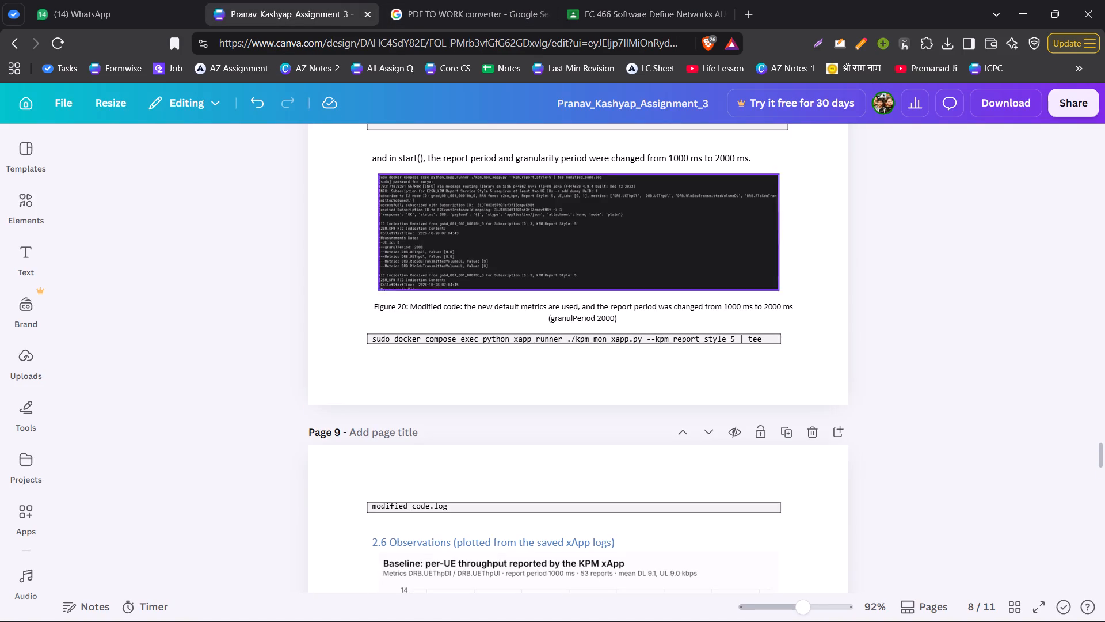
{"action": "scroll", "coordinate": [527, 263], "scroll_direction": "up", "scroll_amount": 20}
{"action": "scroll", "coordinate": [527, 263], "scroll_direction": "up", "scroll_amount": 12}
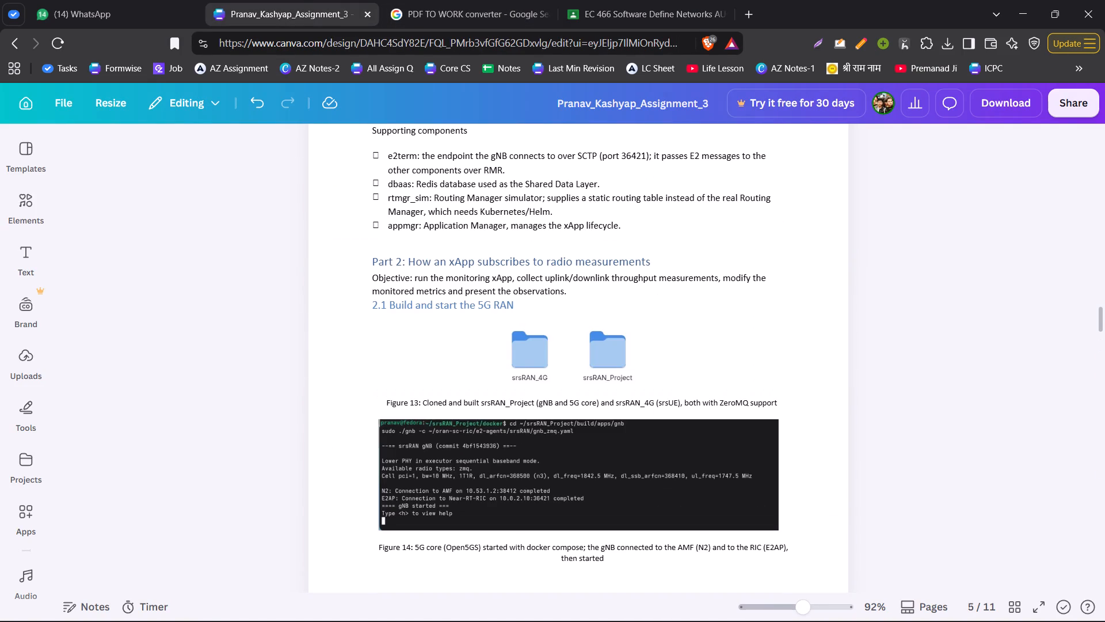
{"action": "key", "text": "ctrl+w"}
Reopen the Assignment 3 report design in Canva.
{"action": "left_click", "coordinate": [438, 0]}
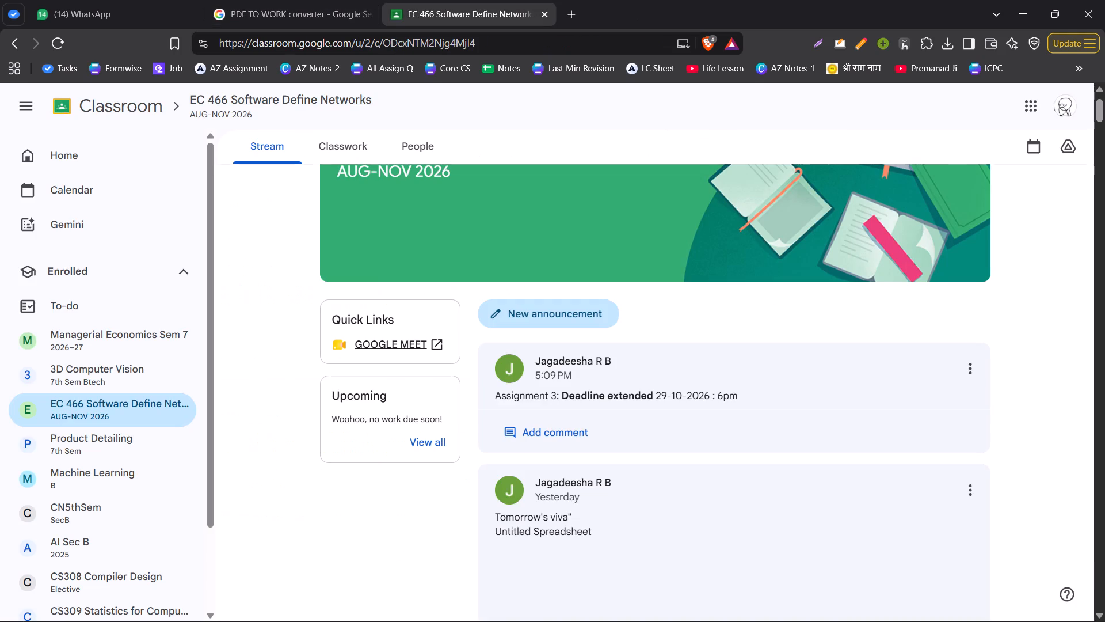
{"action": "left_click", "coordinate": [561, 11]}
{"action": "left_click", "coordinate": [988, 71]}
{"action": "left_click_drag", "start_coordinate": [624, 14], "coordinate": [457, 2]}
{"action": "left_click", "coordinate": [630, 5]}
{"action": "left_click", "coordinate": [418, 1]}
{"action": "left_click", "coordinate": [666, 0]}
{"action": "left_click", "coordinate": [481, 2]}
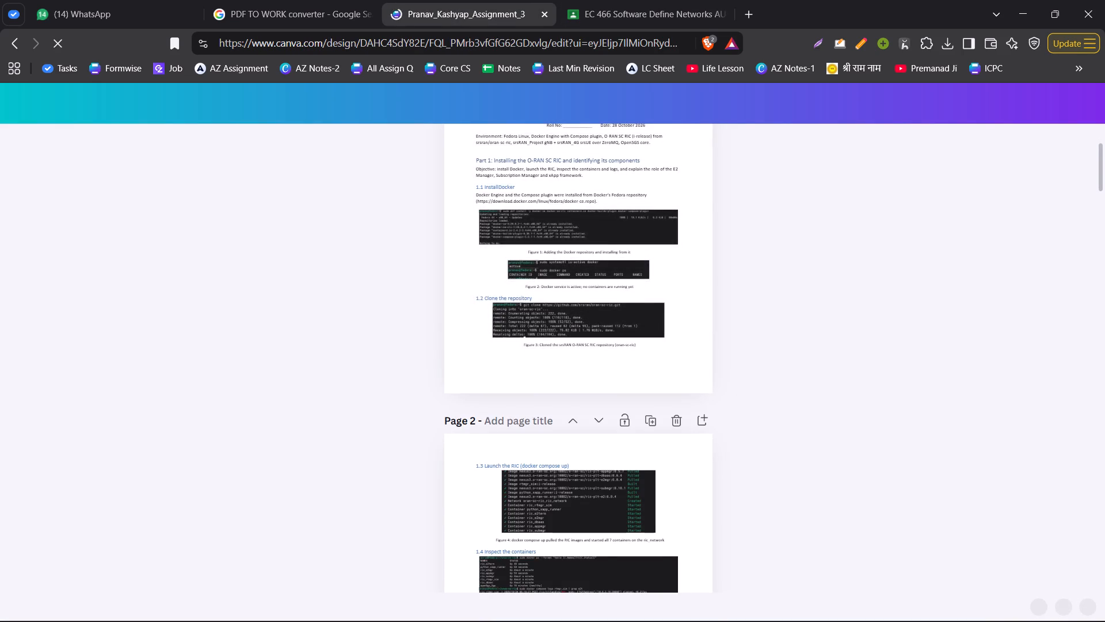
Capture a screenshot of page 1 in Canva, from the report title down to the 1.1 InstallDocker text.
{"action": "scroll", "coordinate": [826, 376], "scroll_direction": "up", "scroll_amount": 4}
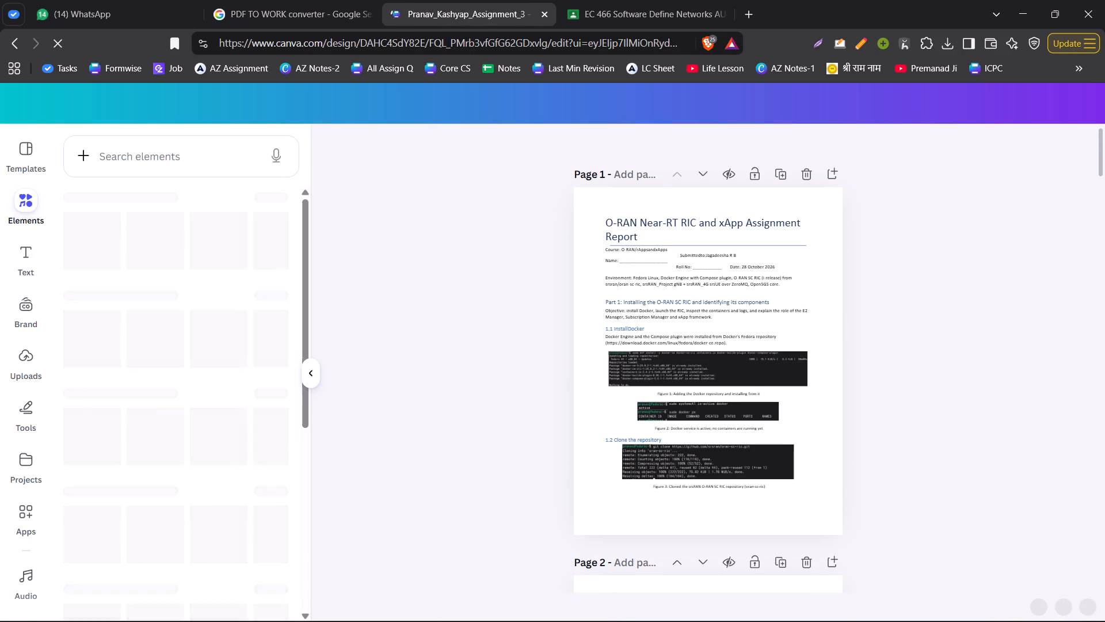
{"action": "left_click", "coordinate": [309, 371]}
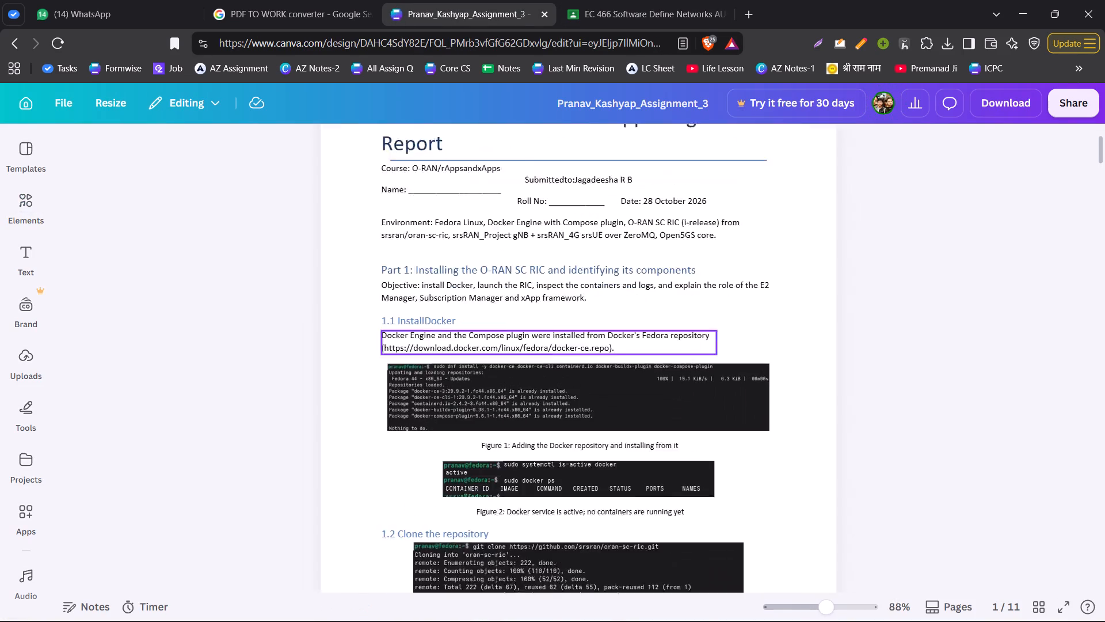
{"action": "scroll", "coordinate": [454, 338], "scroll_direction": "up", "scroll_amount": 3}
{"action": "scroll", "coordinate": [144, 305], "scroll_direction": "down", "scroll_amount": 1}
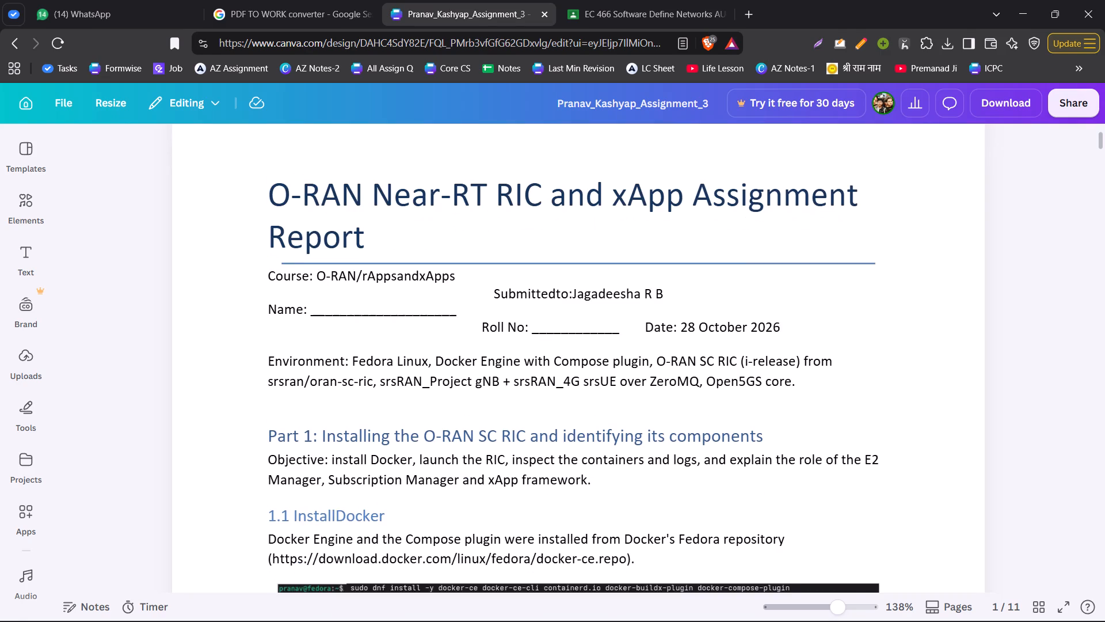
{"action": "left_click", "coordinate": [147, 290]}
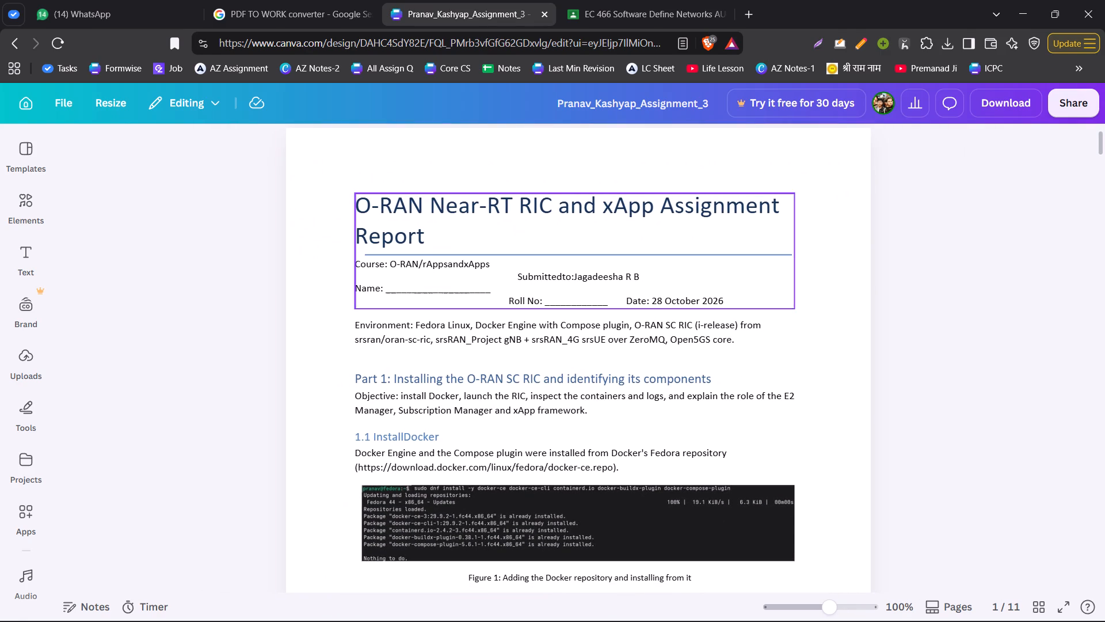
{"action": "left_click", "coordinate": [417, 250]}
{"action": "left_click", "coordinate": [204, 265]}
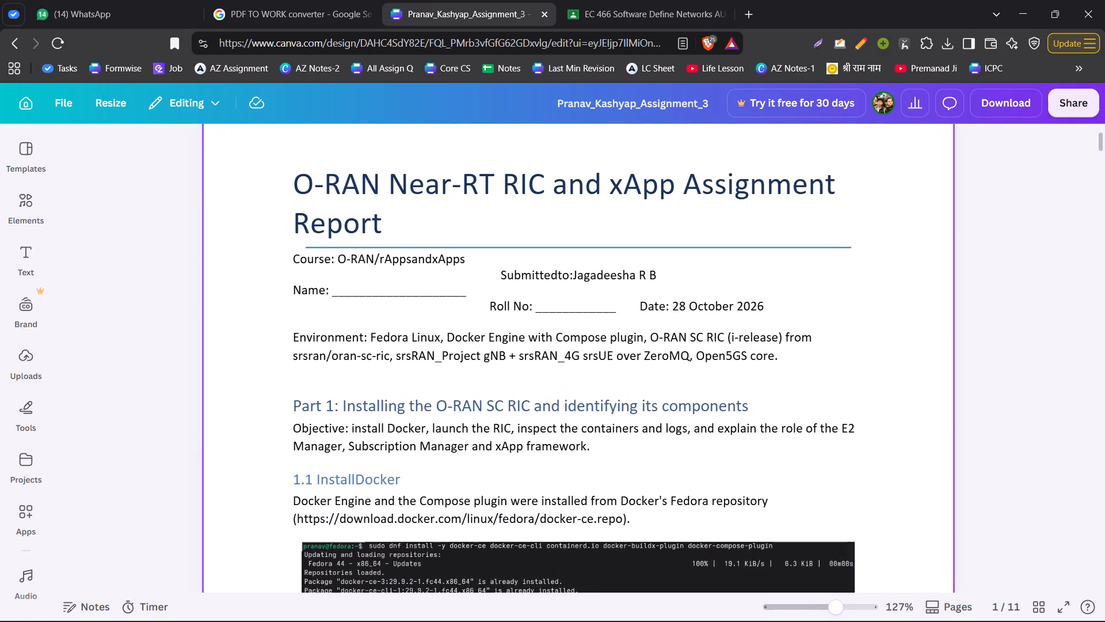
{"action": "key", "text": "Print"}
{"action": "left_click_drag", "start_coordinate": [281, 165], "coordinate": [984, 545]}
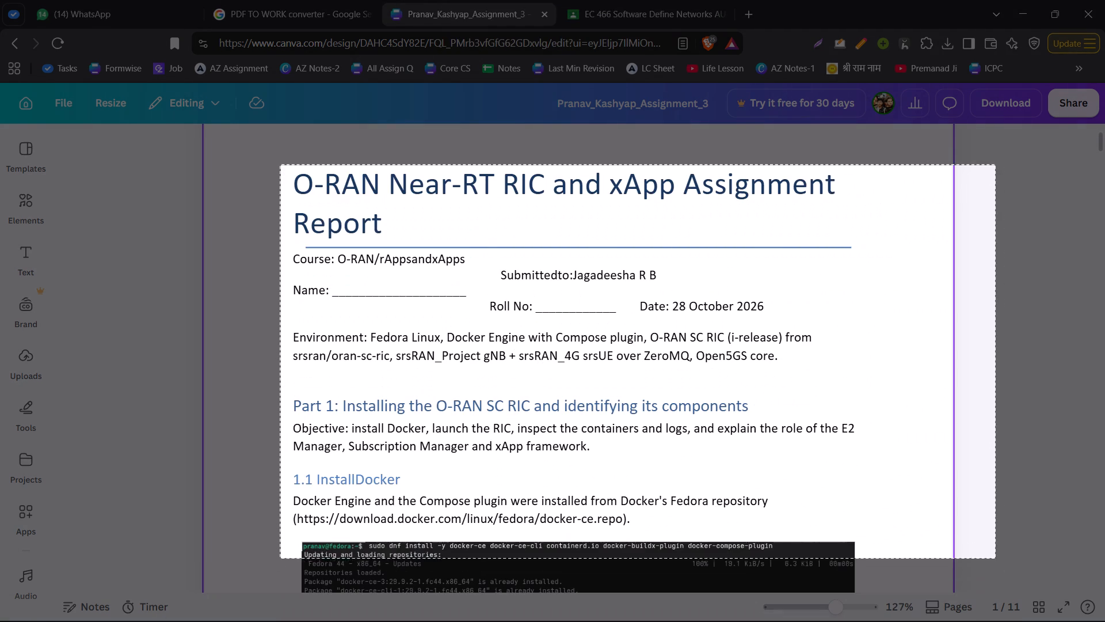
{"action": "left_click_drag", "start_coordinate": [984, 545], "coordinate": [894, 531]}
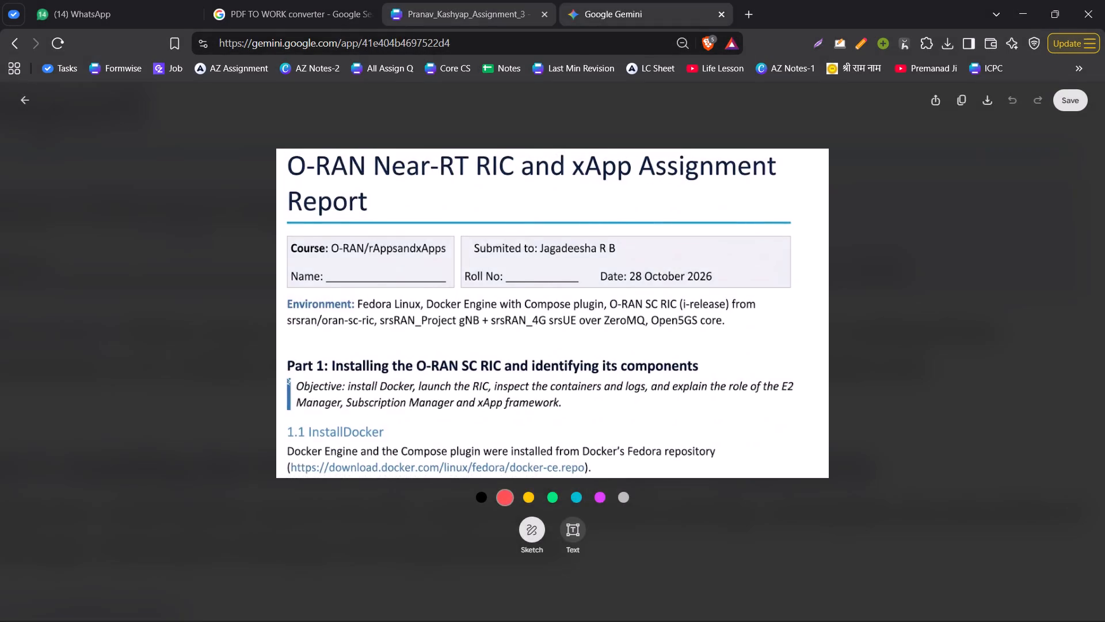
{"action": "key", "text": "ctrl+v"}
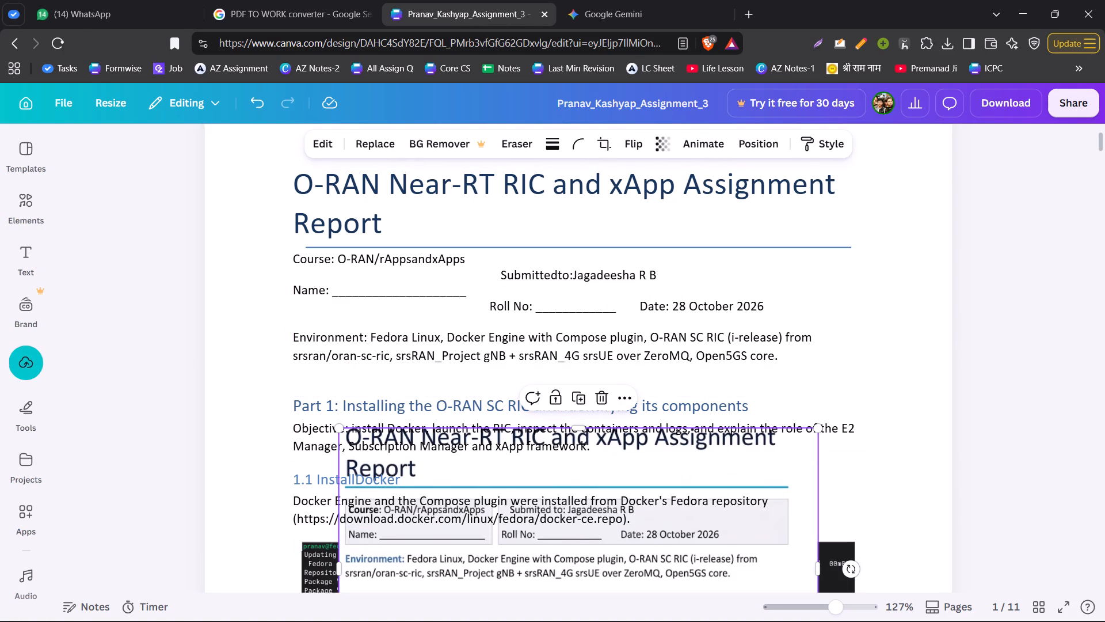
{"action": "left_click_drag", "start_coordinate": [807, 484], "coordinate": [929, 261]}
{"action": "right_click", "coordinate": [929, 261]}
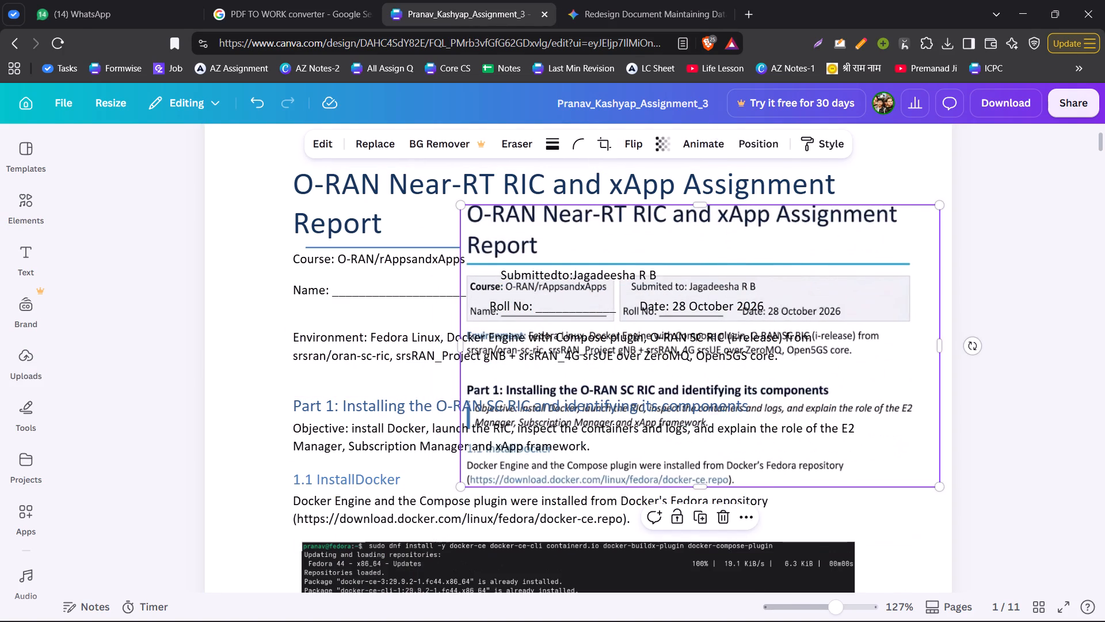
Delete page 1's original text from the title through the 1.1 InstallDocker paragraph, including the separate submitted-to, roll number and date lines.
{"action": "left_click", "coordinate": [195, 292]}
{"action": "left_click_drag", "start_coordinate": [240, 176], "coordinate": [240, 176]}
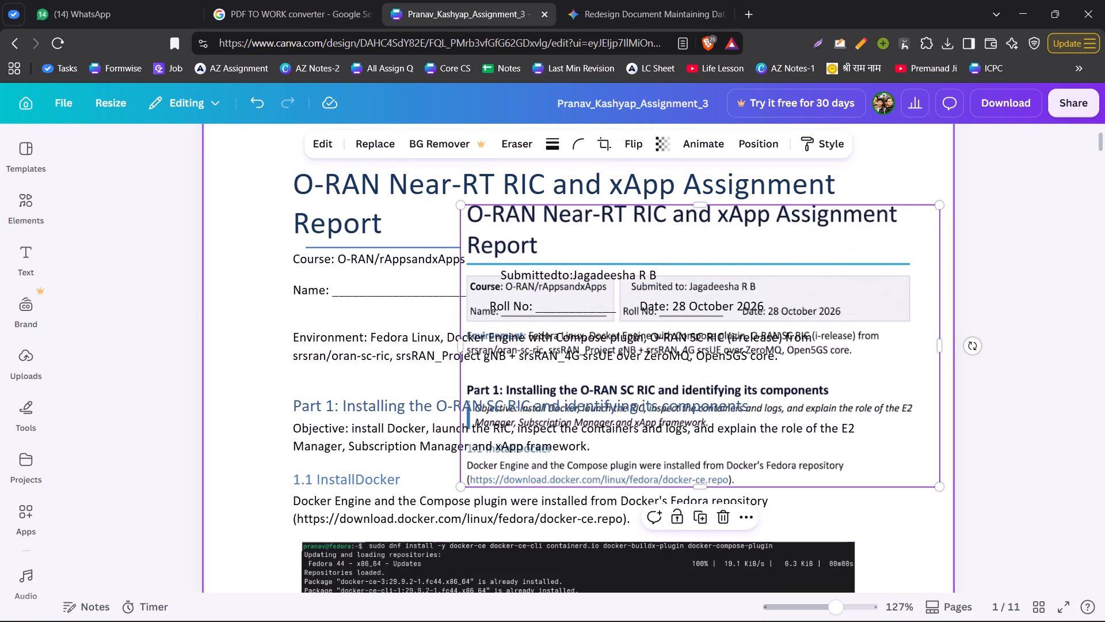
{"action": "left_click_drag", "start_coordinate": [240, 176], "coordinate": [414, 521]}
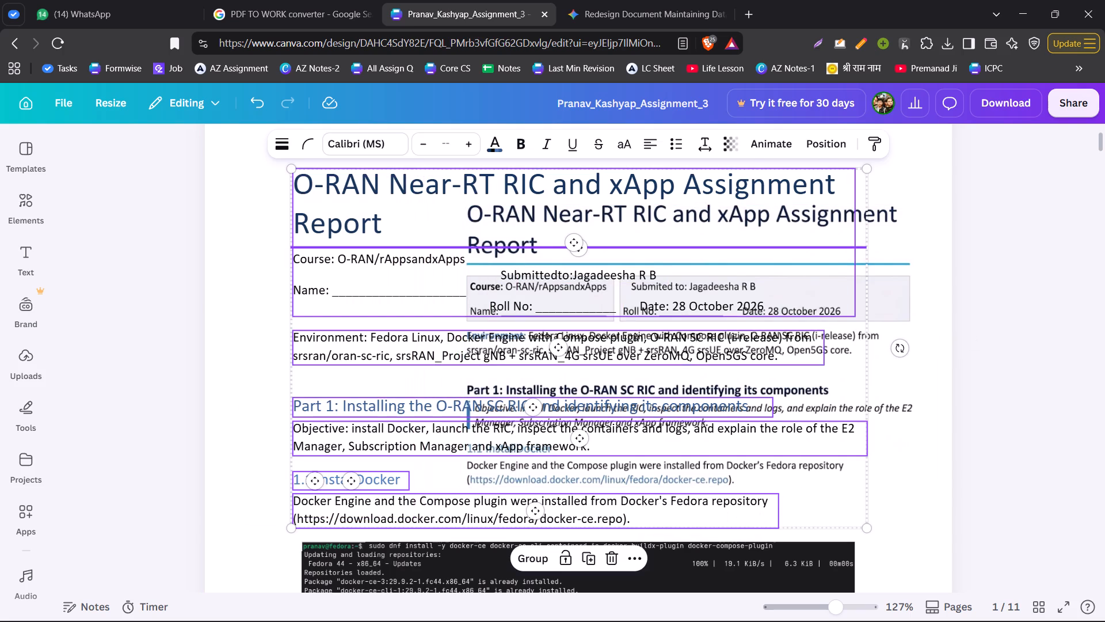
{"action": "key", "text": "Delete"}
{"action": "left_click_drag", "start_coordinate": [544, 352], "coordinate": [364, 280]}
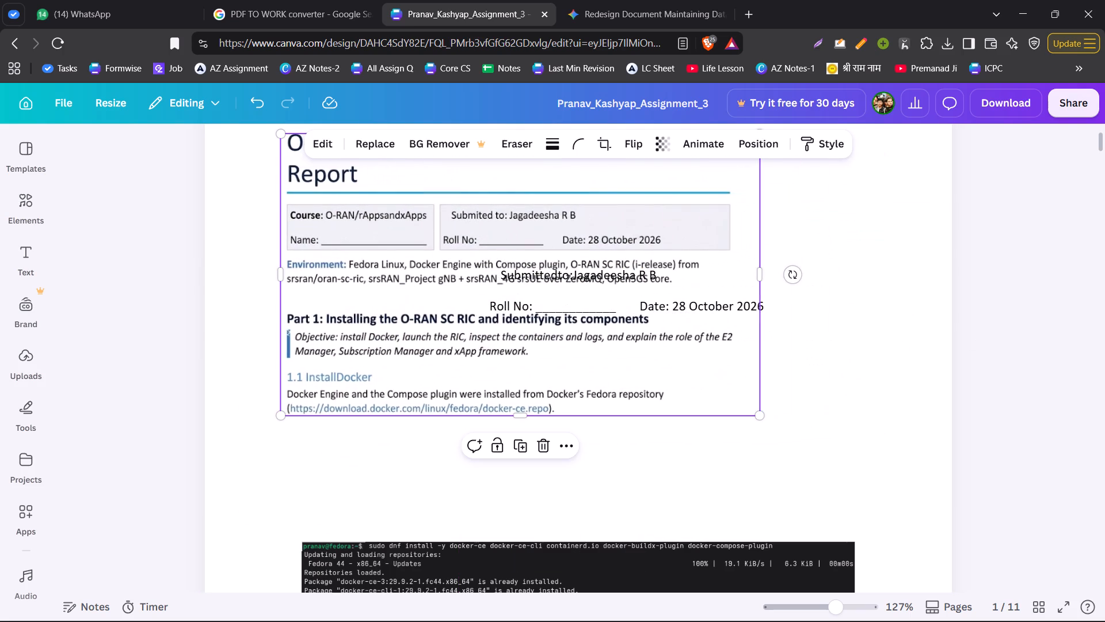
{"action": "left_click_drag", "start_coordinate": [870, 233], "coordinate": [810, 257]}
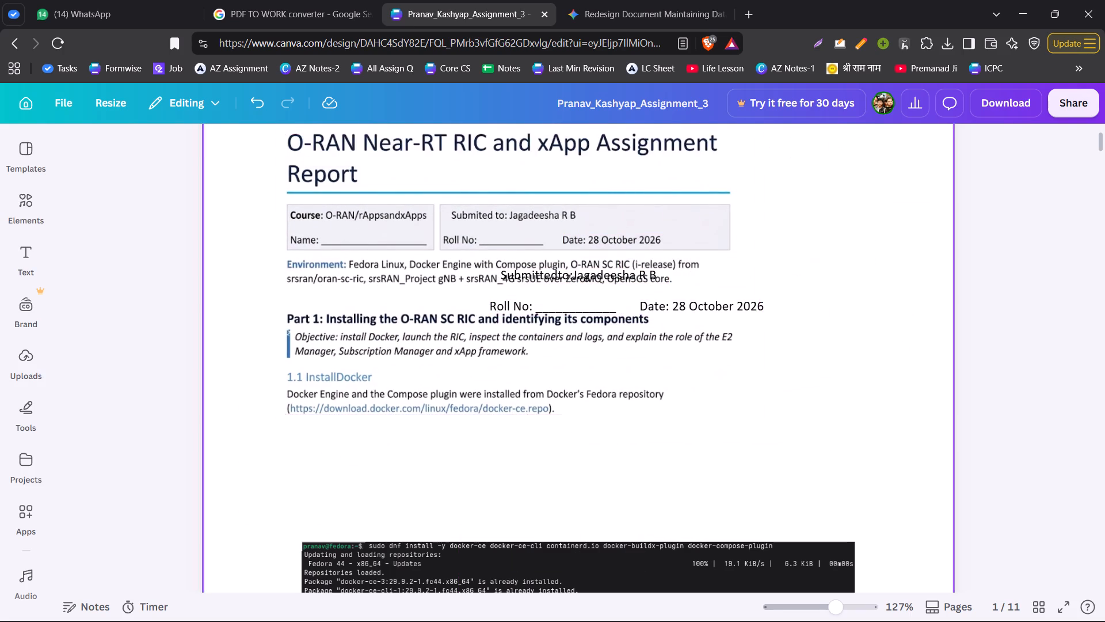
{"action": "left_click_drag", "start_coordinate": [652, 218], "coordinate": [399, 261]}
{"action": "left_click_drag", "start_coordinate": [805, 229], "coordinate": [536, 343]}
{"action": "key", "text": "Delete"}
Position the pasted image at the top of page 1 and enlarge it to about 7.9 by 4.6, above the first terminal screenshot.
{"action": "left_click_drag", "start_coordinate": [405, 311], "coordinate": [637, 310]}
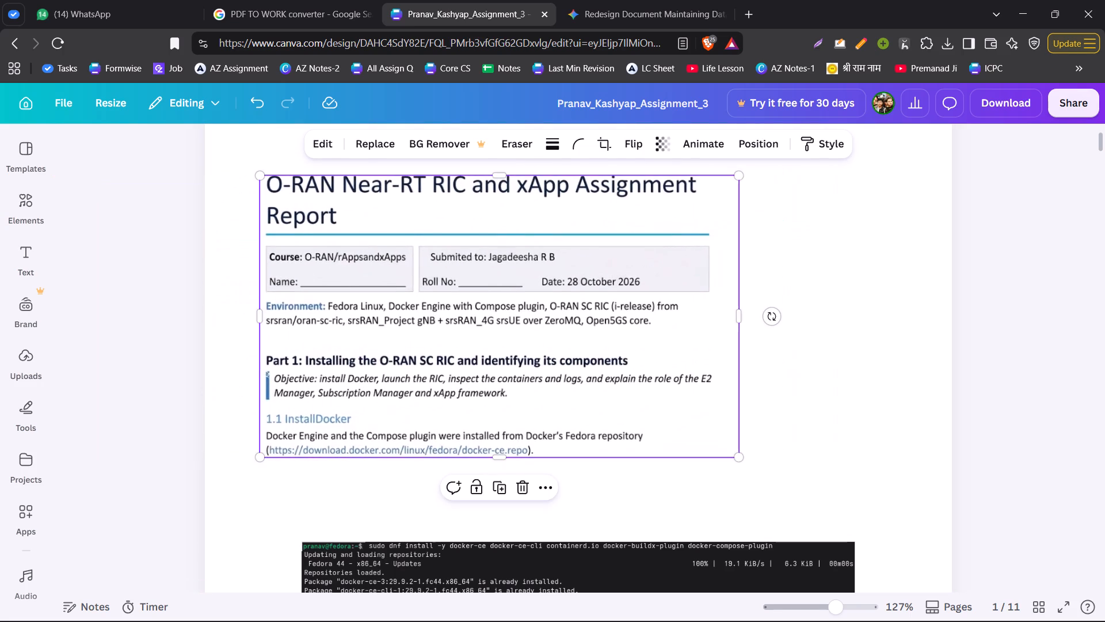
{"action": "left_click_drag", "start_coordinate": [565, 291], "coordinate": [573, 284]}
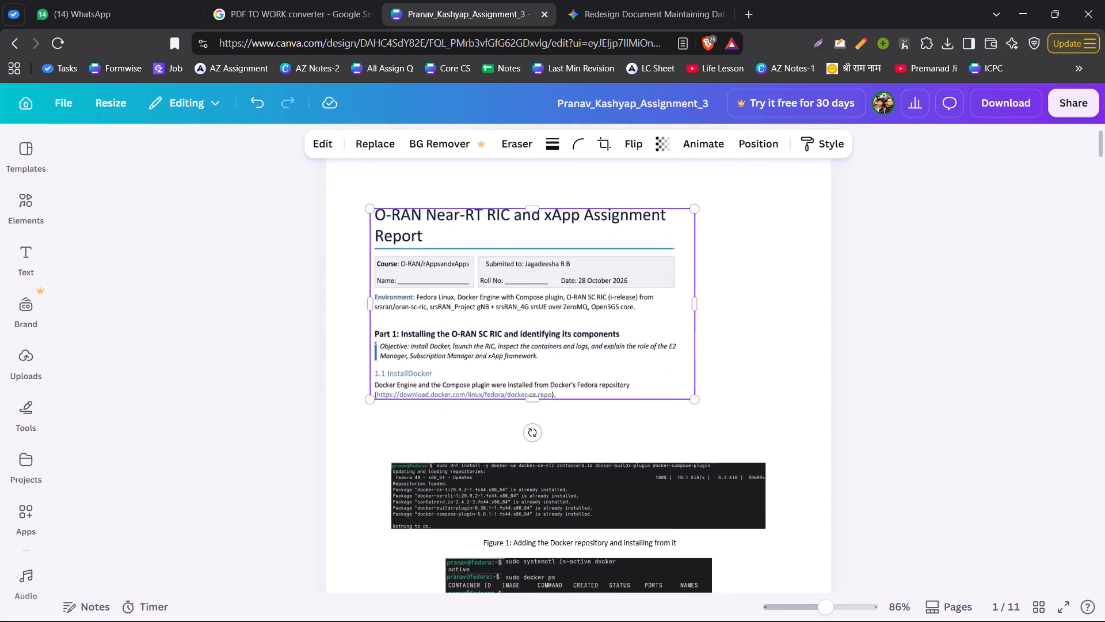
{"action": "scroll", "coordinate": [528, 259], "scroll_direction": "up", "scroll_amount": 1}
{"action": "left_click_drag", "start_coordinate": [481, 282], "coordinate": [459, 249]}
{"action": "left_click_drag", "start_coordinate": [653, 357], "coordinate": [736, 380]}
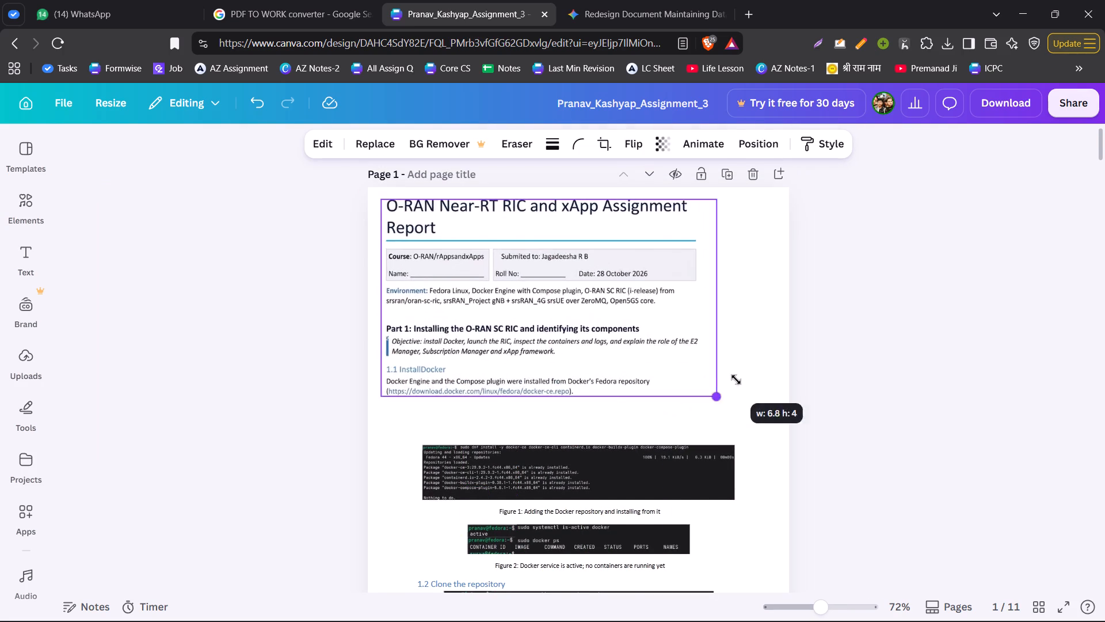
{"action": "left_click_drag", "start_coordinate": [736, 380], "coordinate": [789, 405]}
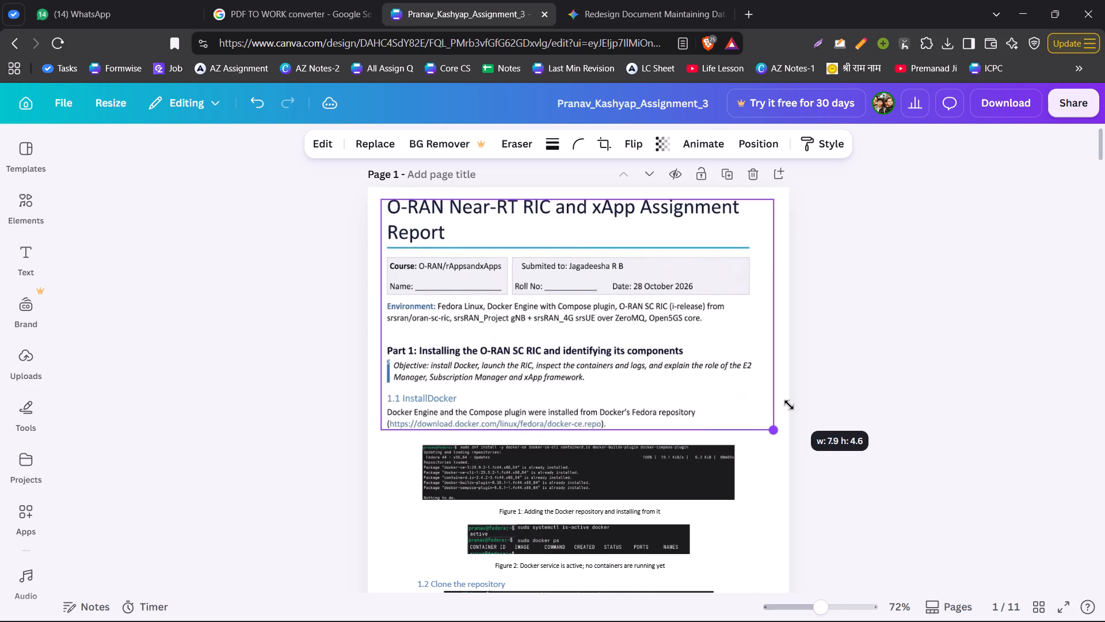
{"action": "left_click_drag", "start_coordinate": [789, 405], "coordinate": [788, 405]}
{"action": "left_click", "coordinate": [254, 347]}
{"action": "left_click", "coordinate": [188, 294]}
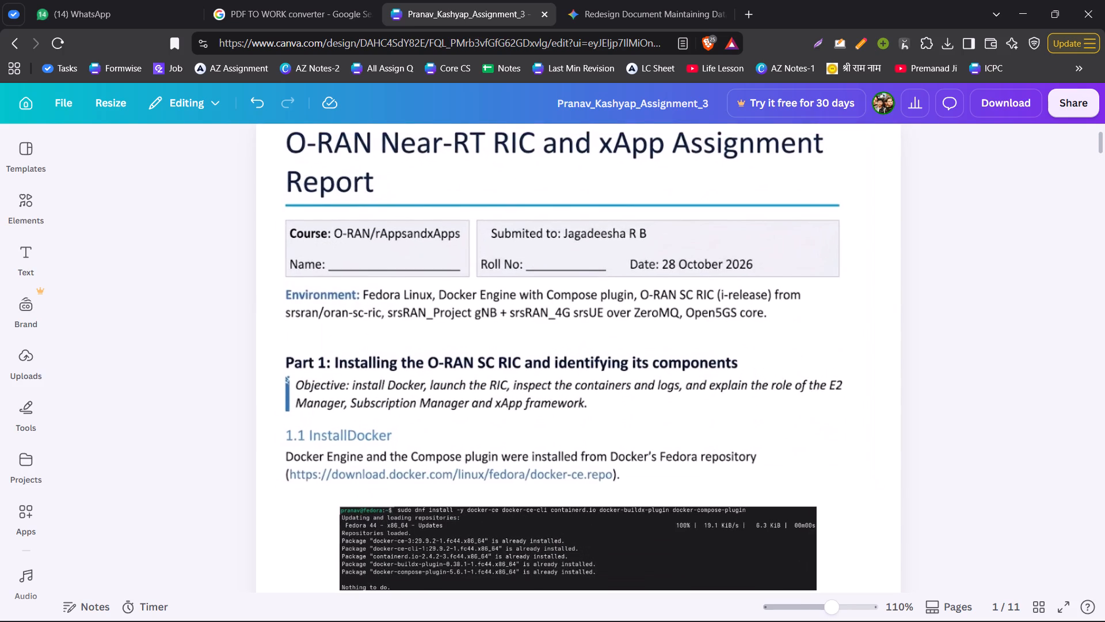
Add a body text box with the student's name, shrink it to size 14.2, and place it on the Name line.
{"action": "scroll", "coordinate": [189, 293], "scroll_direction": "up", "scroll_amount": 1}
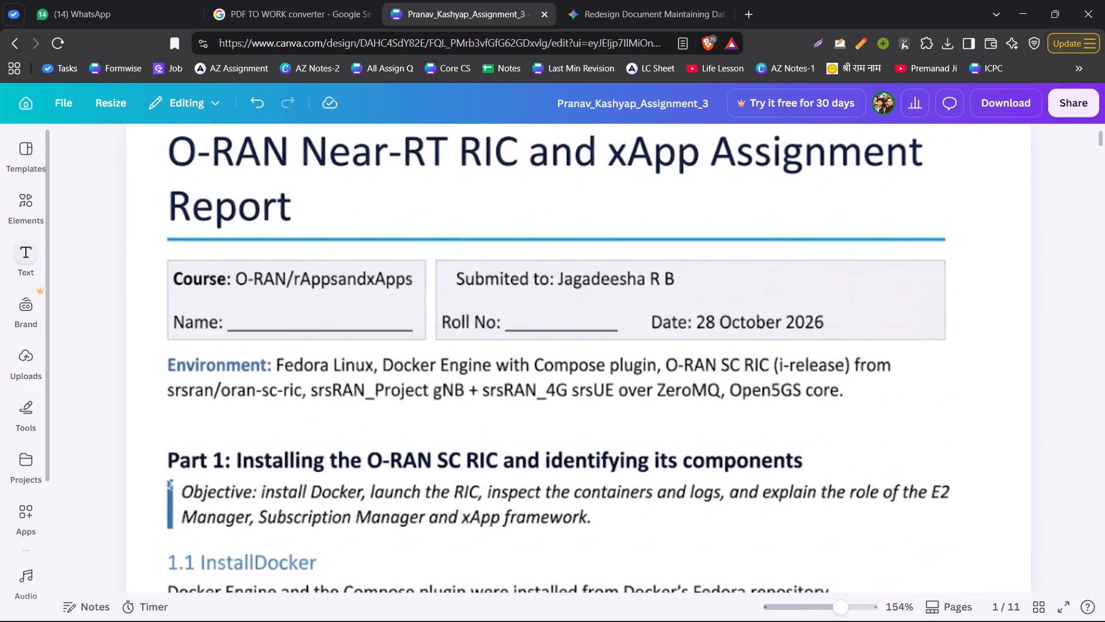
{"action": "left_click", "coordinate": [18, 261]}
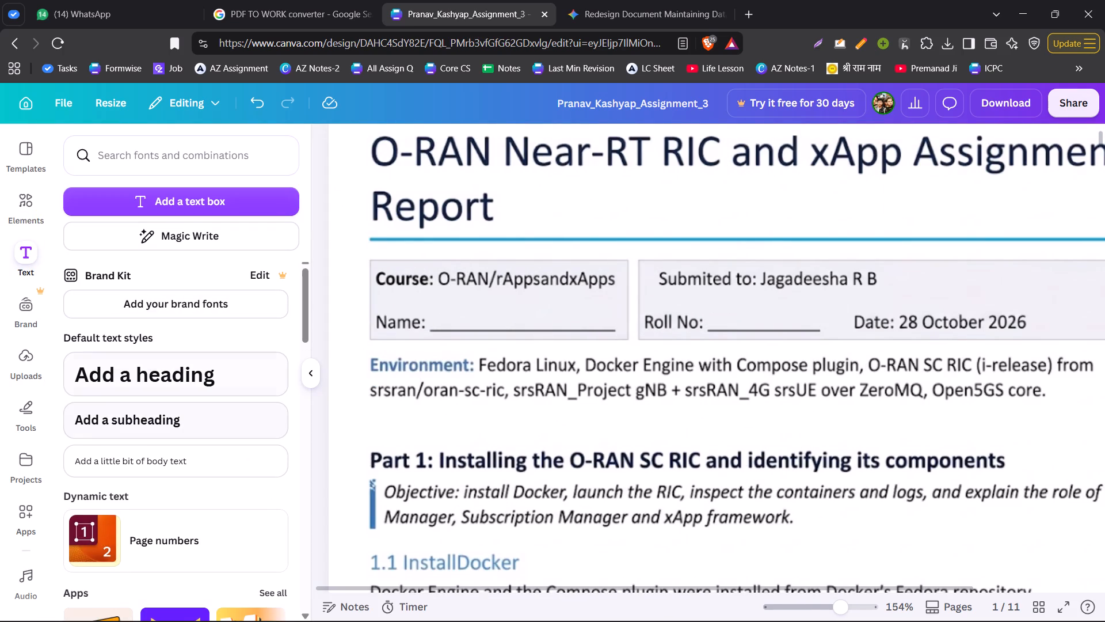
{"action": "left_click", "coordinate": [146, 464]}
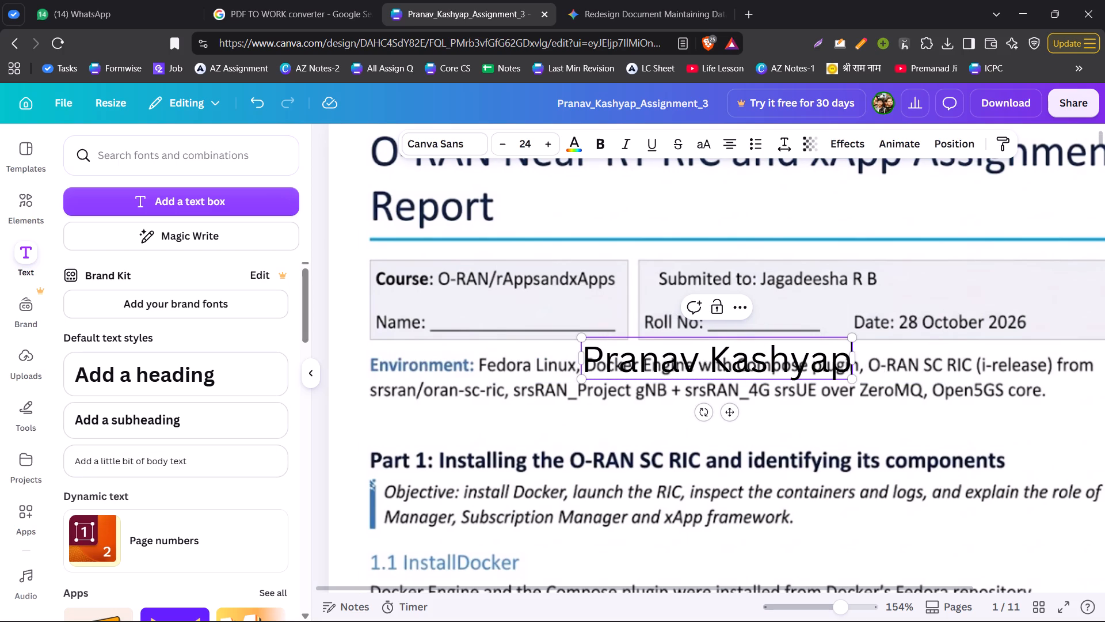
{"action": "left_click_drag", "start_coordinate": [584, 339], "coordinate": [695, 363]}
{"action": "left_click_drag", "start_coordinate": [752, 375], "coordinate": [549, 360]}
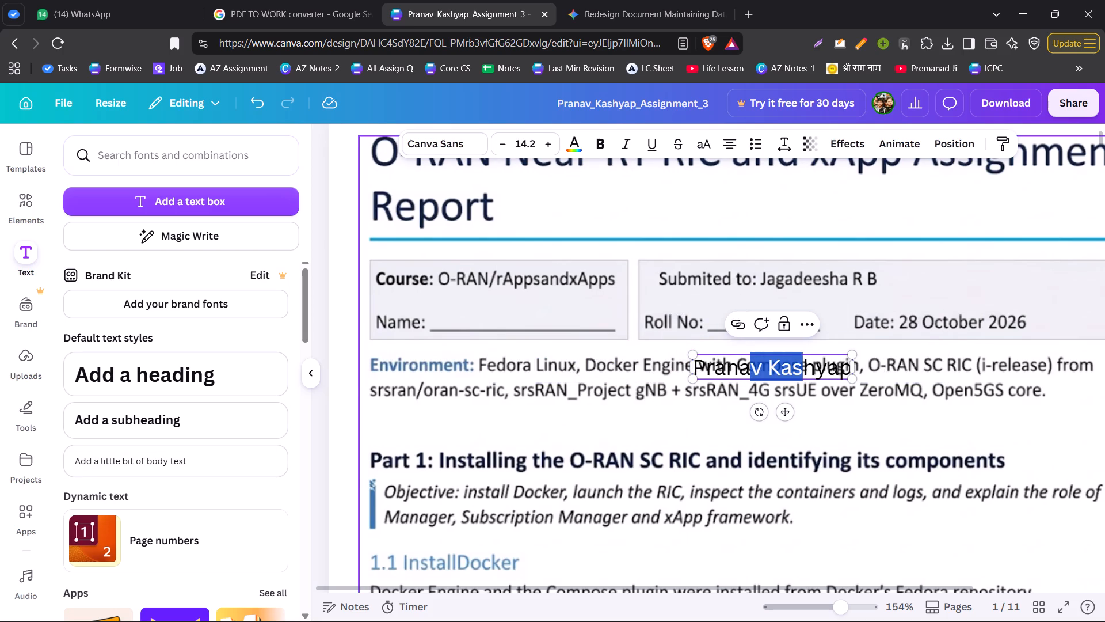
{"action": "left_click", "coordinate": [574, 362]}
{"action": "left_click_drag", "start_coordinate": [773, 369], "coordinate": [517, 317]}
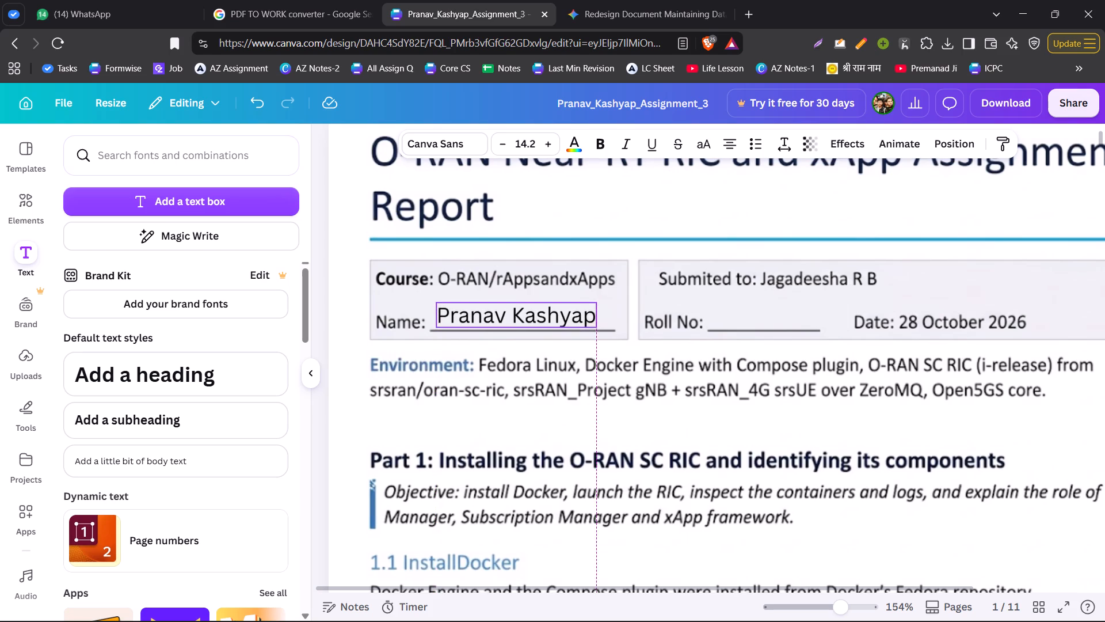
{"action": "left_click_drag", "start_coordinate": [517, 317], "coordinate": [520, 318]}
Paste a copy of the name text, replace it with the student's roll number, and place it on the Roll No line.
{"action": "left_click", "coordinate": [520, 318]}
{"action": "key", "text": "ctrl+a"}
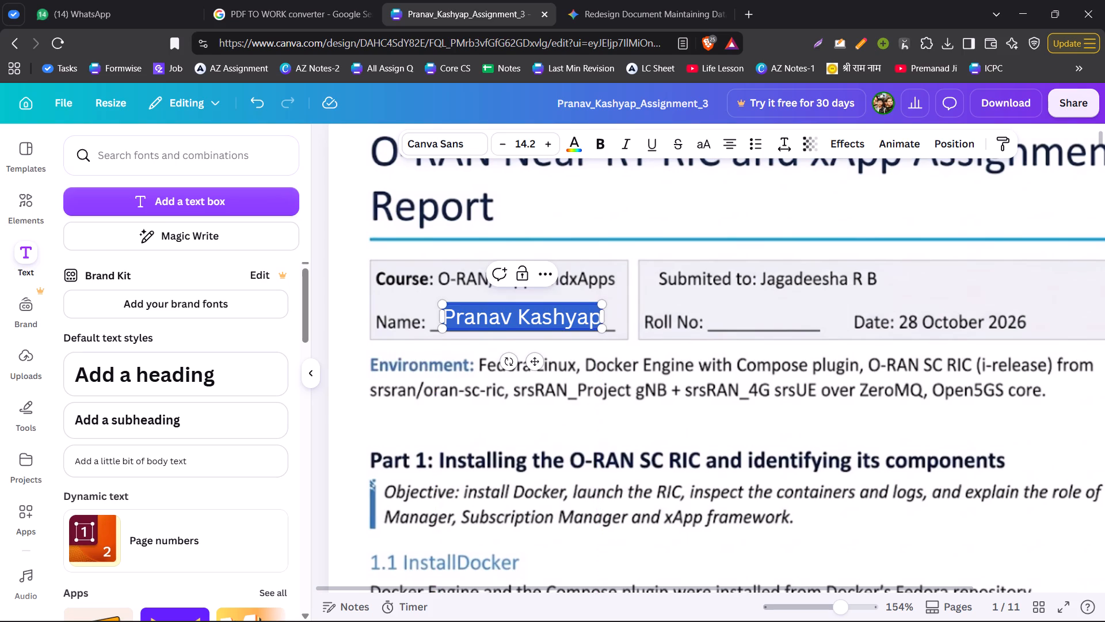
{"action": "key", "text": "ctrl+c"}
{"action": "left_click", "coordinate": [486, 351]}
{"action": "key", "text": "ctrl+v"}
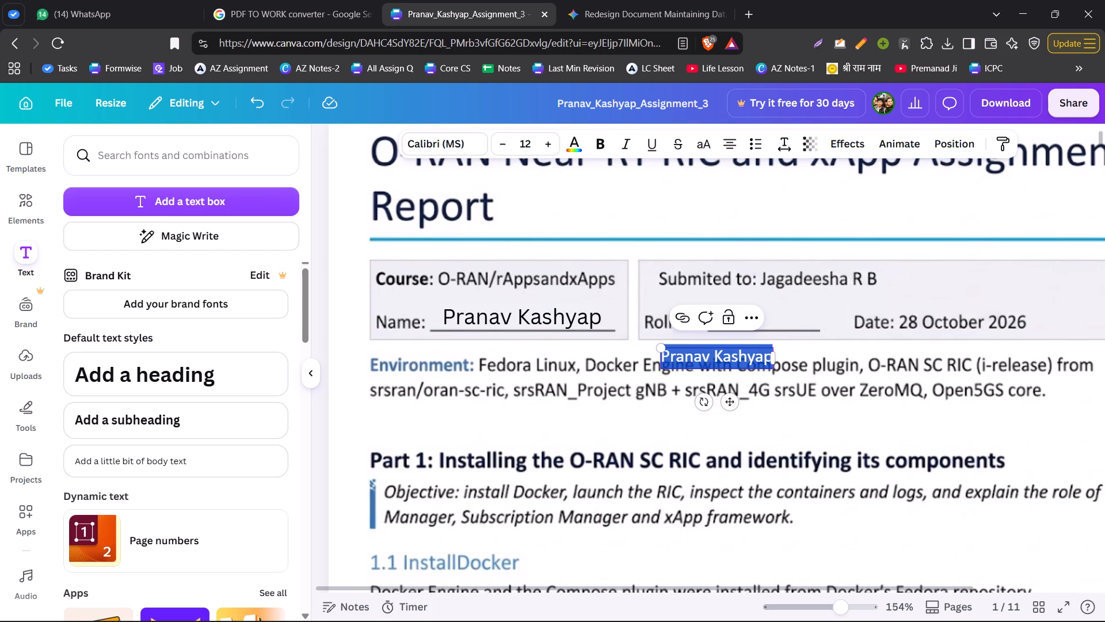
{"action": "double_click", "coordinate": [704, 367]}
{"action": "key", "text": "ctrl+a"}
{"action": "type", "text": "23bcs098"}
{"action": "left_click", "coordinate": [592, 406]}
{"action": "left_click_drag", "start_coordinate": [703, 352], "coordinate": [744, 314]}
{"action": "left_click", "coordinate": [564, 418]}
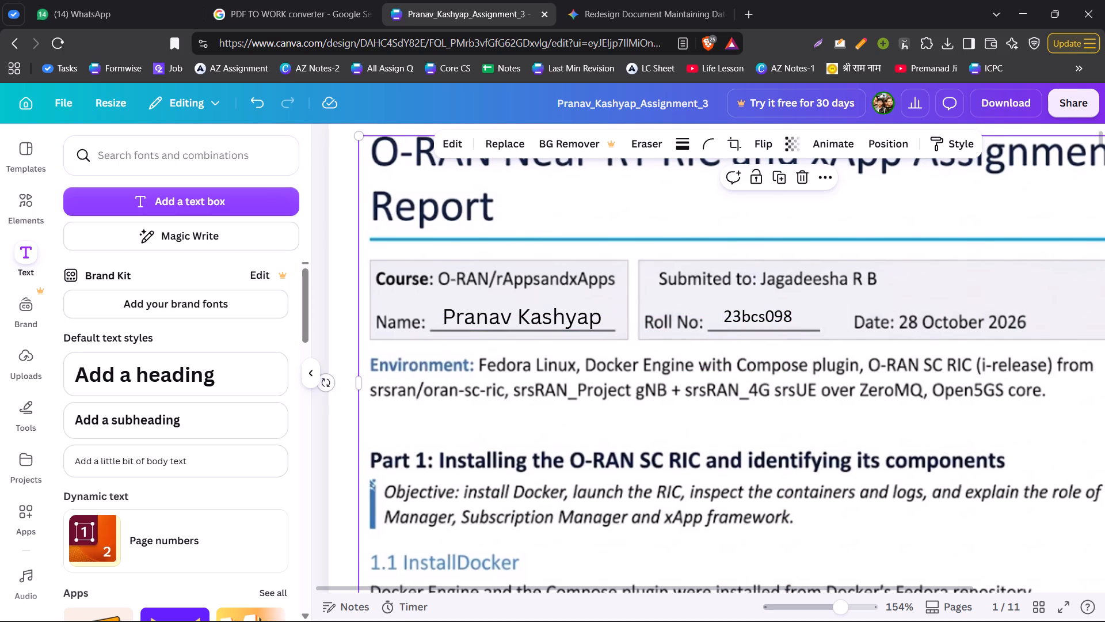
{"action": "left_click", "coordinate": [348, 359]}
{"action": "left_click", "coordinate": [314, 376]}
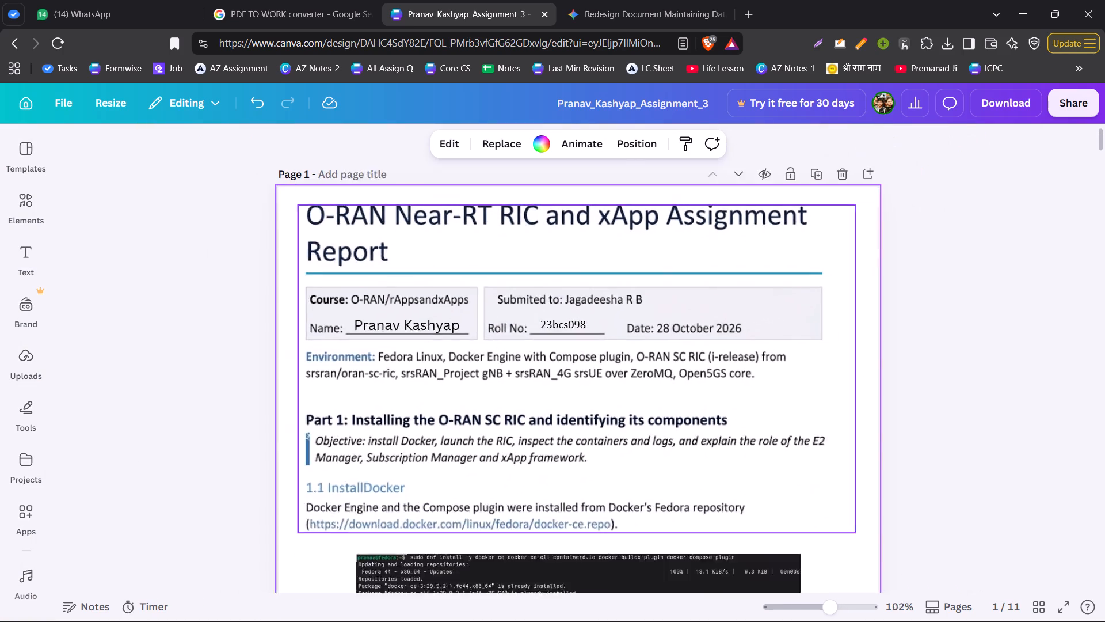
{"action": "left_click", "coordinate": [1041, 343]}
{"action": "scroll", "coordinate": [894, 404], "scroll_direction": "down", "scroll_amount": 4}
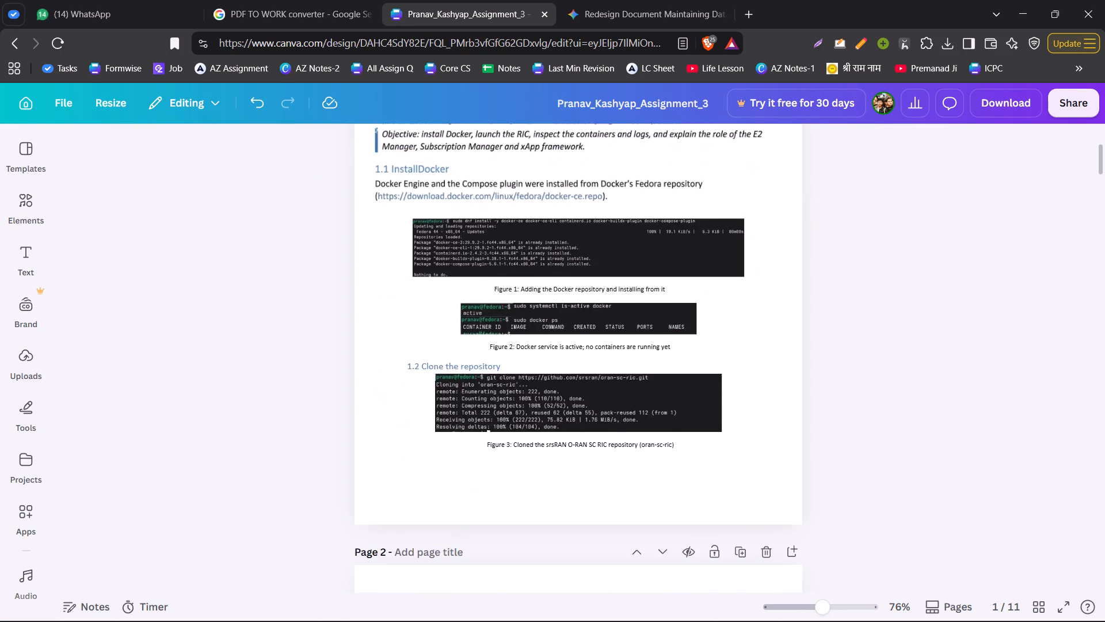
{"action": "scroll", "coordinate": [849, 418], "scroll_direction": "down", "scroll_amount": 5}
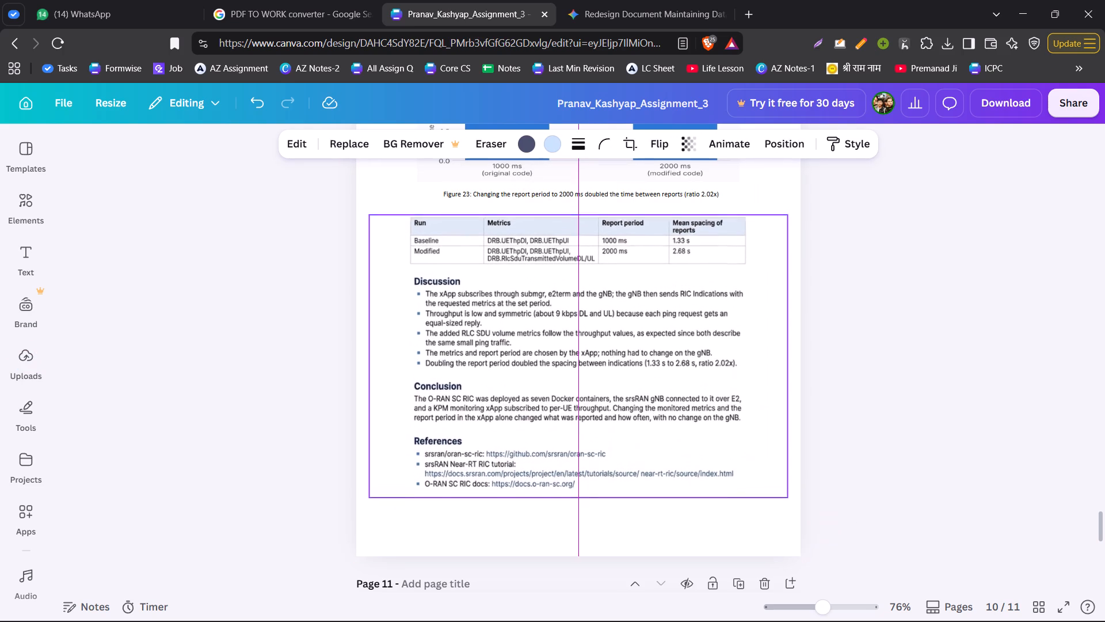
{"action": "left_click_drag", "start_coordinate": [620, 392], "coordinate": [620, 392]}
{"action": "left_click", "coordinate": [189, 387]}
Delete the leftover O-RAN SC RIC docs bullet and its text on page 11, and remove that page.
{"action": "scroll", "coordinate": [257, 380], "scroll_direction": "down", "scroll_amount": 3}
{"action": "left_click", "coordinate": [474, 436]}
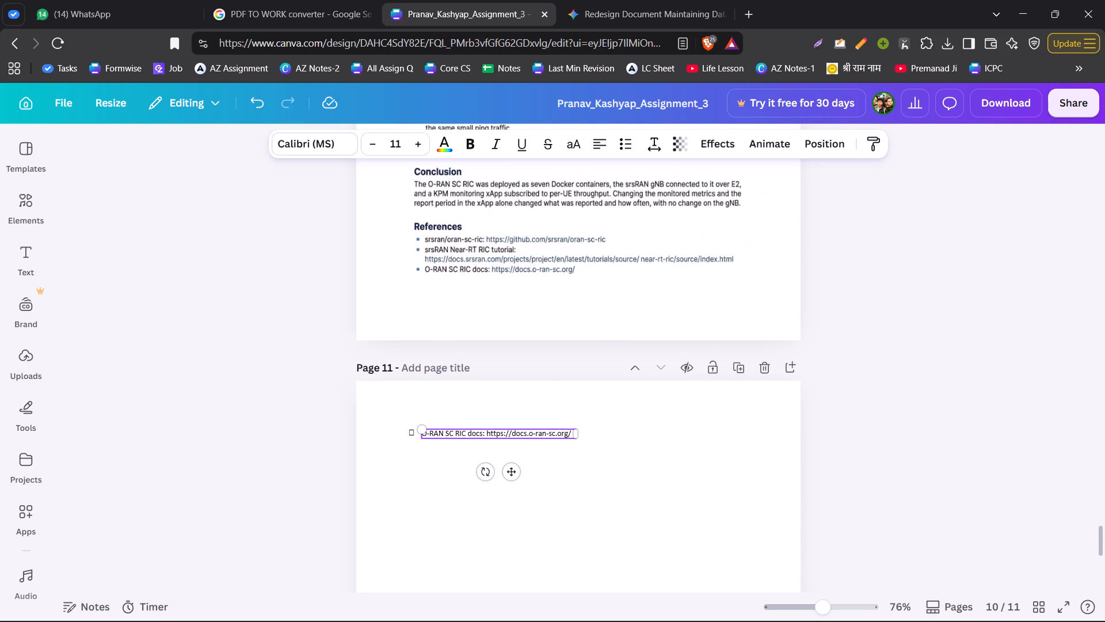
{"action": "key", "text": "Delete"}
{"action": "left_click", "coordinate": [424, 438]}
{"action": "left_click", "coordinate": [407, 433]}
{"action": "left_click_drag", "start_coordinate": [387, 422], "coordinate": [453, 442]}
{"action": "key", "text": "Delete"}
{"action": "left_click", "coordinate": [267, 424]}
{"action": "left_click", "coordinate": [761, 364]}
Review the report from page 10 back up to the header on page 1.
{"action": "scroll", "coordinate": [863, 428], "scroll_direction": "up", "scroll_amount": 2}
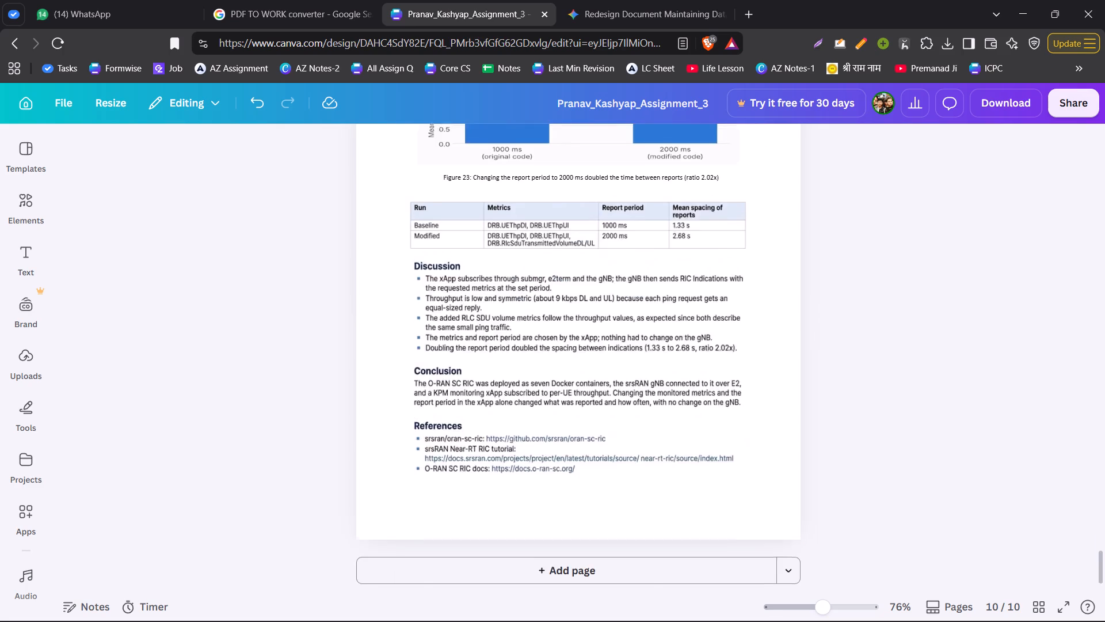
{"action": "scroll", "coordinate": [872, 433], "scroll_direction": "up", "scroll_amount": 2}
{"action": "scroll", "coordinate": [869, 430], "scroll_direction": "down", "scroll_amount": 4}
{"action": "scroll", "coordinate": [799, 406], "scroll_direction": "up", "scroll_amount": 7}
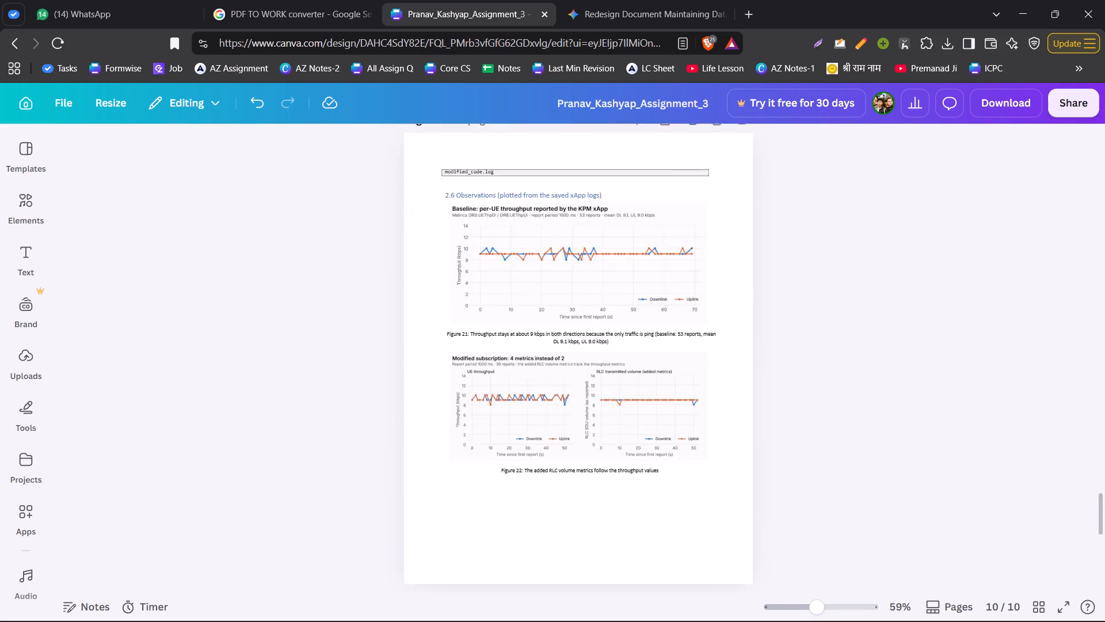
{"action": "scroll", "coordinate": [790, 403], "scroll_direction": "up", "scroll_amount": 10}
{"action": "scroll", "coordinate": [702, 356], "scroll_direction": "up", "scroll_amount": 7}
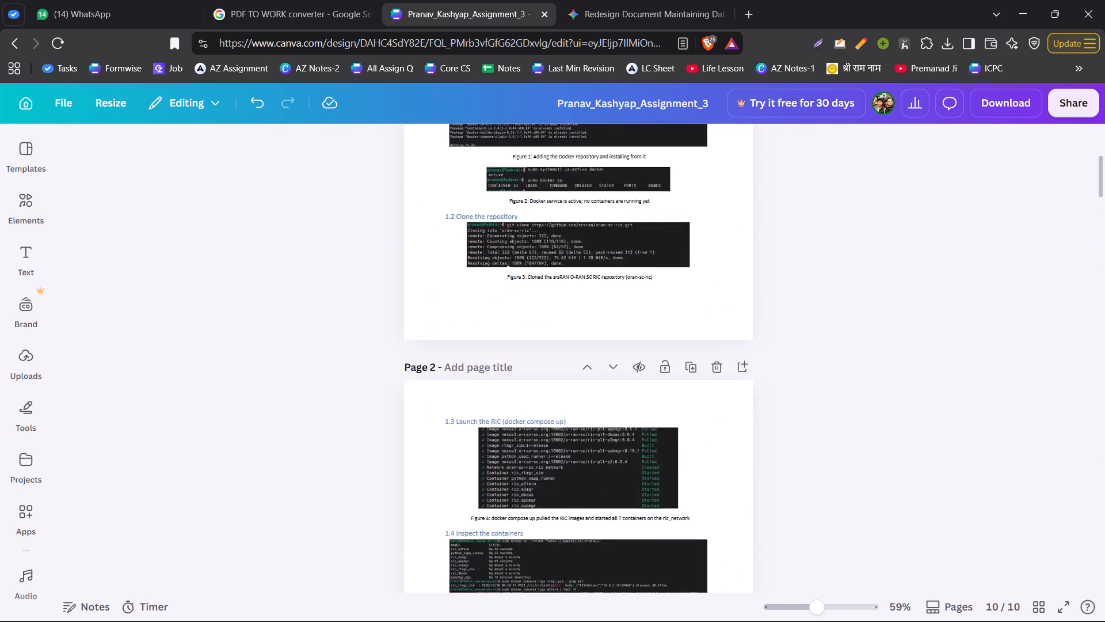
{"action": "scroll", "coordinate": [621, 359], "scroll_direction": "up", "scroll_amount": 6}
{"action": "left_click", "coordinate": [279, 350]}
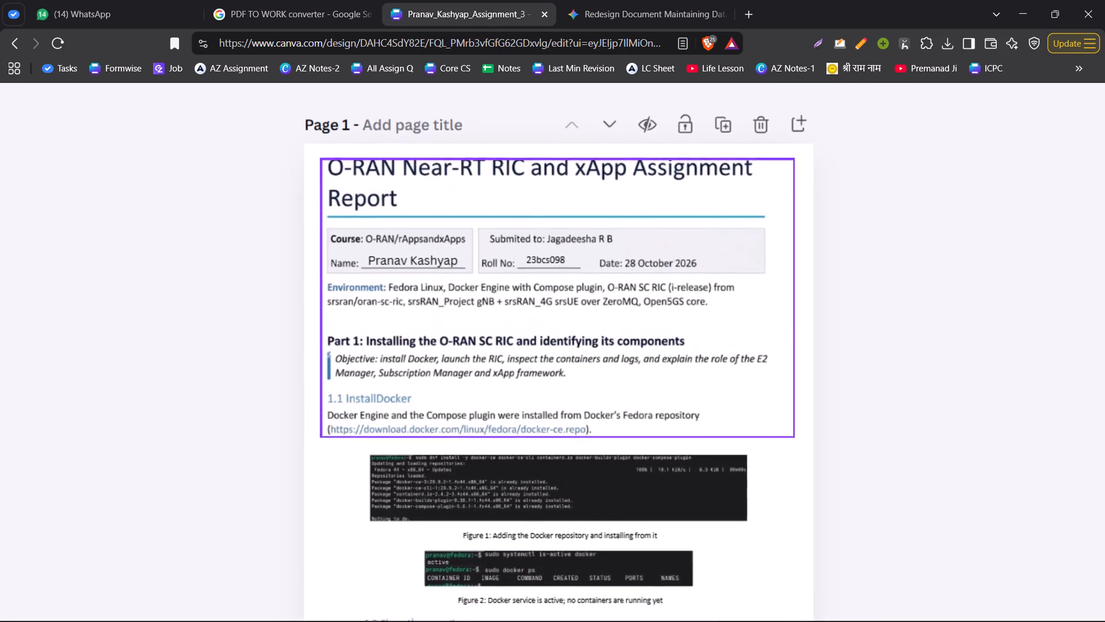
Delete the overlaid name and roll number text from the page 1 header, leaving both lines blank.
{"action": "left_click", "coordinate": [542, 259]}
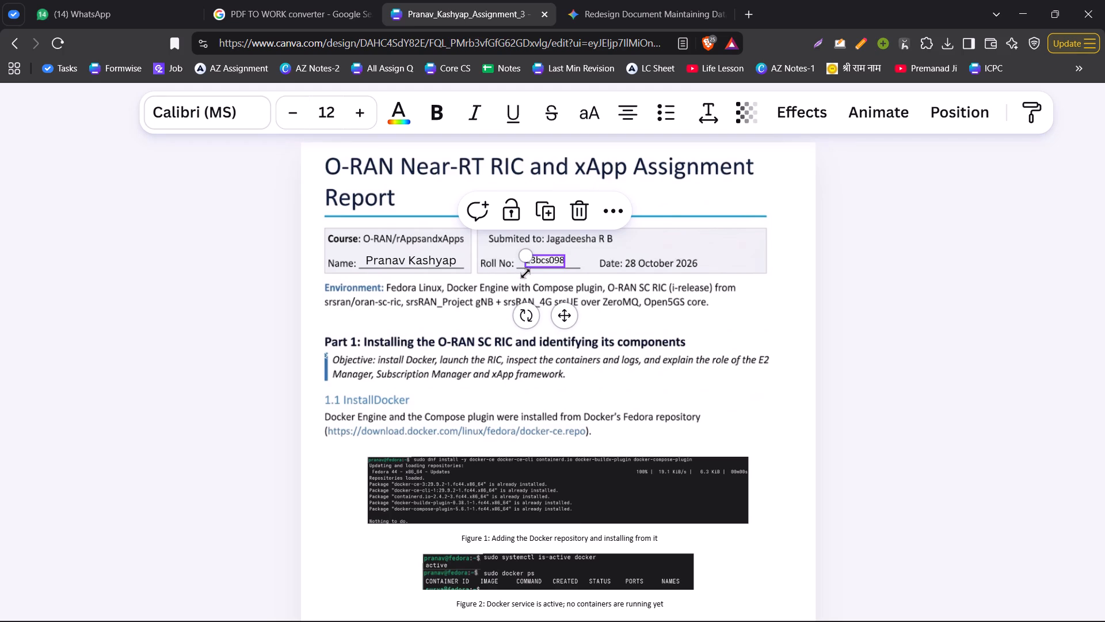
{"action": "left_click", "coordinate": [540, 260]}
{"action": "key", "text": "Delete"}
{"action": "left_click", "coordinate": [565, 265]}
{"action": "left_click", "coordinate": [578, 262]}
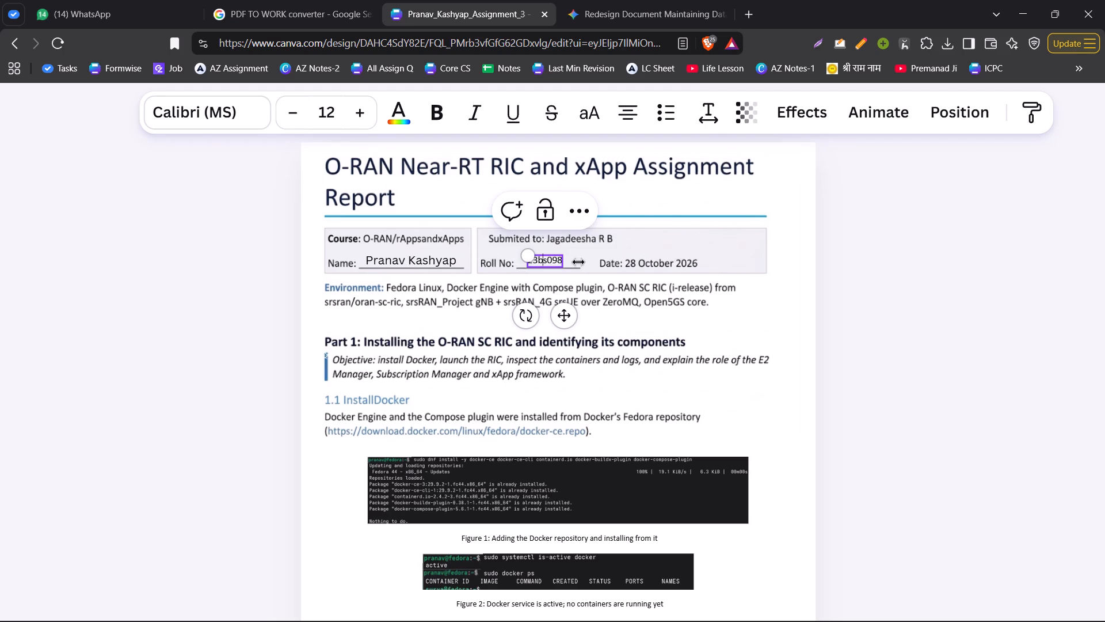
{"action": "left_click", "coordinate": [606, 246]}
{"action": "left_click", "coordinate": [870, 241]}
{"action": "left_click", "coordinate": [546, 263]}
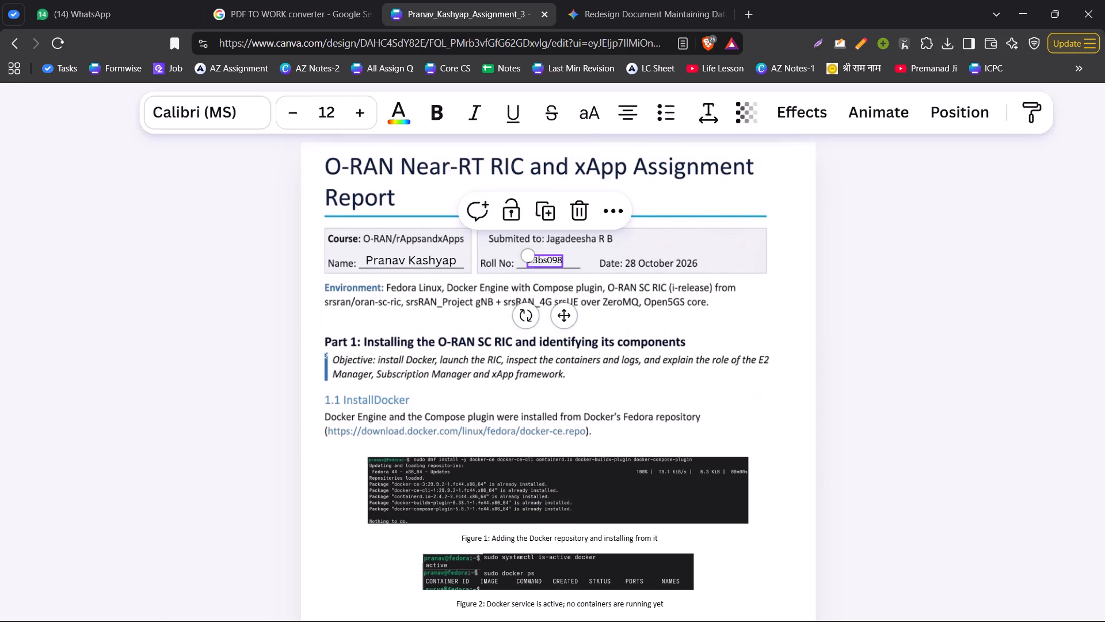
{"action": "key", "text": "Delete"}
{"action": "left_click", "coordinate": [413, 263]}
{"action": "key", "text": "Delete"}
{"action": "left_click", "coordinate": [249, 272]}
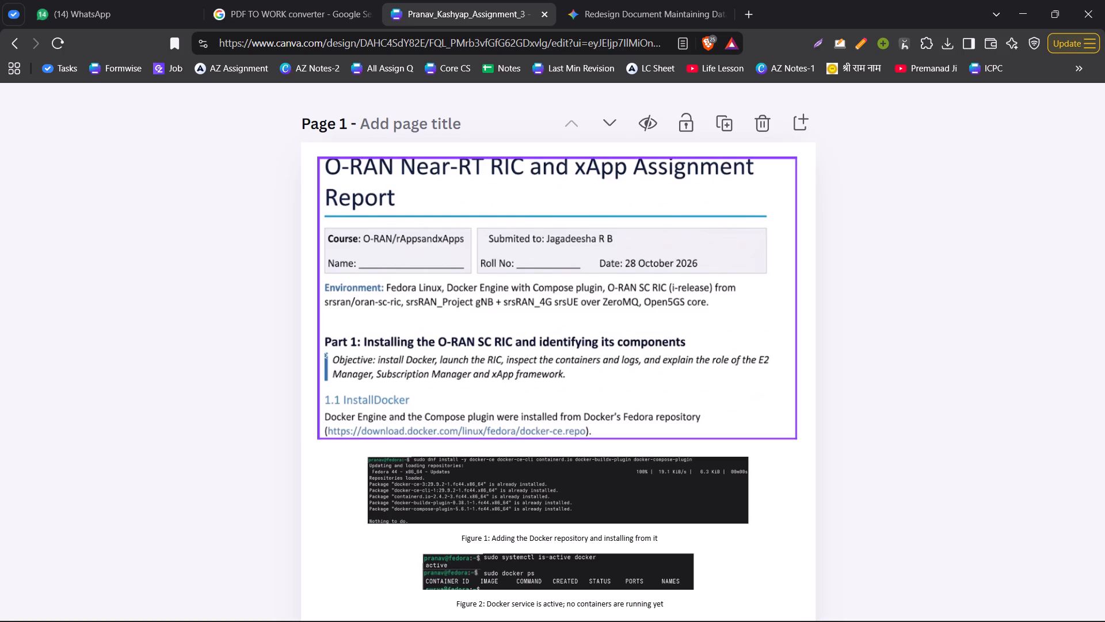
Snip a blank strip of the header box's background, paste it, and resize it to cover the Name label and line on page 1.
{"action": "key", "text": "Print"}
{"action": "left_click_drag", "start_coordinate": [370, 252], "coordinate": [462, 261]}
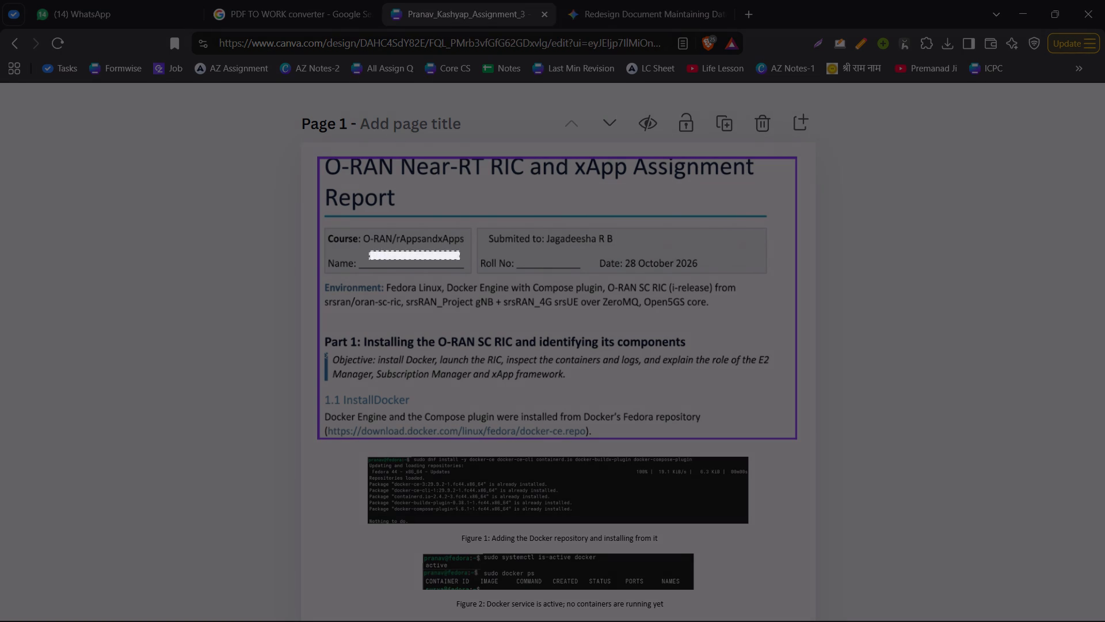
{"action": "left_click_drag", "start_coordinate": [462, 261], "coordinate": [462, 263]}
{"action": "key", "text": "ctrl+v"}
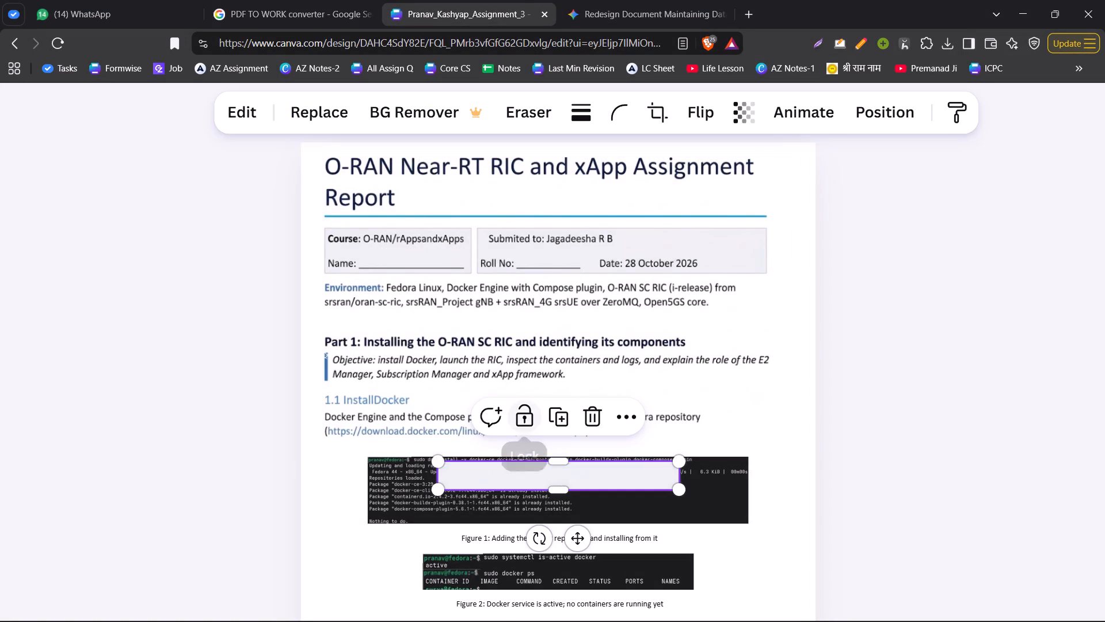
{"action": "left_click_drag", "start_coordinate": [515, 476], "coordinate": [405, 258]}
{"action": "left_click_drag", "start_coordinate": [571, 244], "coordinate": [565, 244]}
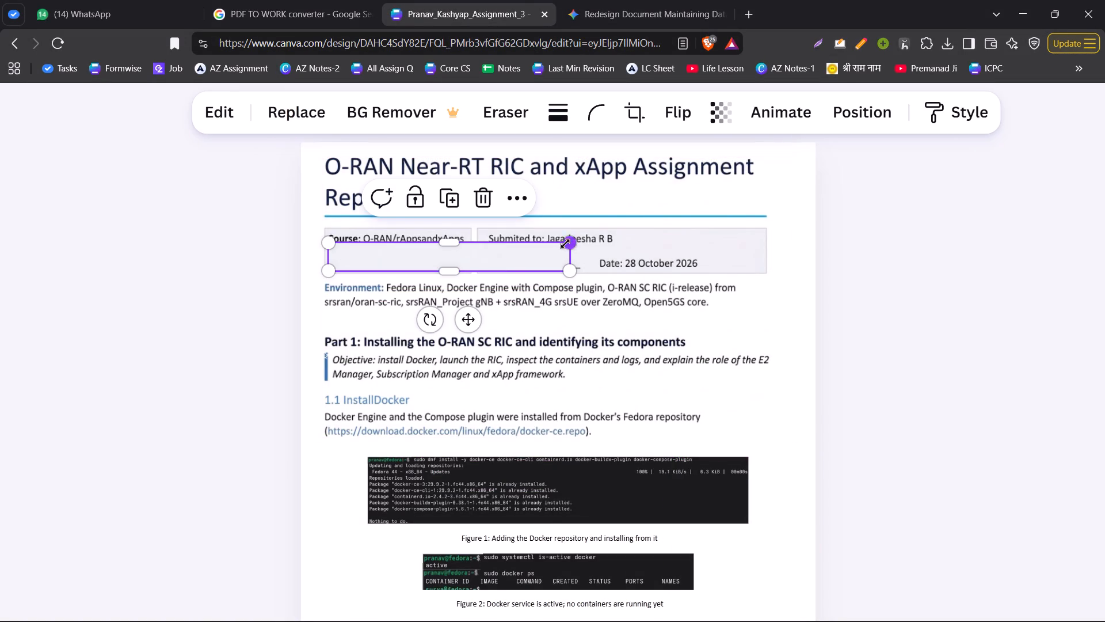
{"action": "left_click_drag", "start_coordinate": [565, 244], "coordinate": [470, 256]}
{"action": "left_click", "coordinate": [180, 264]}
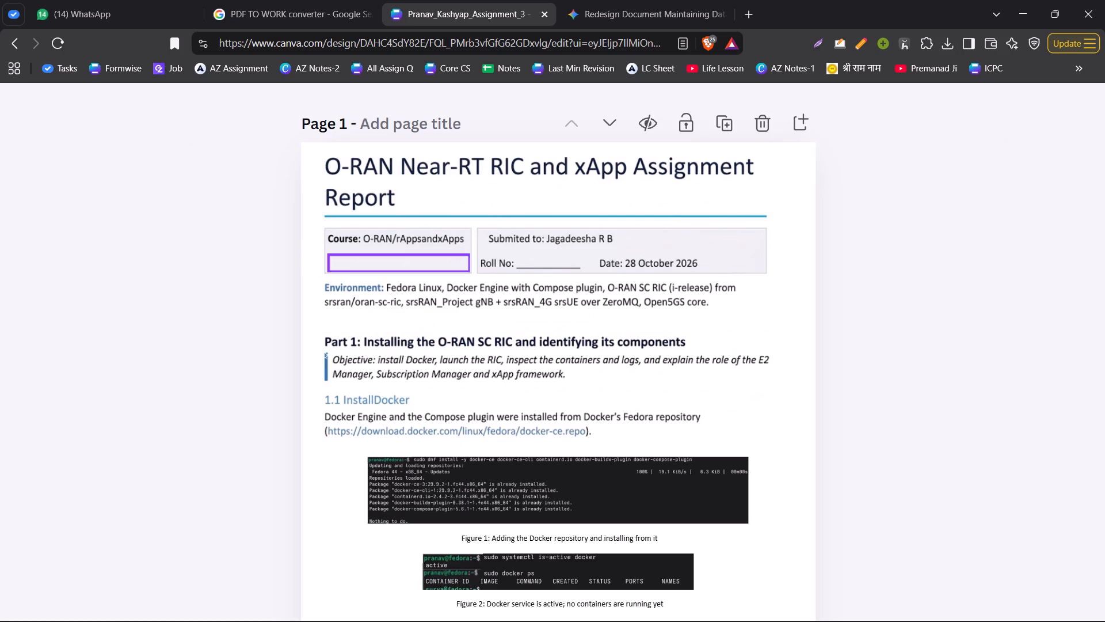
Duplicate the background patch and resize it to cover the Roll No label and line, leaving the date uncovered.
{"action": "left_click", "coordinate": [346, 264]}
{"action": "key", "text": "ctrl+c"}
{"action": "left_click", "coordinate": [192, 272]}
{"action": "key", "text": "ctrl+v"}
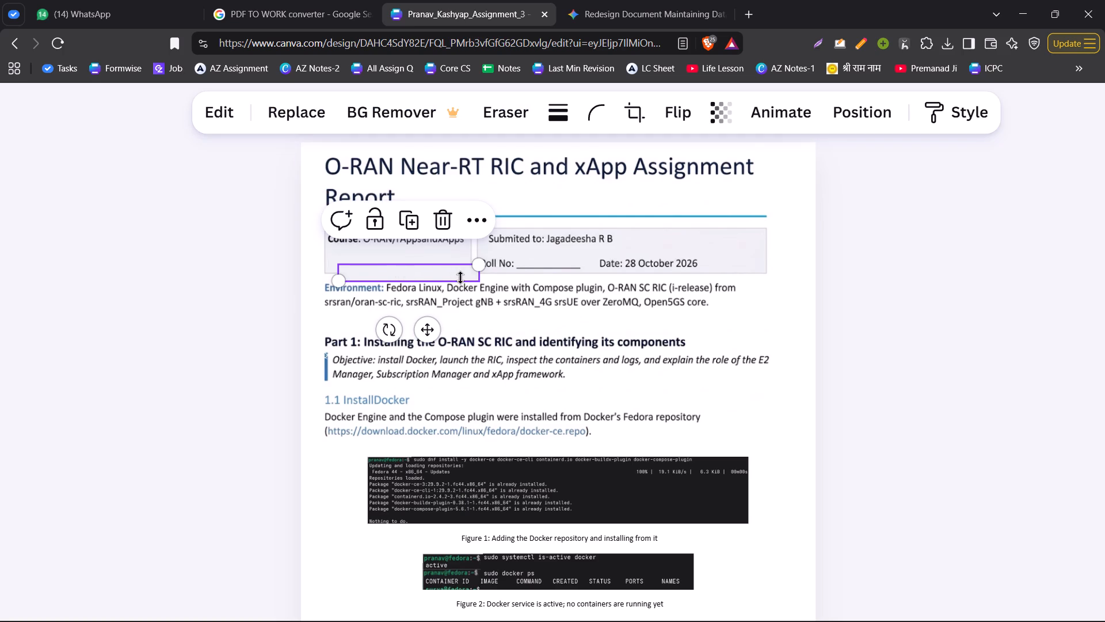
{"action": "left_click_drag", "start_coordinate": [461, 275], "coordinate": [506, 272]}
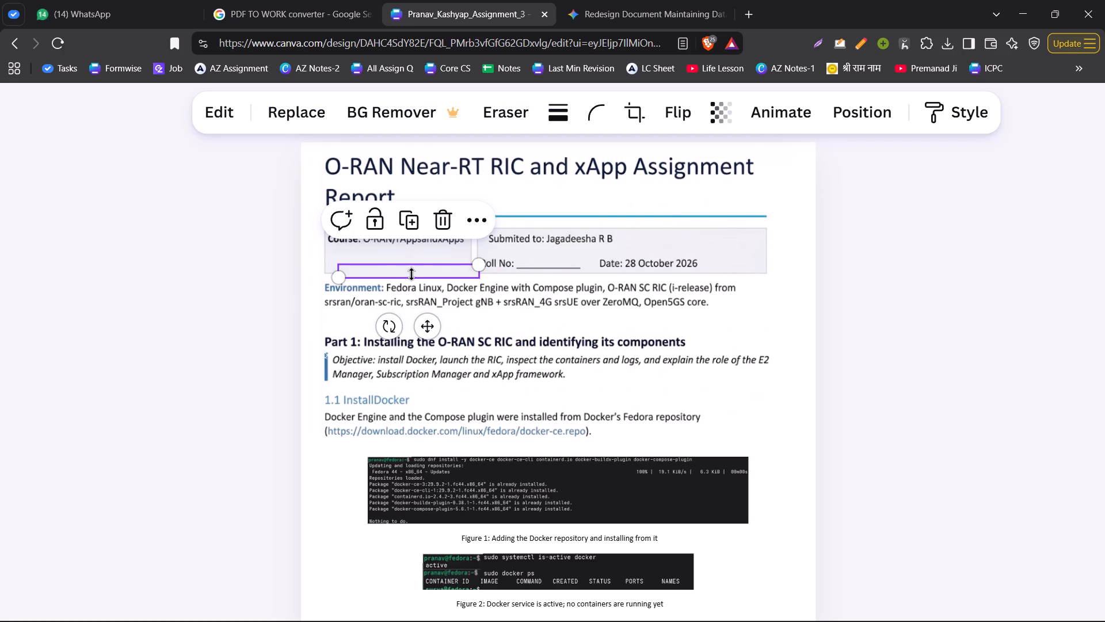
{"action": "key", "text": "ctrl+z"}
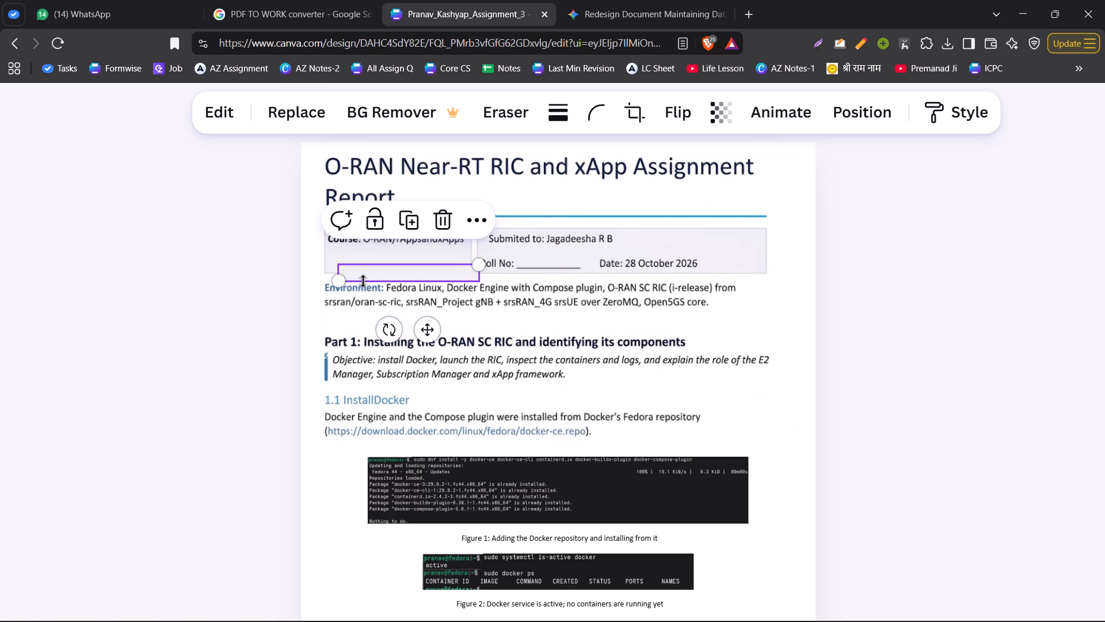
{"action": "left_click", "coordinate": [207, 335]}
{"action": "left_click_drag", "start_coordinate": [403, 279], "coordinate": [552, 272]}
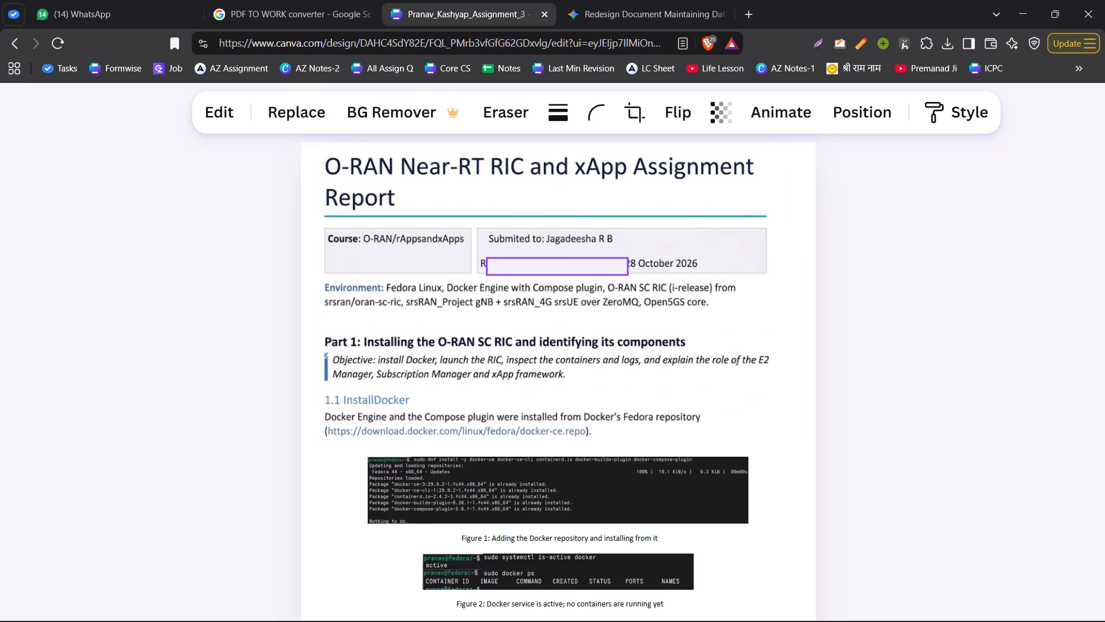
{"action": "left_click_drag", "start_coordinate": [552, 272], "coordinate": [546, 272]}
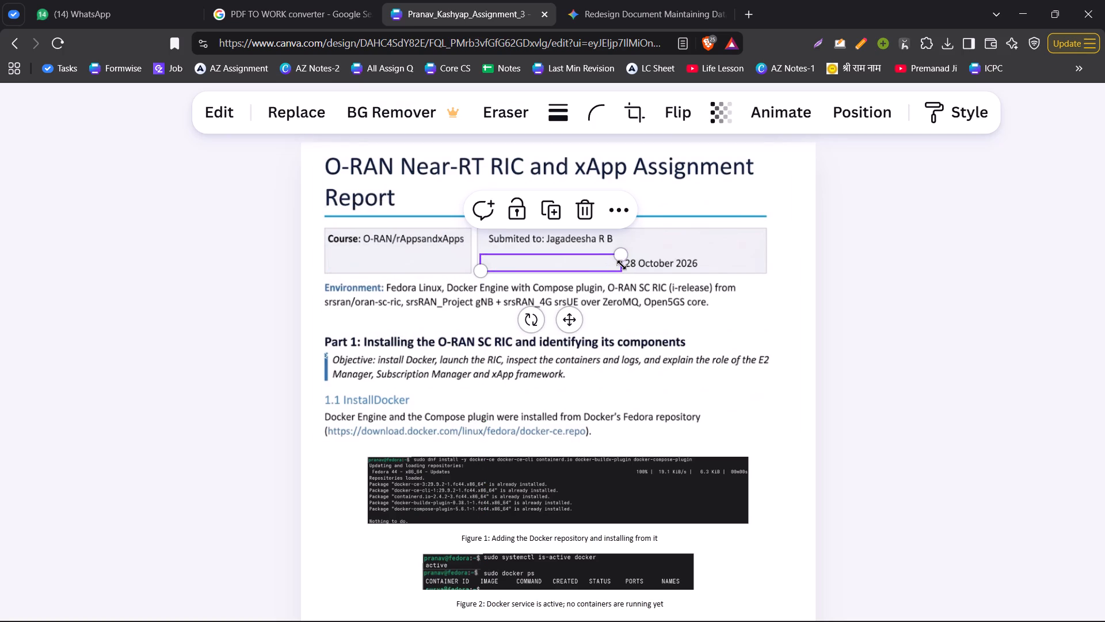
{"action": "left_click_drag", "start_coordinate": [620, 257], "coordinate": [559, 266]}
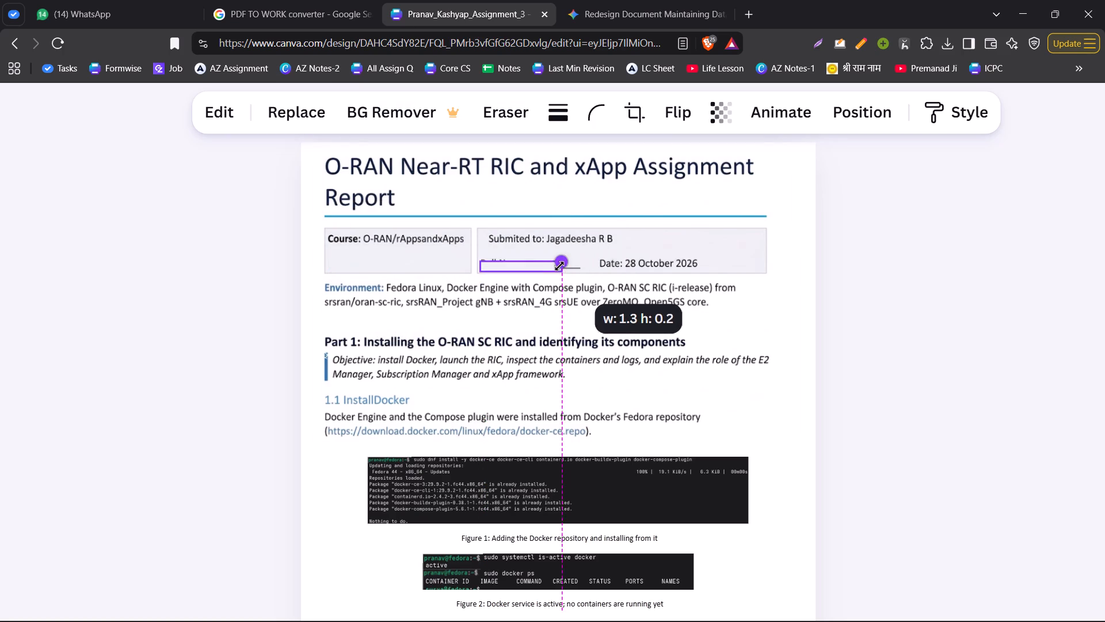
{"action": "left_click_drag", "start_coordinate": [559, 266], "coordinate": [585, 263]}
{"action": "left_click", "coordinate": [218, 275]}
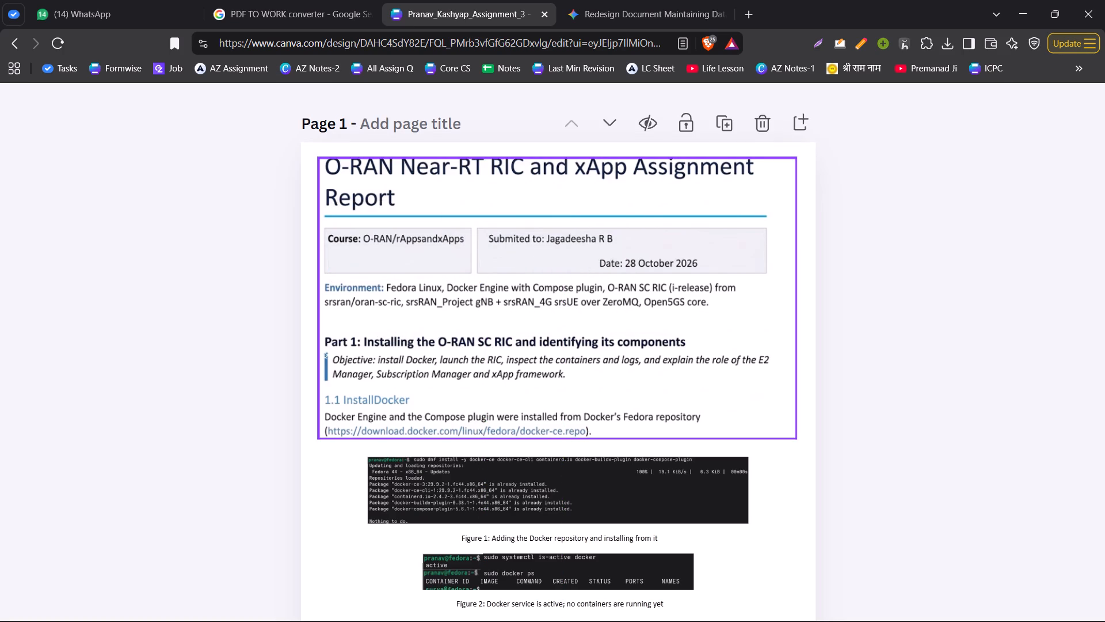
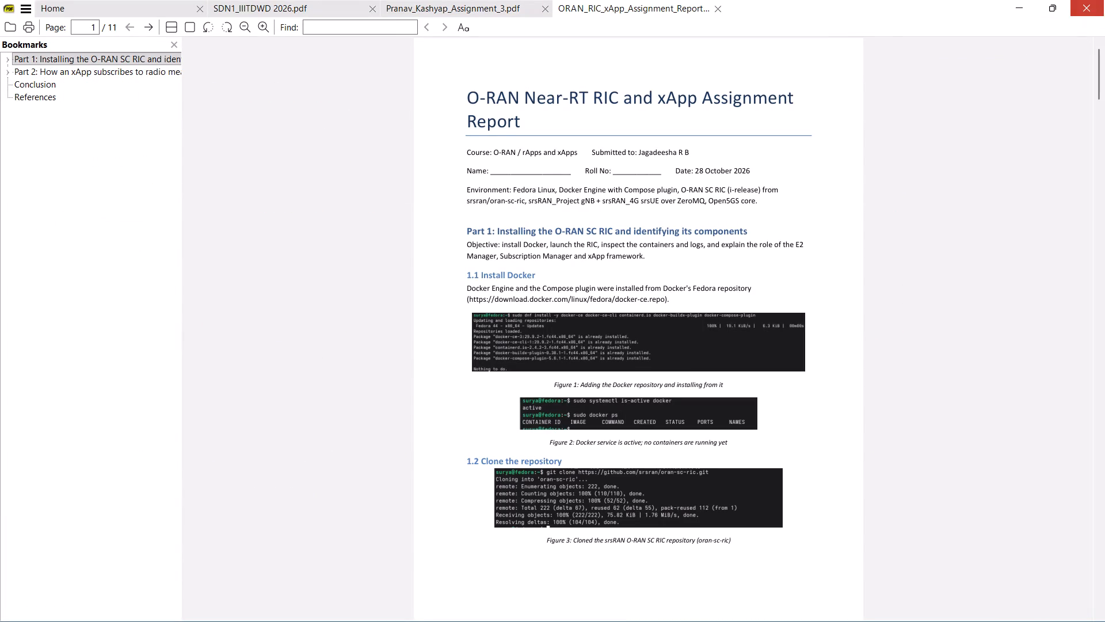
Return to the Canva design, snip the date text from the page 1 header, paste it, and shrink it into the box below Course.
{"action": "left_click", "coordinate": [1104, 0]}
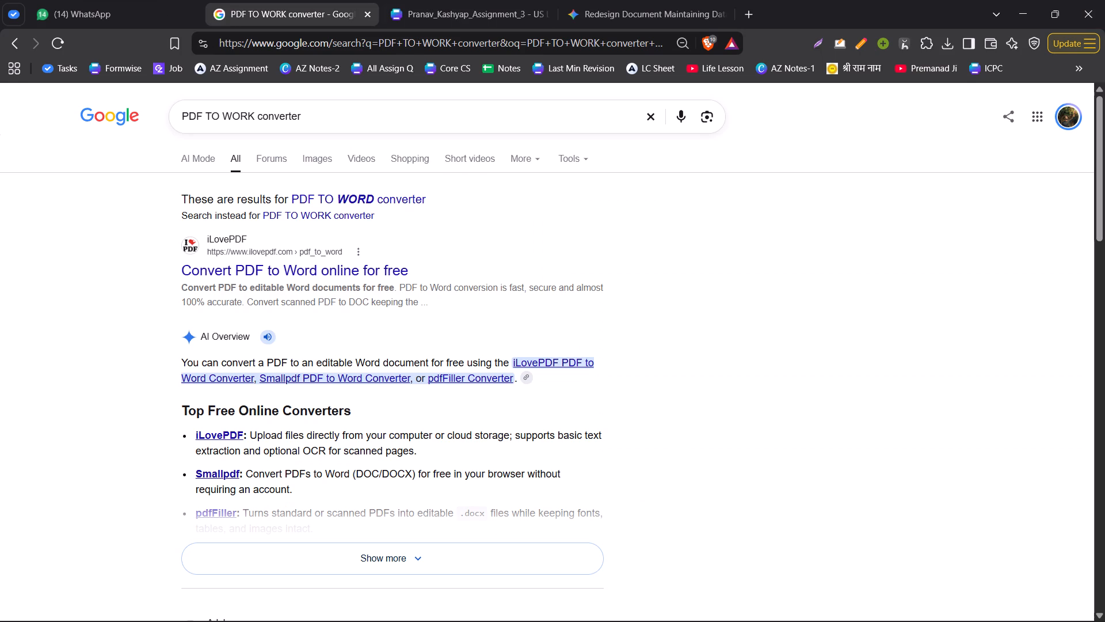
{"action": "left_click", "coordinate": [510, 0]}
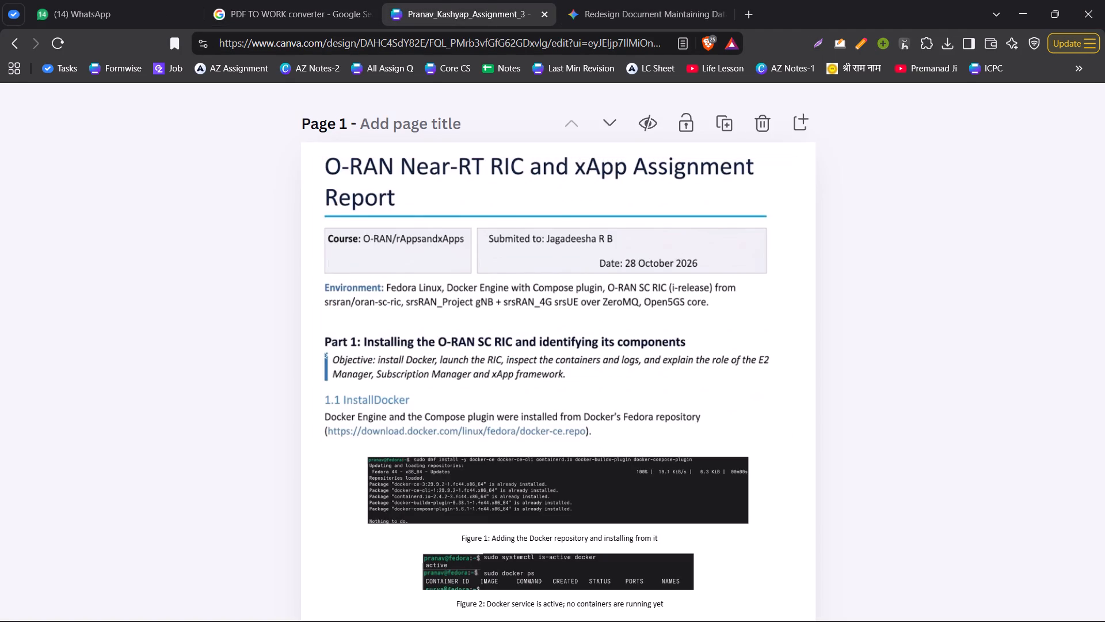
{"action": "left_click", "coordinate": [949, 266]}
{"action": "key", "text": "Print"}
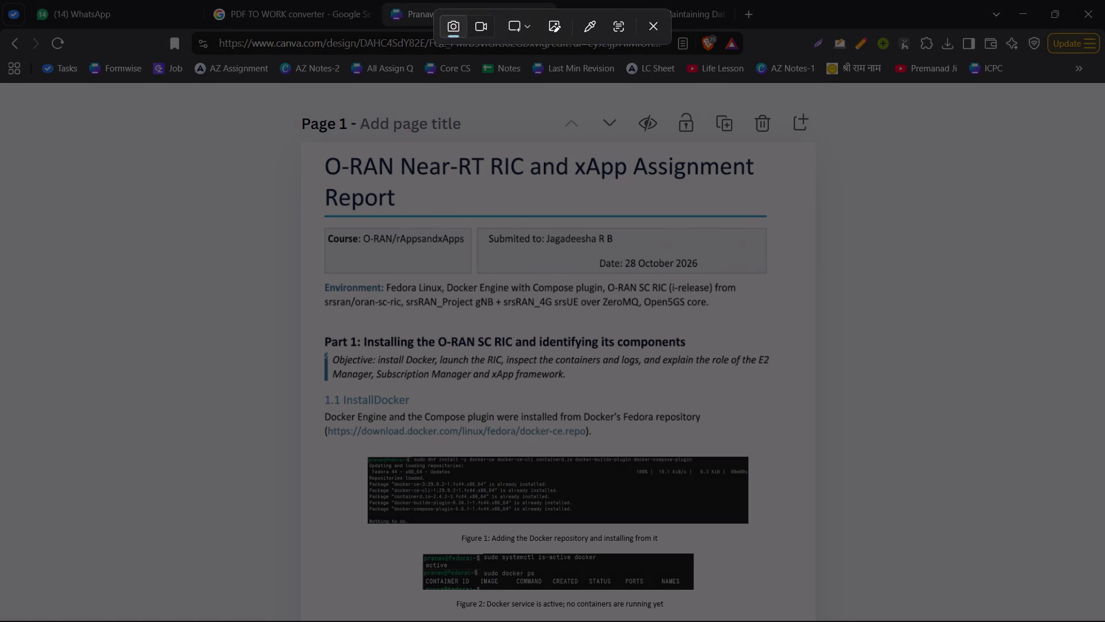
{"action": "left_click_drag", "start_coordinate": [591, 259], "coordinate": [703, 270]}
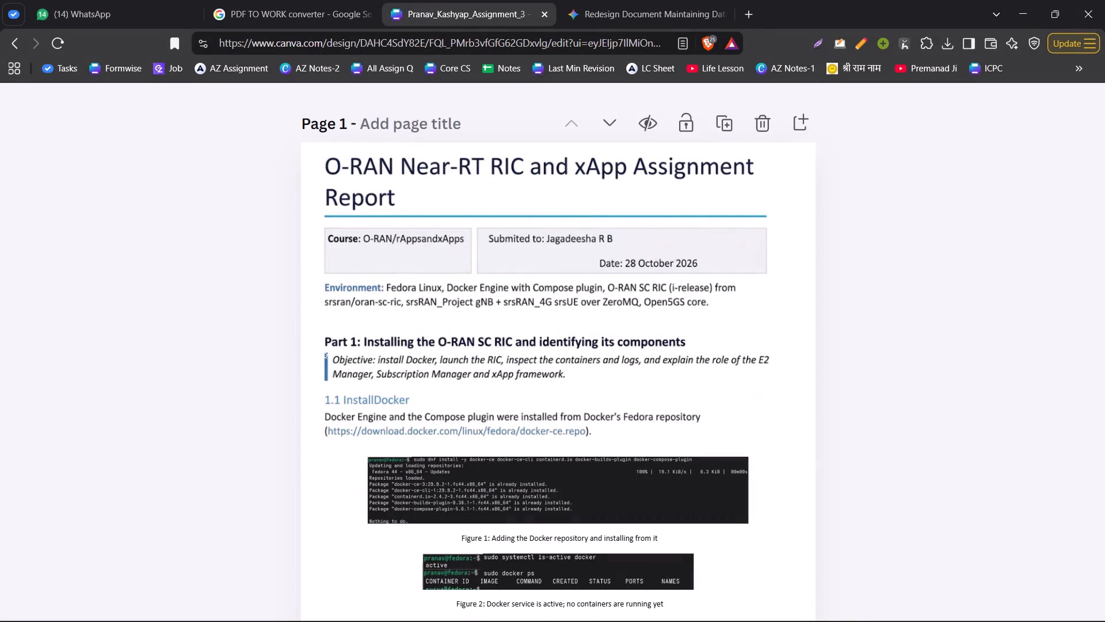
{"action": "key", "text": "ctrl+v"}
{"action": "left_click_drag", "start_coordinate": [507, 477], "coordinate": [361, 316]}
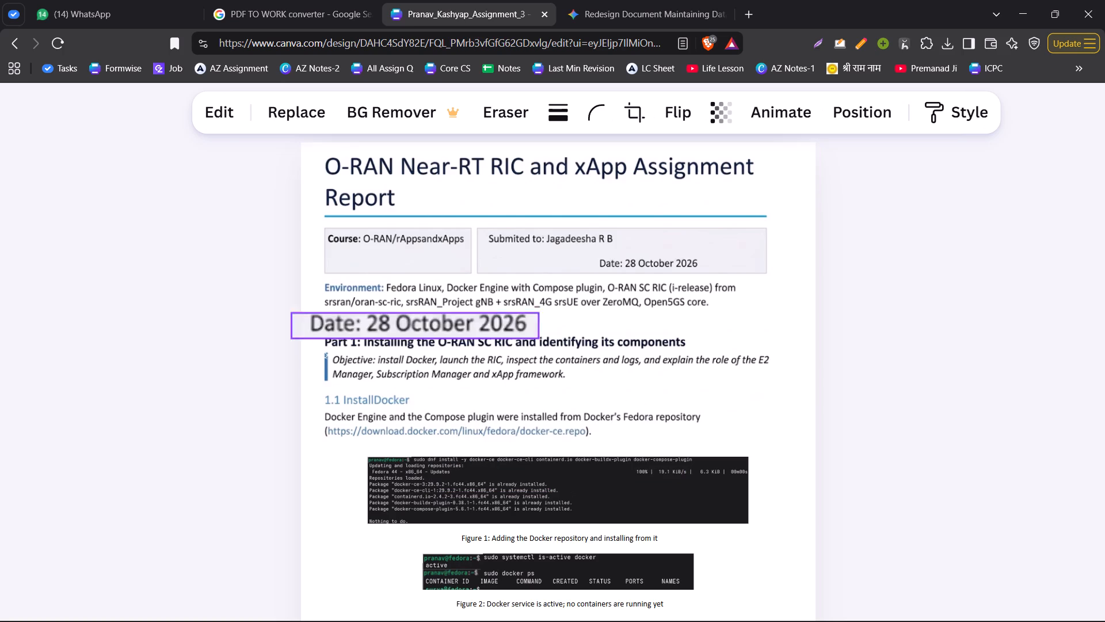
{"action": "left_click_drag", "start_coordinate": [361, 316], "coordinate": [371, 267]}
{"action": "left_click_drag", "start_coordinate": [545, 256], "coordinate": [384, 280]}
{"action": "left_click_drag", "start_coordinate": [123, 291], "coordinate": [135, 294]}
{"action": "left_click_drag", "start_coordinate": [328, 273], "coordinate": [386, 263]}
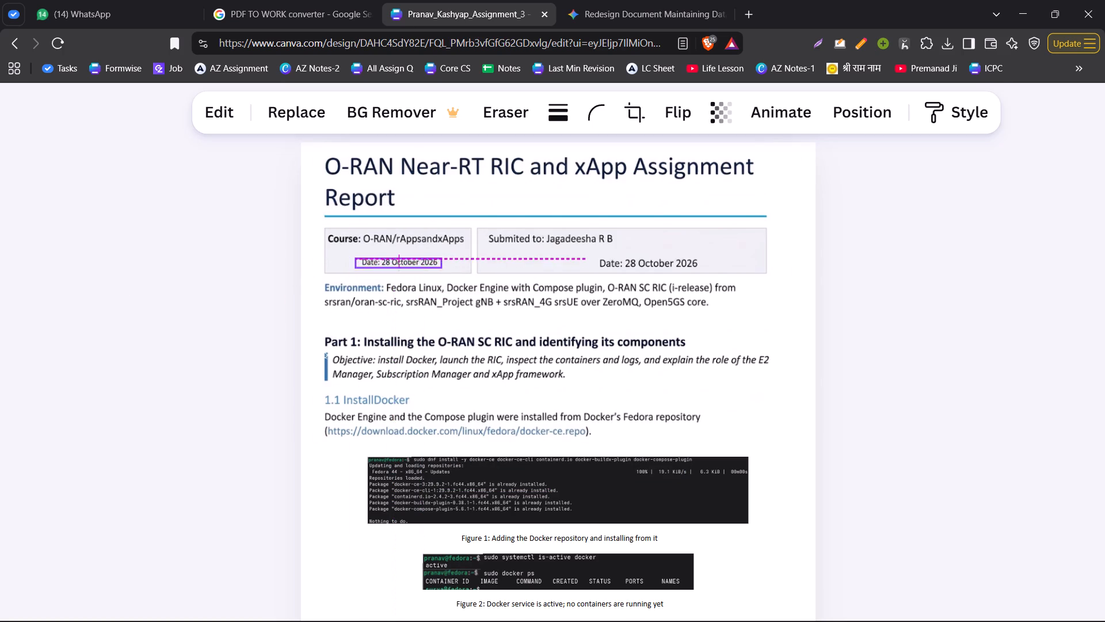
{"action": "left_click_drag", "start_coordinate": [386, 263], "coordinate": [370, 266]}
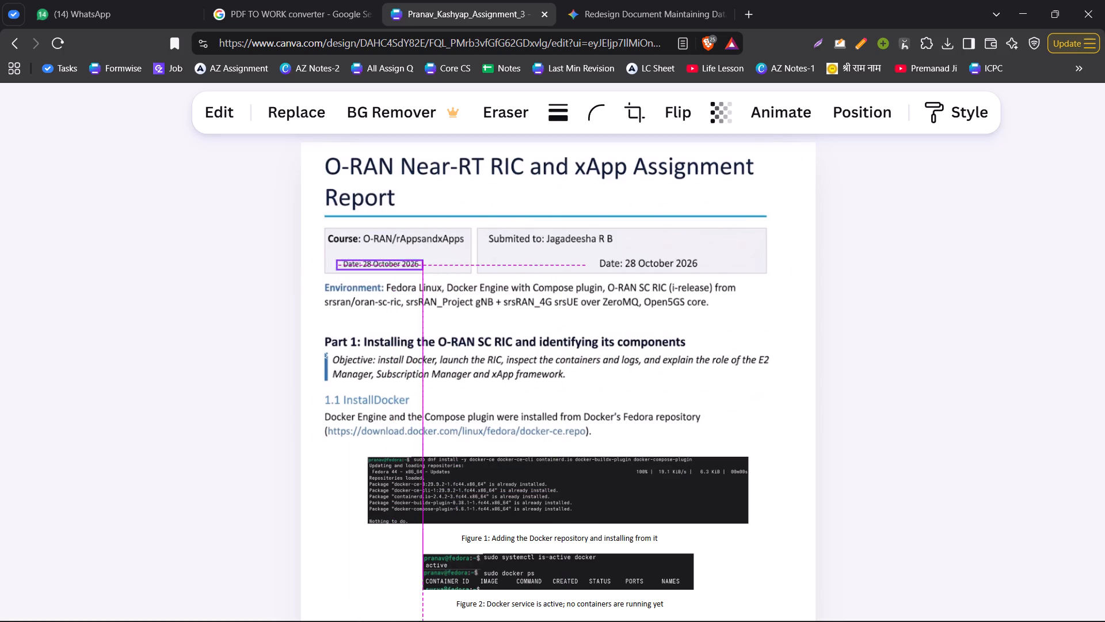
{"action": "left_click_drag", "start_coordinate": [370, 266], "coordinate": [356, 267]}
{"action": "left_click", "coordinate": [158, 278]}
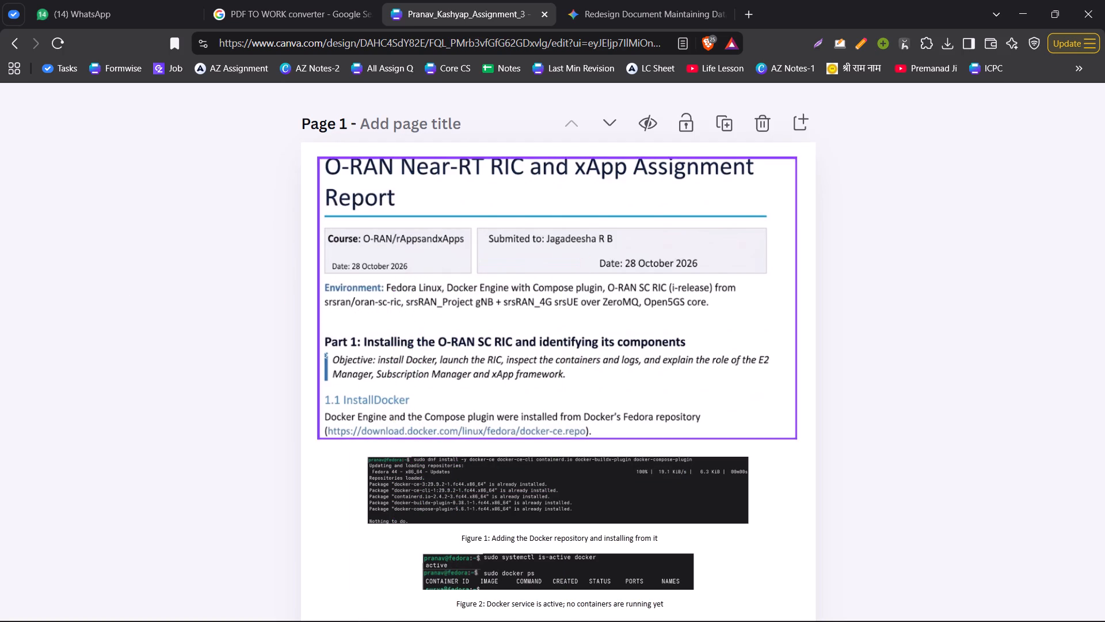
Enlarge the pasted date slightly and reposition it below the Course text, inside the box.
{"action": "left_click", "coordinate": [342, 263]}
{"action": "left_click_drag", "start_coordinate": [325, 272], "coordinate": [286, 281]}
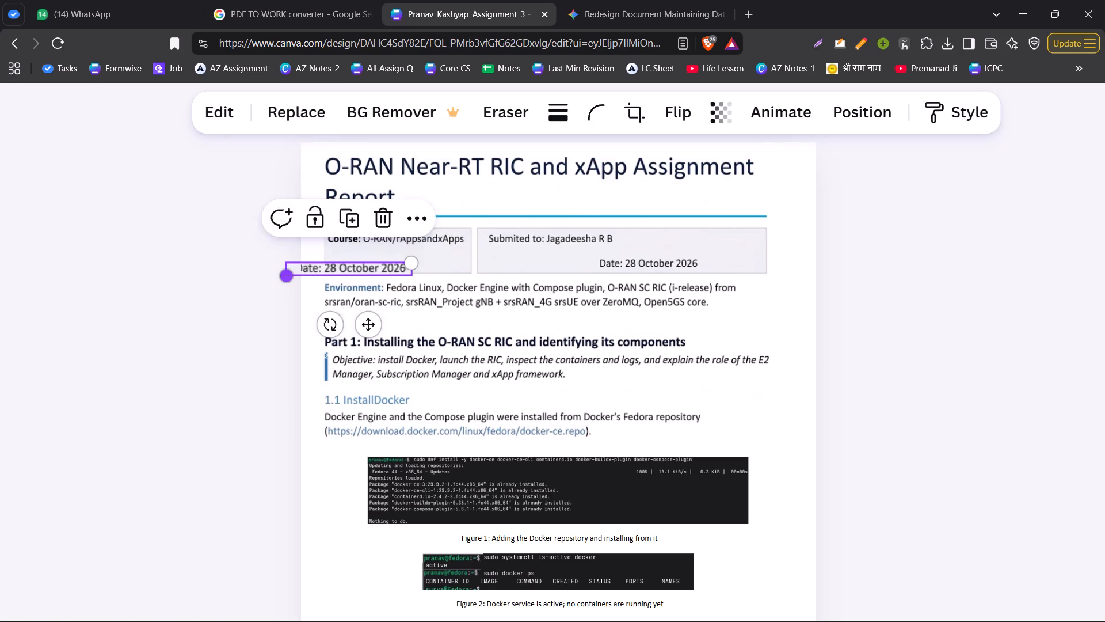
{"action": "left_click", "coordinate": [172, 286]}
{"action": "left_click_drag", "start_coordinate": [339, 270], "coordinate": [379, 264]}
{"action": "left_click", "coordinate": [121, 278]}
Duplicate the background patch beside the original date and place the copy over that date in the Submitted to box.
{"action": "left_click", "coordinate": [553, 262]}
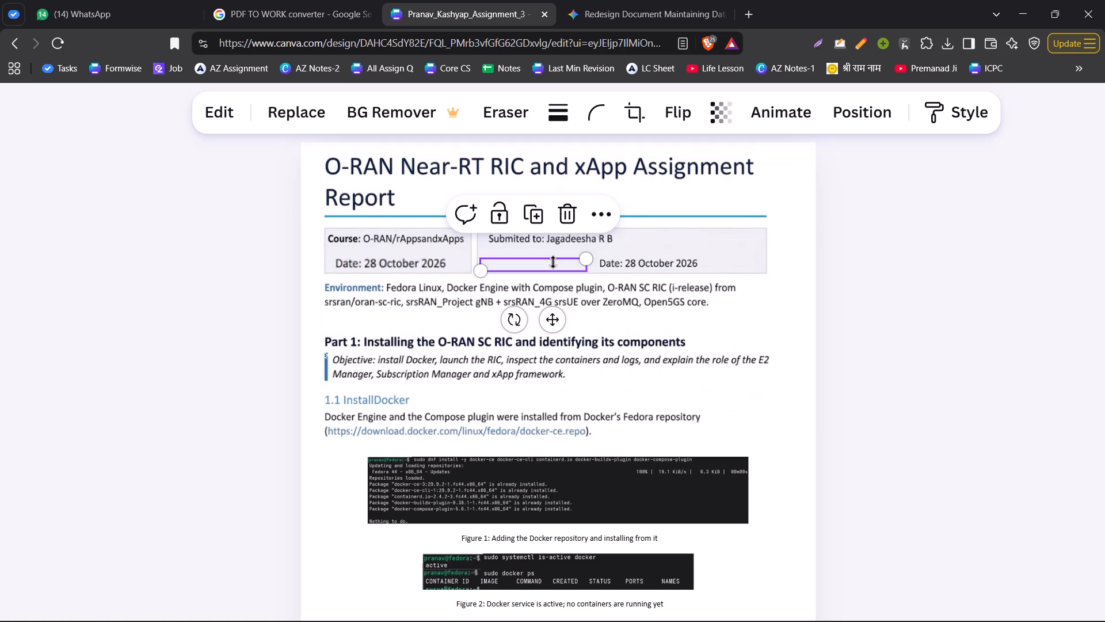
{"action": "key", "text": "ctrl+c"}
{"action": "left_click", "coordinate": [155, 304]}
{"action": "key", "text": "ctrl+v"}
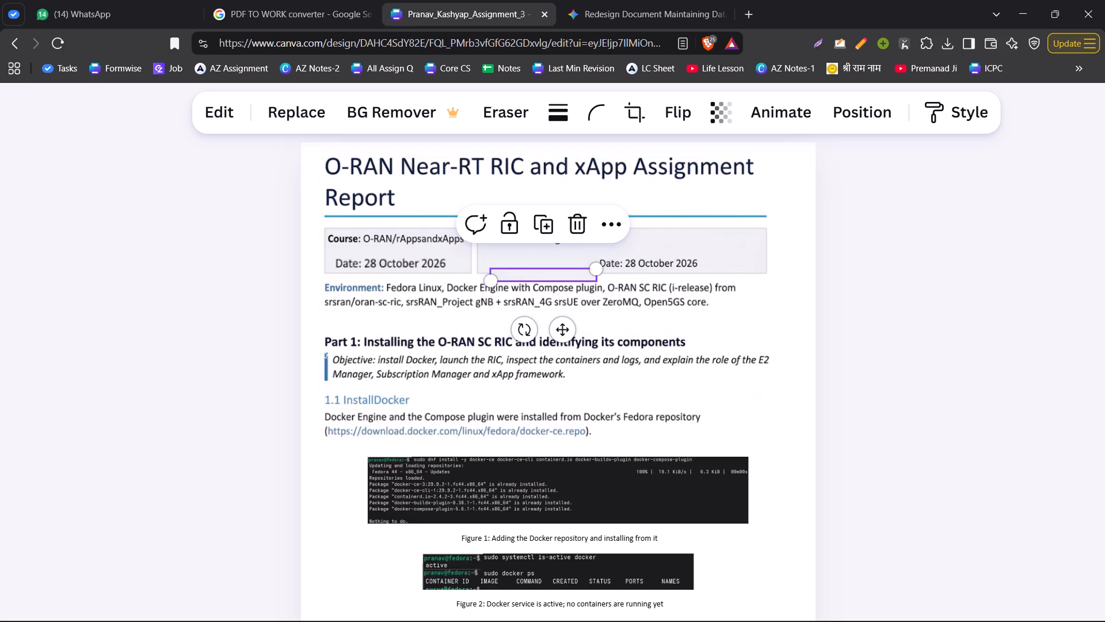
{"action": "left_click", "coordinate": [107, 340]}
{"action": "left_click_drag", "start_coordinate": [551, 276], "coordinate": [657, 264]}
{"action": "left_click", "coordinate": [935, 277]}
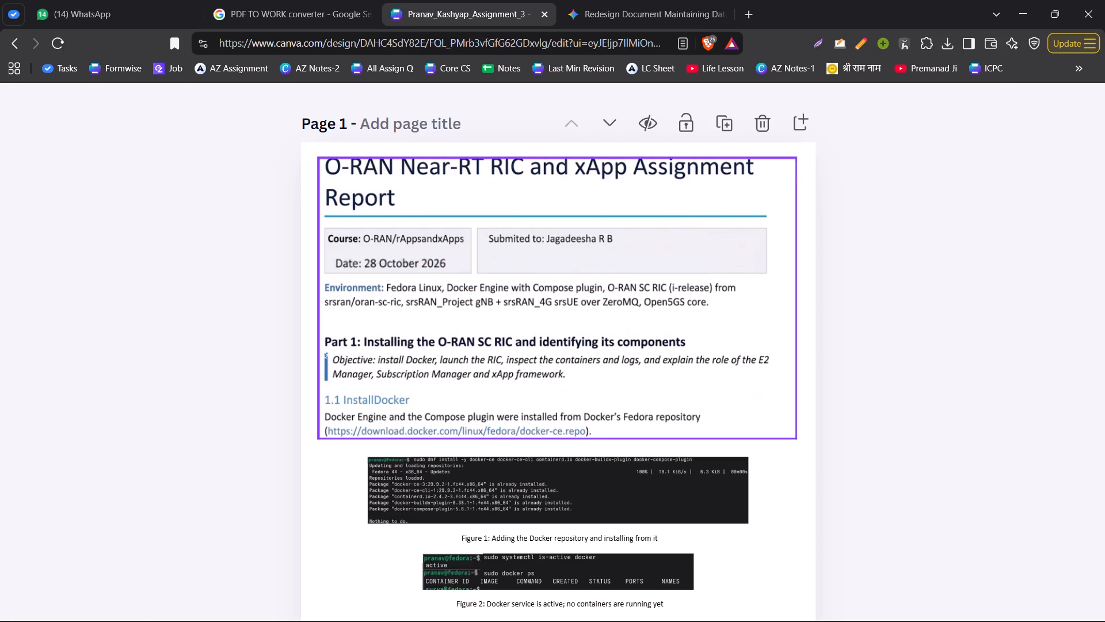
Download all pages of the design as a PDF with the Digital preset.
{"action": "left_click", "coordinate": [1009, 98]}
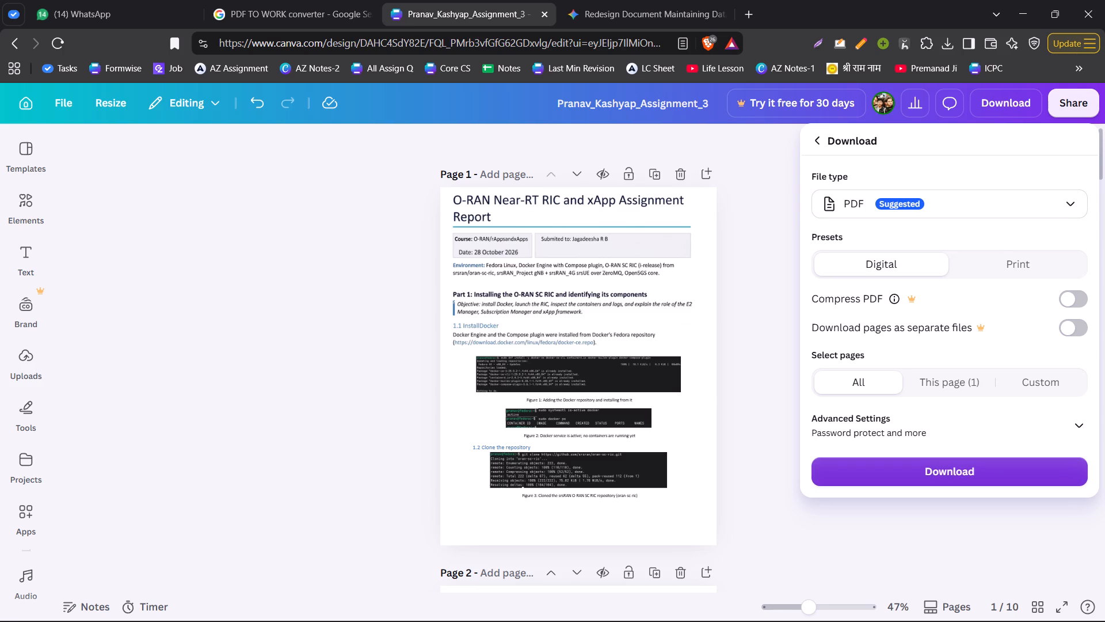
{"action": "left_click", "coordinate": [903, 465]}
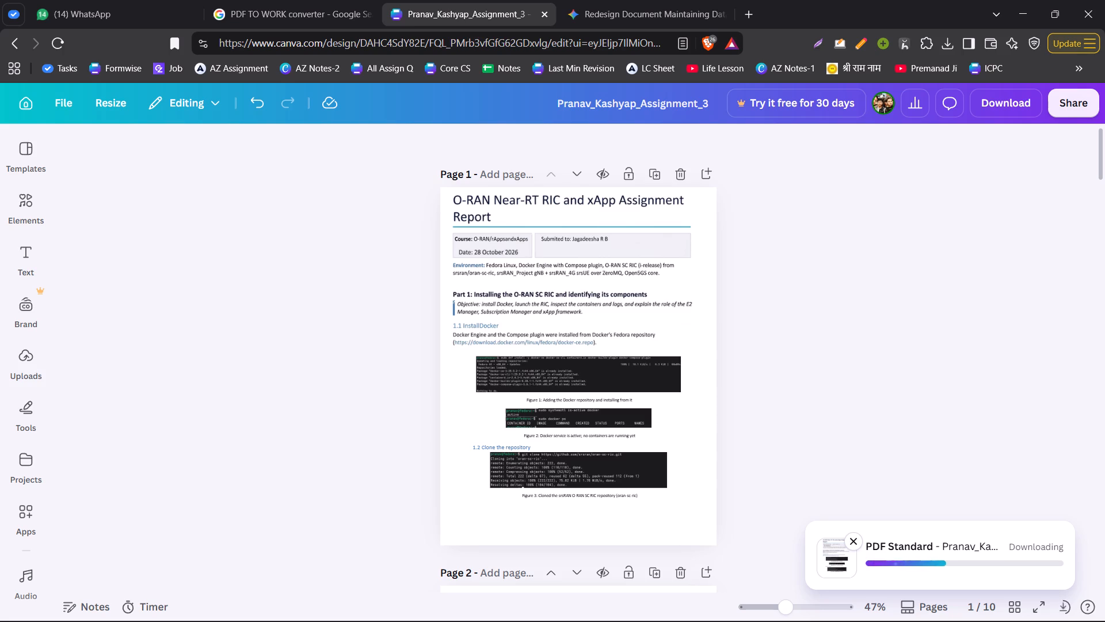
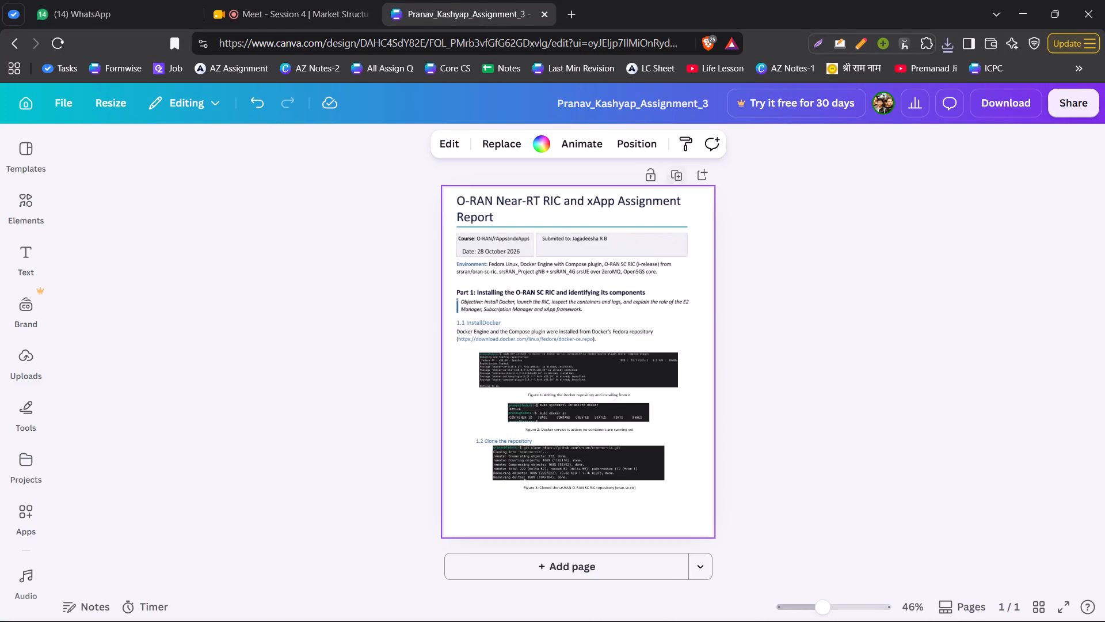
Delete the report title, header blocks, body text, the Docker service figure and the prompt overlays from the page.
{"action": "scroll", "coordinate": [696, 233], "scroll_direction": "up", "scroll_amount": 2}
{"action": "left_click", "coordinate": [689, 315]}
{"action": "left_click", "coordinate": [734, 279]}
{"action": "left_click", "coordinate": [685, 195]}
{"action": "left_click", "coordinate": [698, 191]}
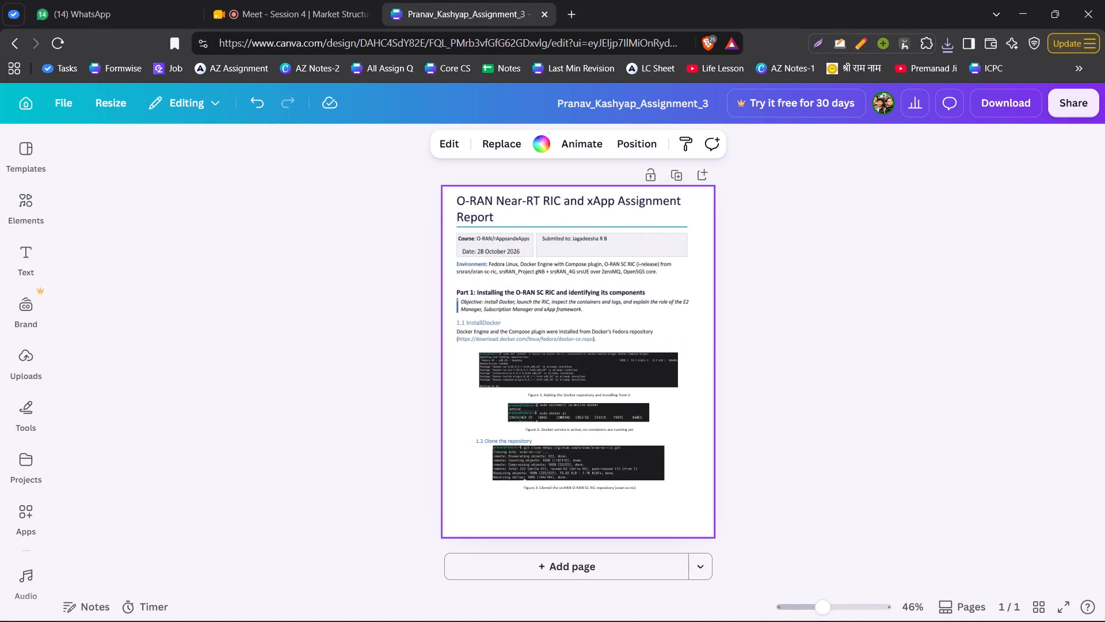
{"action": "left_click_drag", "start_coordinate": [802, 227], "coordinate": [310, 483]}
{"action": "key", "text": "Delete"}
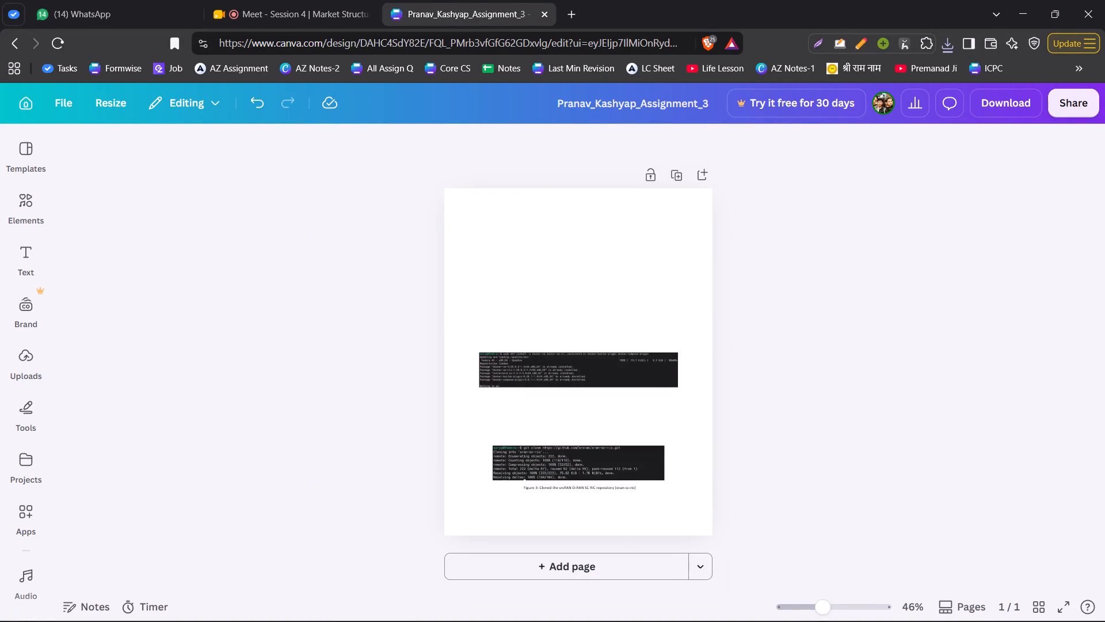
Try to clear the remaining Docker installation and repository-clone terminal screenshots from the page.
{"action": "left_click_drag", "start_coordinate": [262, 328], "coordinate": [840, 467]}
{"action": "key", "text": "Delete"}
{"action": "left_click_drag", "start_coordinate": [829, 467], "coordinate": [446, 346]}
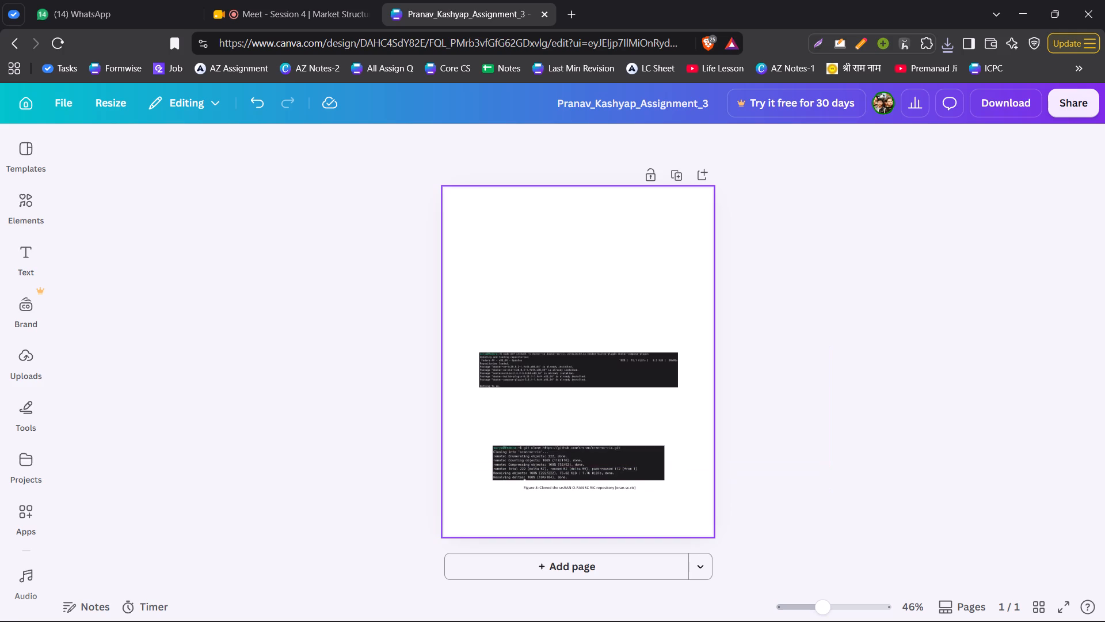
{"action": "left_click_drag", "start_coordinate": [374, 313], "coordinate": [388, 325]}
{"action": "left_click", "coordinate": [509, 347]}
Unlock the git clone terminal screenshot on the page and delete it.
{"action": "left_click", "coordinate": [527, 373]}
{"action": "key", "text": "Delete"}
{"action": "left_click", "coordinate": [532, 432]}
{"action": "key", "text": "Delete"}
{"action": "left_click", "coordinate": [550, 472]}
{"action": "key", "text": "Delete"}
{"action": "key", "text": "Delete"}
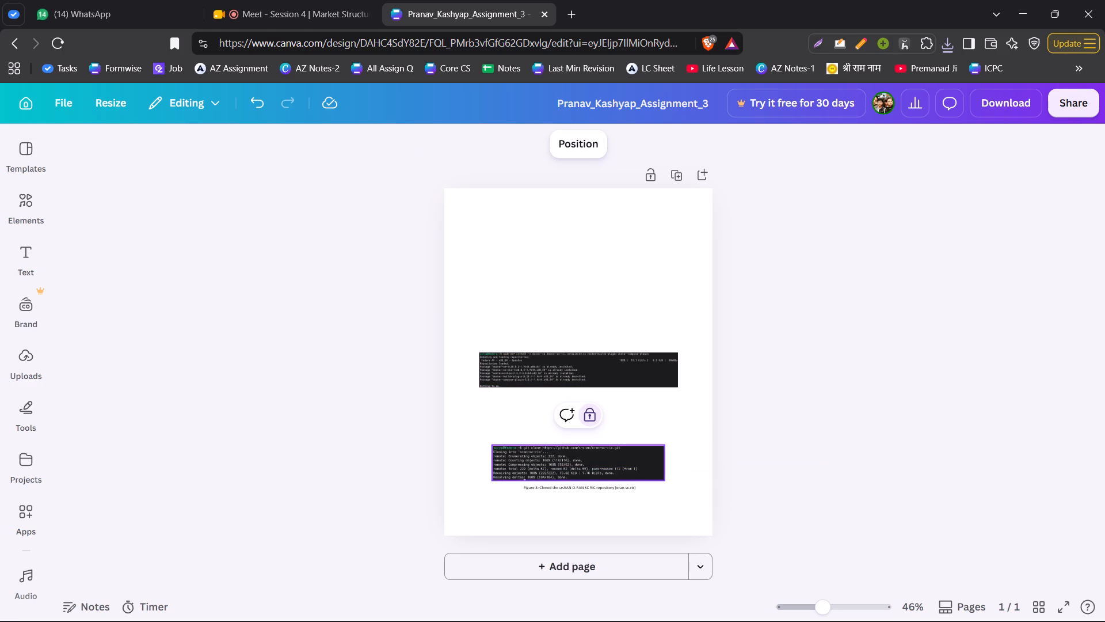
{"action": "left_click", "coordinate": [558, 499]}
{"action": "left_click", "coordinate": [560, 472]}
{"action": "left_click", "coordinate": [559, 465]}
{"action": "right_click", "coordinate": [560, 465]}
{"action": "right_click", "coordinate": [586, 460]}
{"action": "left_click", "coordinate": [635, 499]}
{"action": "key", "text": "Delete"}
{"action": "left_click", "coordinate": [560, 465]}
{"action": "key", "text": "Delete"}
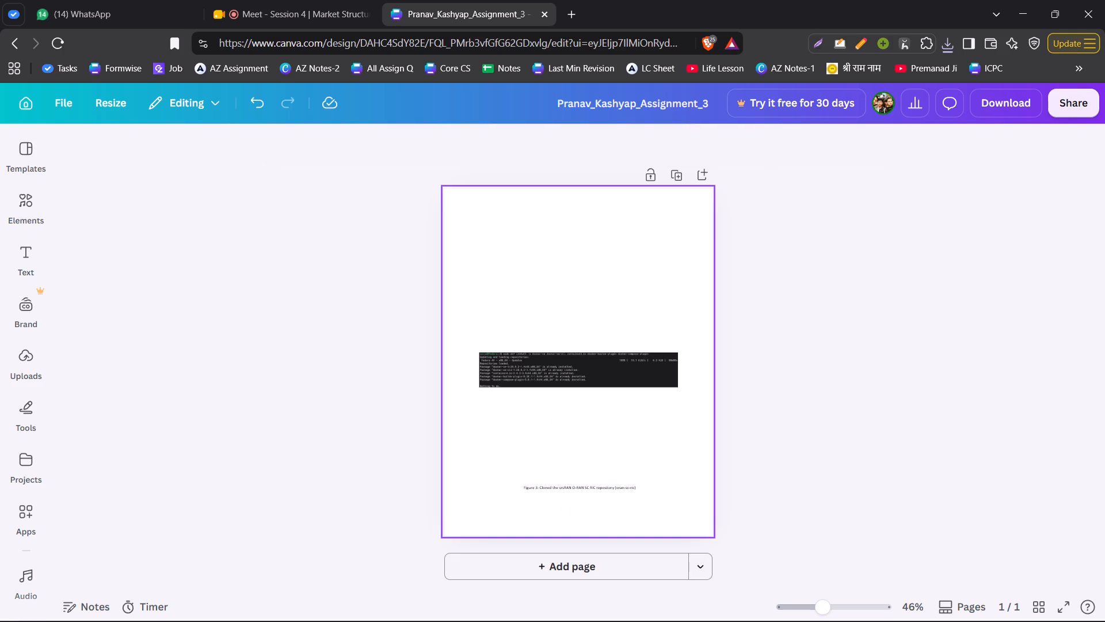
Remove the Figure 3 caption and the locked Docker install screenshot, clearing the page.
{"action": "left_click_drag", "start_coordinate": [478, 456], "coordinate": [488, 464]}
{"action": "left_click_drag", "start_coordinate": [540, 481], "coordinate": [530, 488]}
{"action": "left_click", "coordinate": [530, 488]}
{"action": "key", "text": "Delete"}
{"action": "left_click", "coordinate": [527, 388]}
{"action": "left_click", "coordinate": [524, 374]}
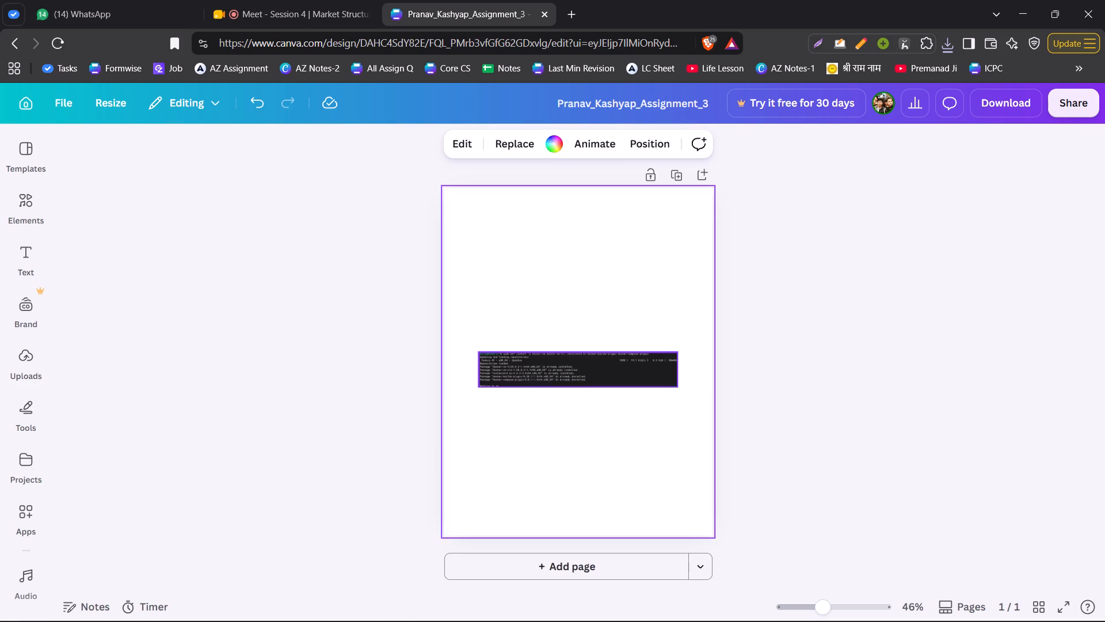
{"action": "right_click", "coordinate": [524, 374]}
{"action": "left_click", "coordinate": [567, 422]}
{"action": "left_click", "coordinate": [564, 393]}
{"action": "key", "text": "Delete"}
{"action": "key", "text": "Delete"}
{"action": "left_click", "coordinate": [542, 377]}
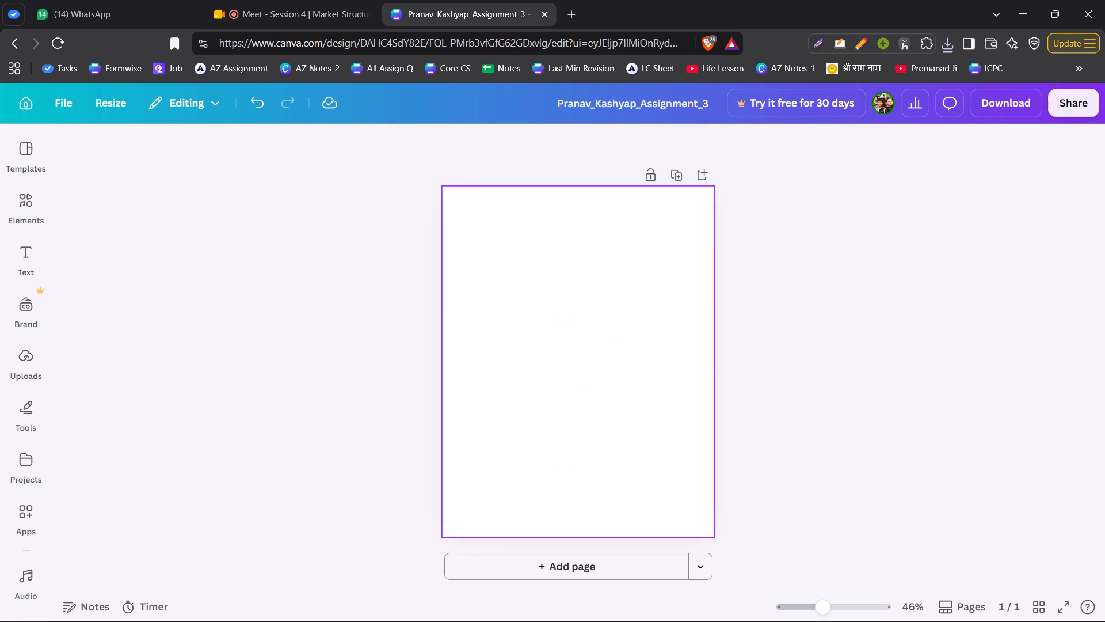
Upload "O-RAN Near-RT RIC and xApp Assignment Report.pdf" from Downloads.
{"action": "left_click", "coordinate": [273, 378]}
{"action": "left_click", "coordinate": [24, 344]}
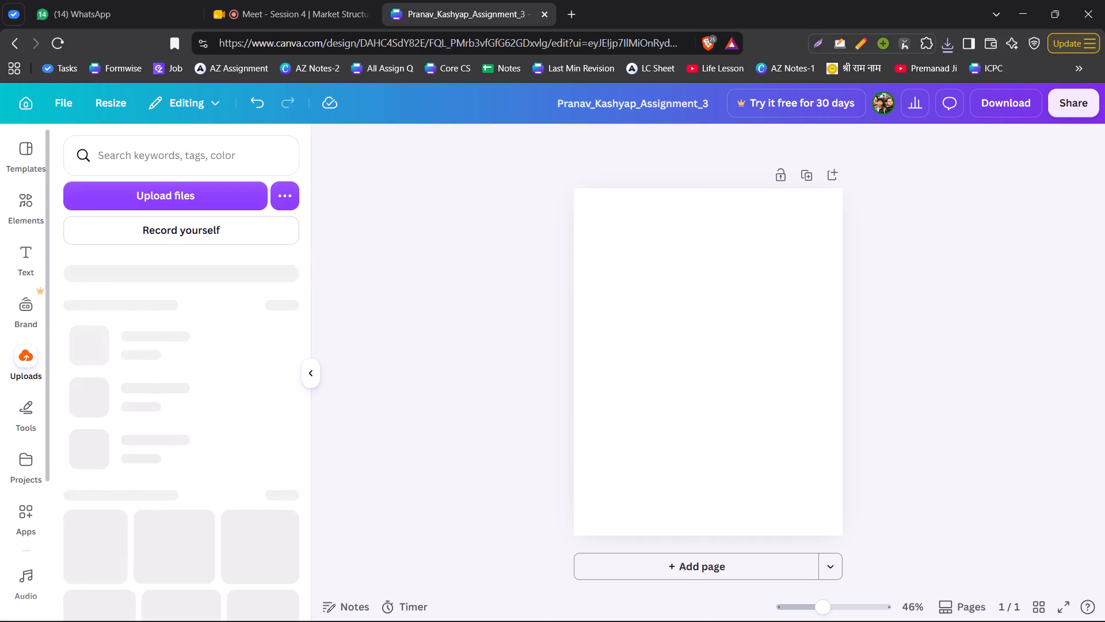
{"action": "left_click", "coordinate": [143, 195]}
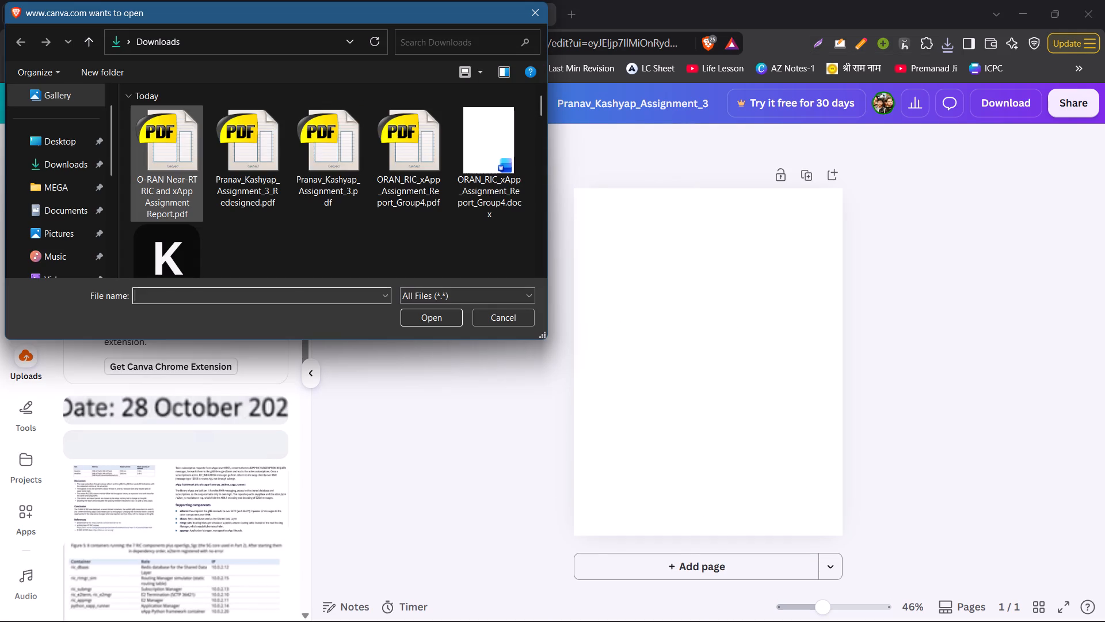
{"action": "left_click", "coordinate": [170, 164]}
{"action": "left_click", "coordinate": [419, 324]}
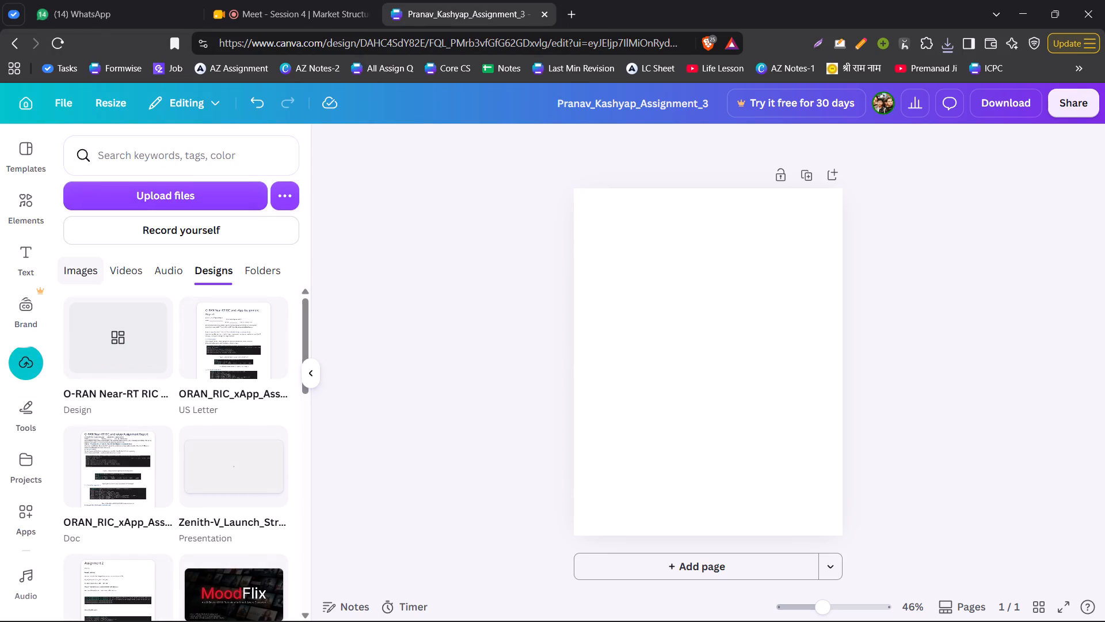
Place the uploaded O-RAN Near-RT RIC report in the design, applying all 12 of its pages.
{"action": "left_click_drag", "start_coordinate": [91, 329], "coordinate": [661, 332]}
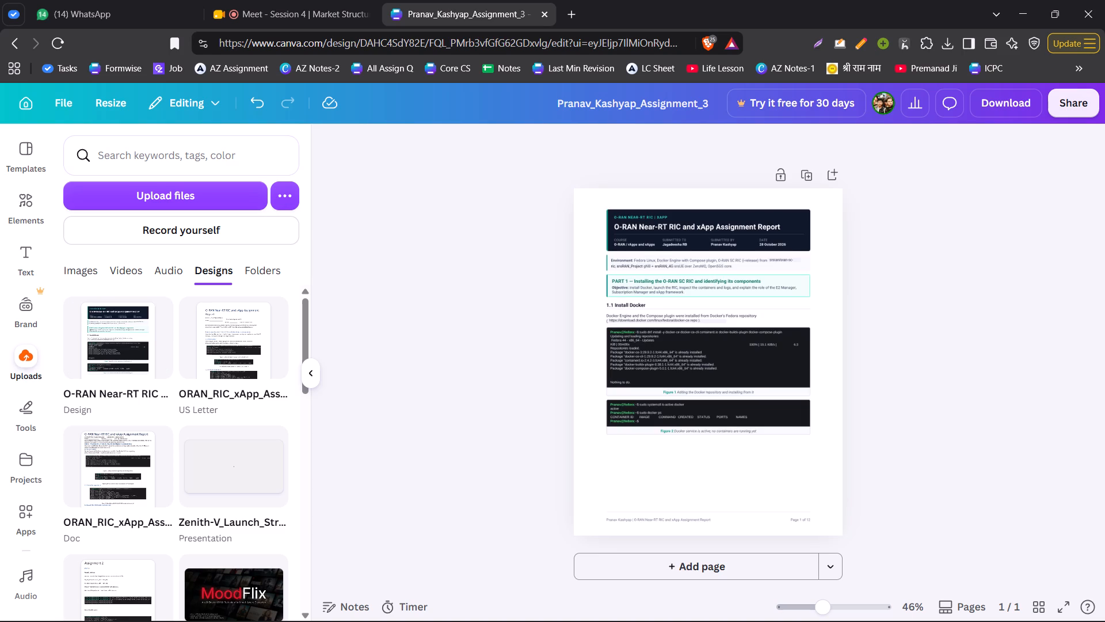
{"action": "left_click", "coordinate": [81, 316]}
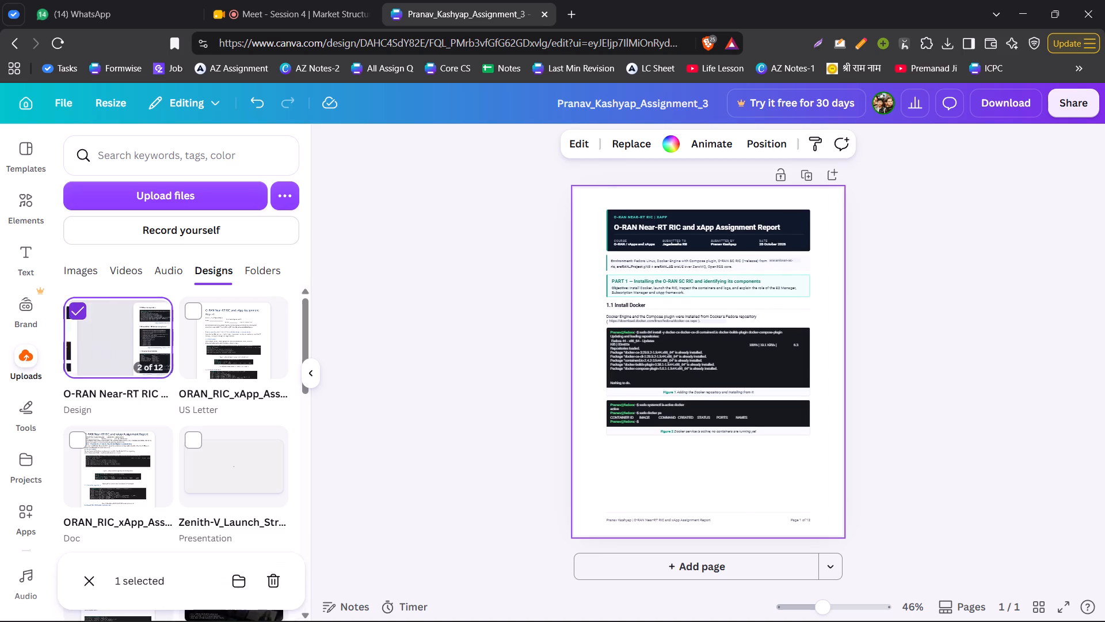
{"action": "left_click", "coordinate": [90, 334]}
{"action": "left_click", "coordinate": [108, 357]}
{"action": "scroll", "coordinate": [108, 361], "scroll_direction": "down", "scroll_amount": 4}
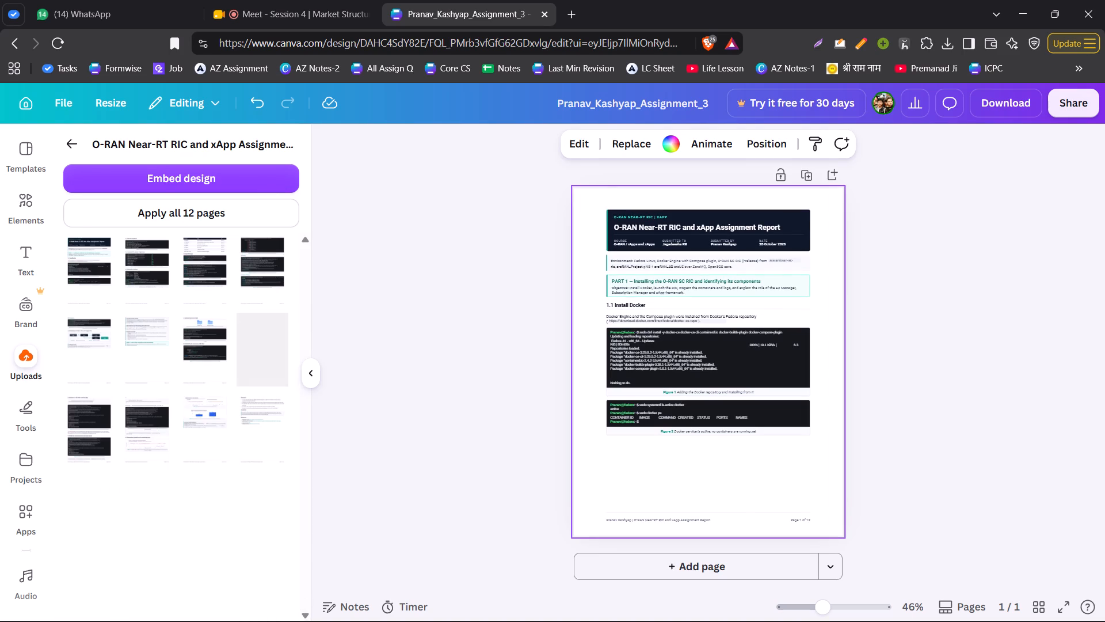
{"action": "left_click", "coordinate": [175, 214]}
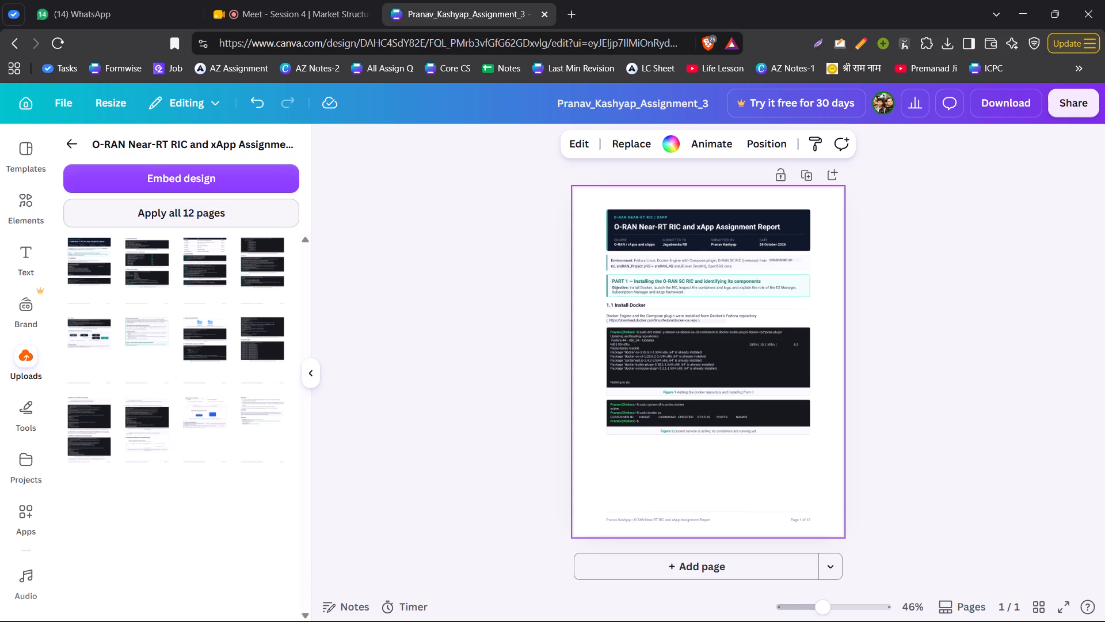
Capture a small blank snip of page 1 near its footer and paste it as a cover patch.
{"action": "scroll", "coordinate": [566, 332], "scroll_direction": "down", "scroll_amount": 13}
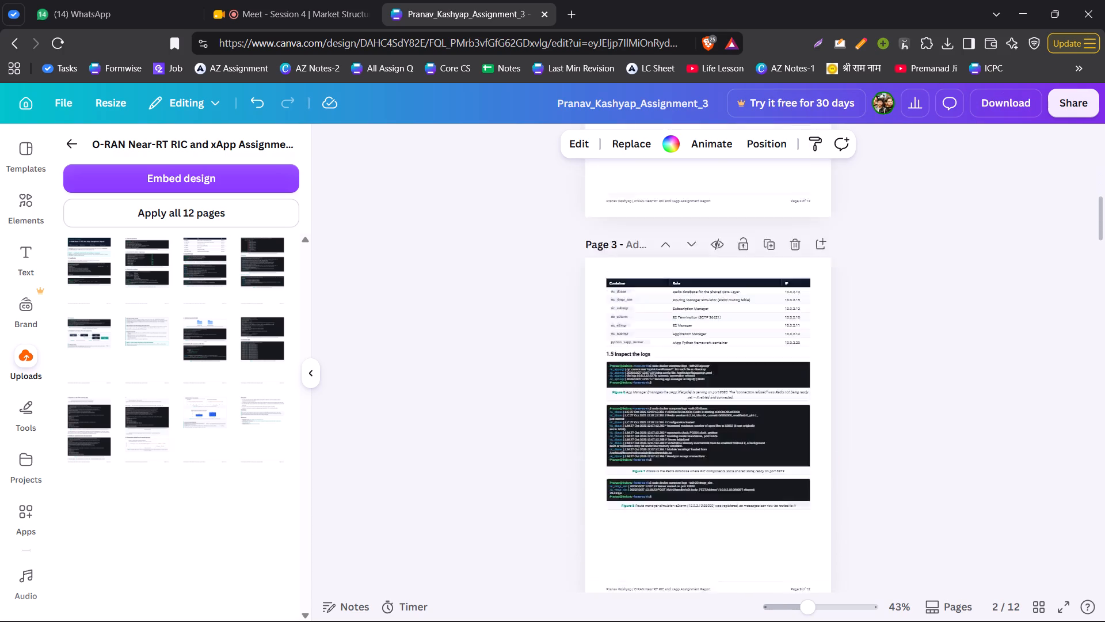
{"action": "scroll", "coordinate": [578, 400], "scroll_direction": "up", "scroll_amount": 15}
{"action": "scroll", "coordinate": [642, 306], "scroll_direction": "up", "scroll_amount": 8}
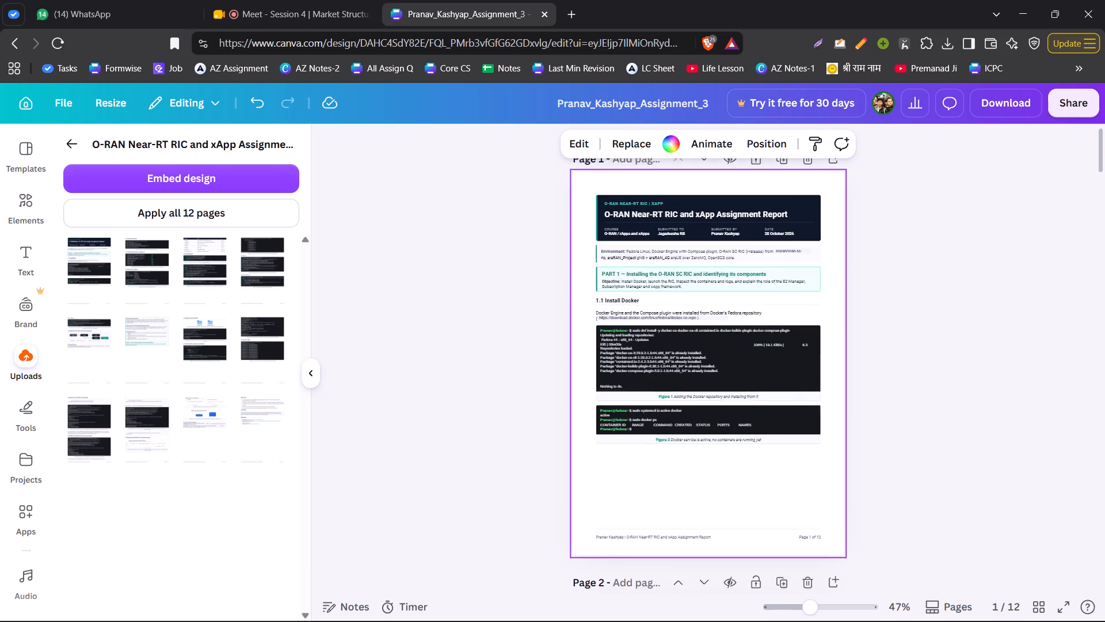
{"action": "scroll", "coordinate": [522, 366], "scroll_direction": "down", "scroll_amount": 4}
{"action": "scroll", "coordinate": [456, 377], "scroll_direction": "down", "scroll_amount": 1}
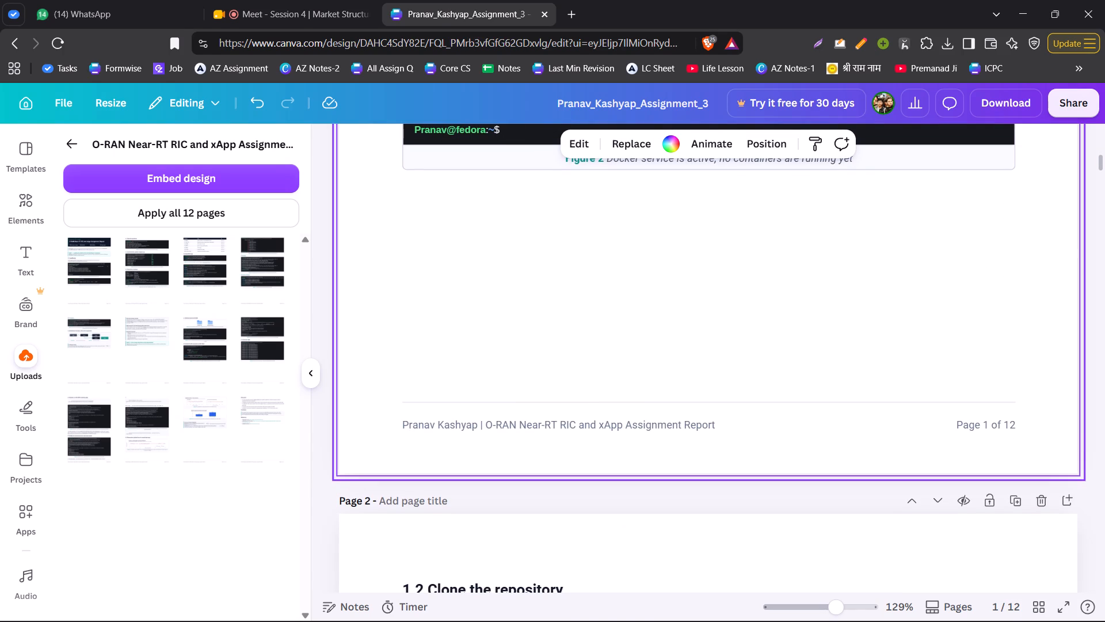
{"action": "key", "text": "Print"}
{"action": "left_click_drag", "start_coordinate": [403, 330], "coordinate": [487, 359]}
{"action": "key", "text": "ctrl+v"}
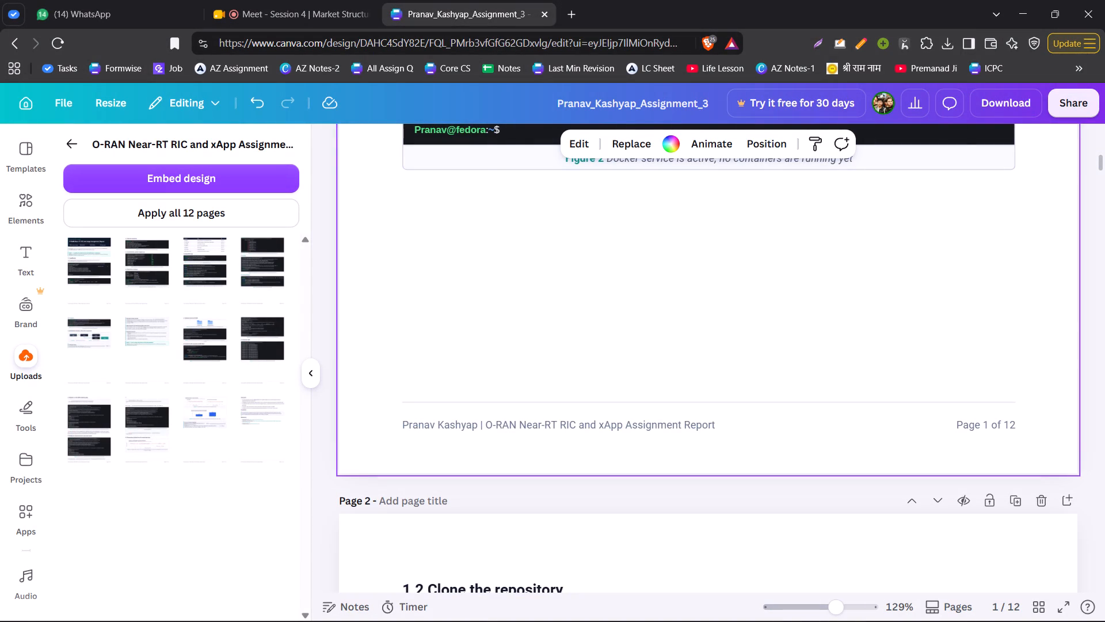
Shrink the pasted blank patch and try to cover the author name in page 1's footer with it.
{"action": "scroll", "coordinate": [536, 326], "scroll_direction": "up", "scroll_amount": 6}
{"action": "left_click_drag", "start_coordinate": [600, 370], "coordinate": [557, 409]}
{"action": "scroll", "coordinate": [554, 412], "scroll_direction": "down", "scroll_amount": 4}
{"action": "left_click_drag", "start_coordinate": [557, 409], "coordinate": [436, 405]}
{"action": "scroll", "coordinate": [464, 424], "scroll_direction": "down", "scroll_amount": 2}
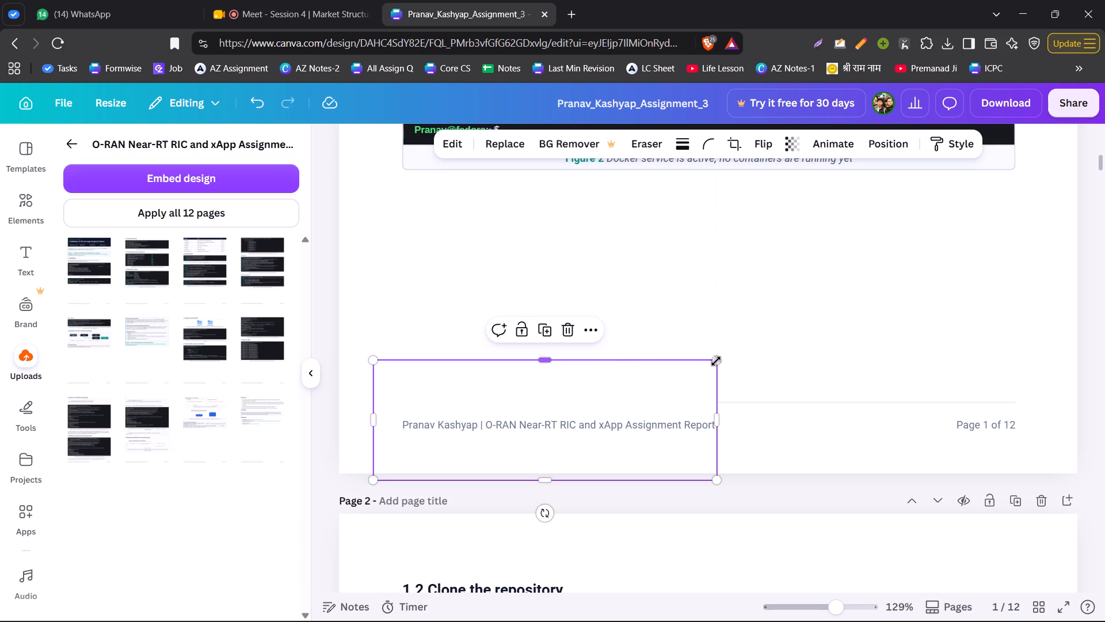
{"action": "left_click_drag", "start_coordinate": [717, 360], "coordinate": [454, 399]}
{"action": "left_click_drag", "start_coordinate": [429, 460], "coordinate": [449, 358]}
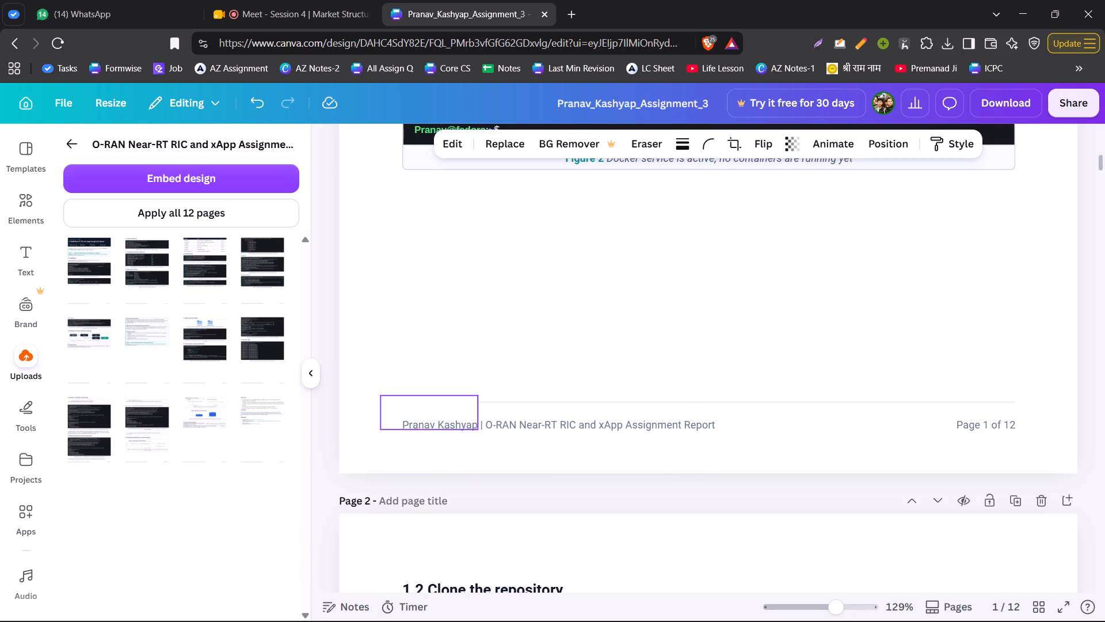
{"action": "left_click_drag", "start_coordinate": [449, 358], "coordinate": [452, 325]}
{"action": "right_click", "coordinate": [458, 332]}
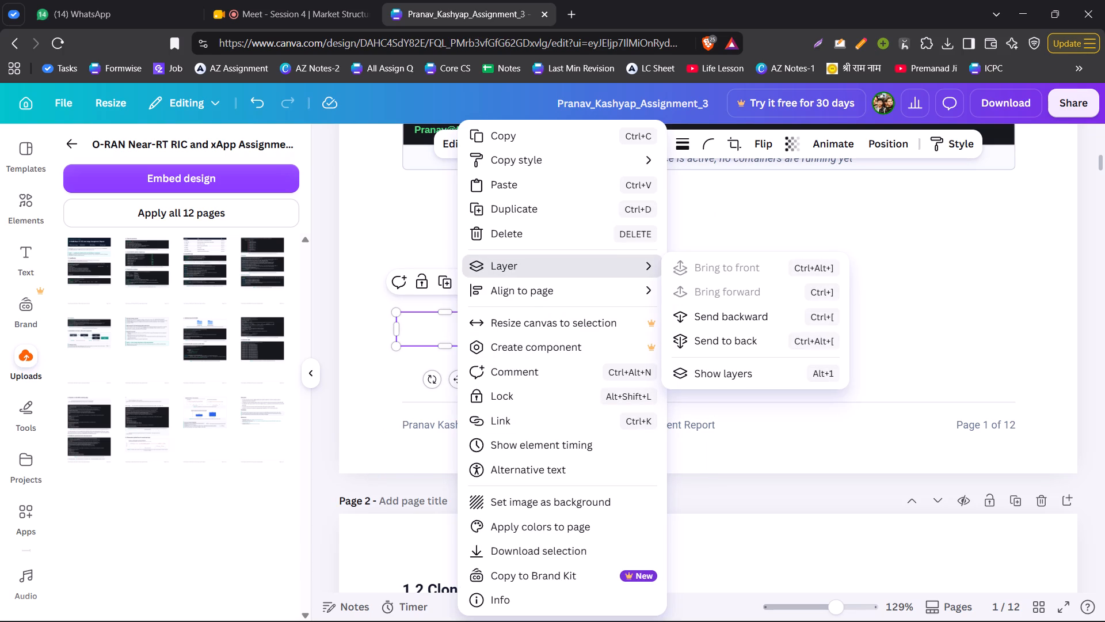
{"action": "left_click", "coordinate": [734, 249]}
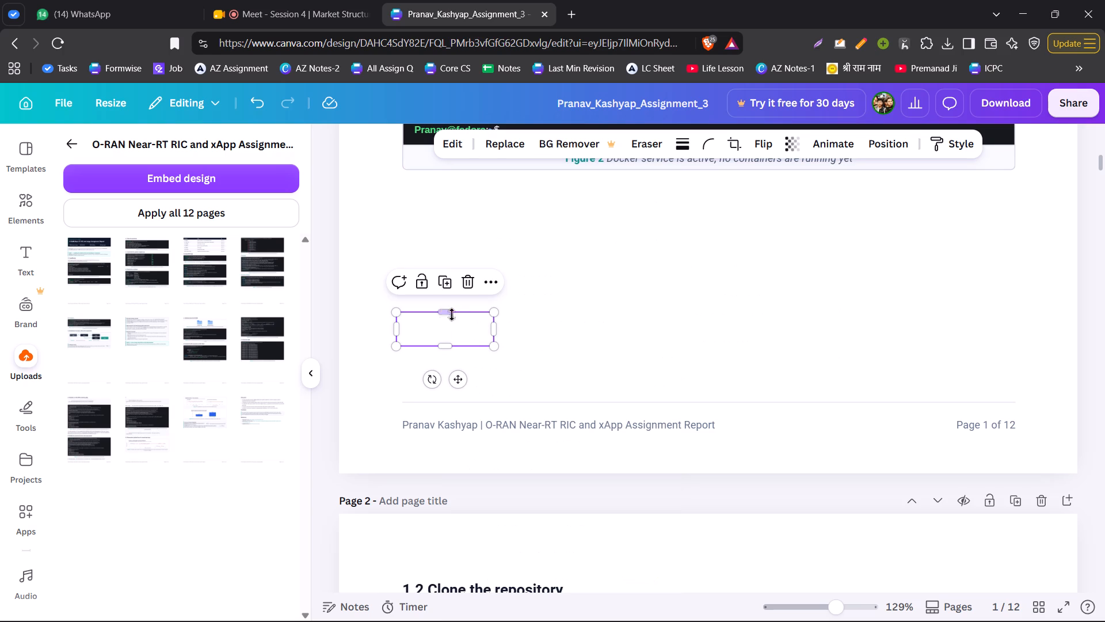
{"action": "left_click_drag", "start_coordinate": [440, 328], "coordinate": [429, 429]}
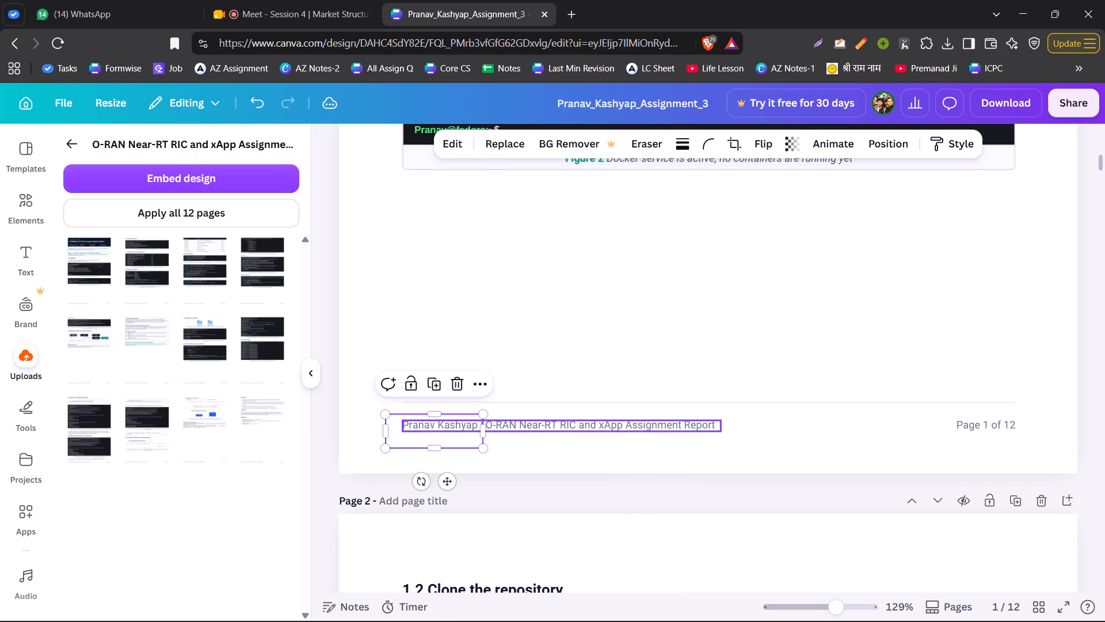
Hide page 1's author and report title footer text by sending it to the back.
{"action": "left_click", "coordinate": [433, 425]}
{"action": "right_click", "coordinate": [531, 424]}
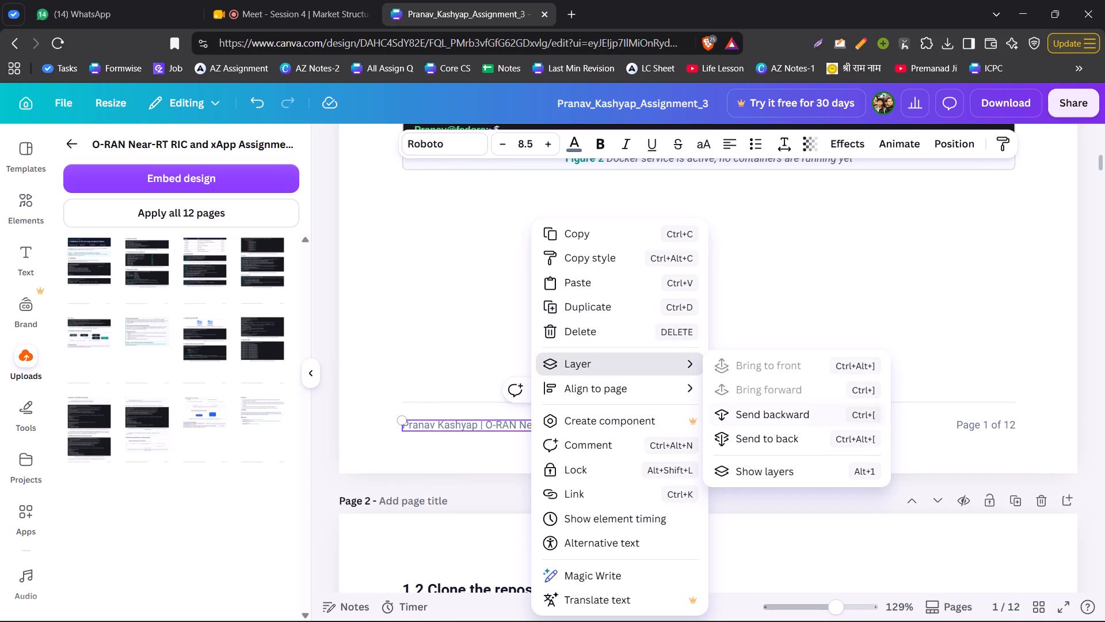
{"action": "left_click", "coordinate": [768, 433]}
{"action": "left_click", "coordinate": [439, 360]}
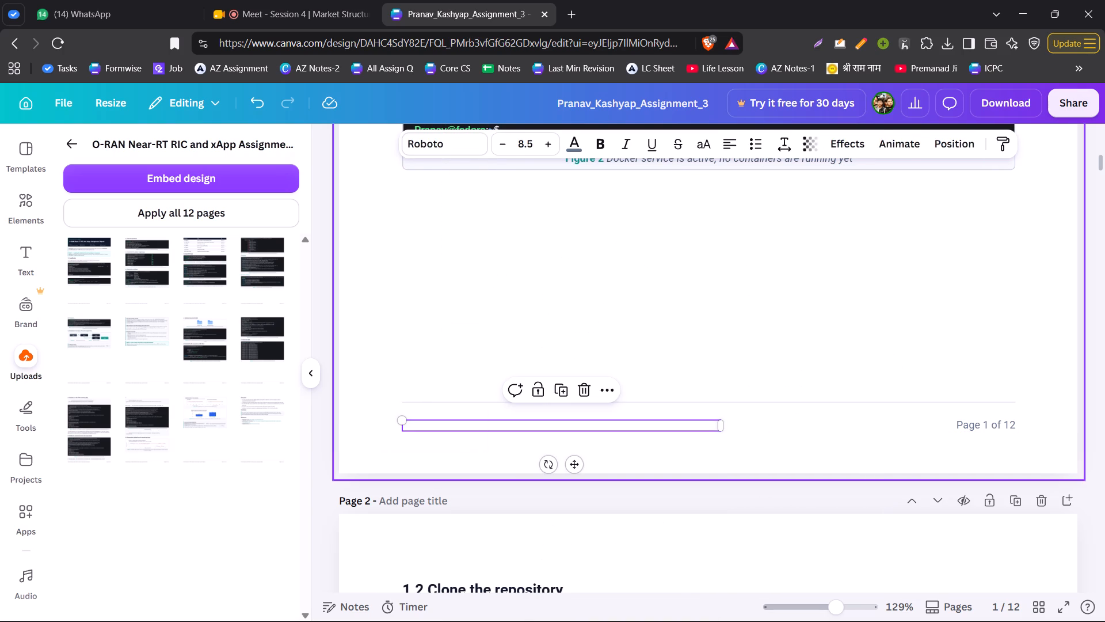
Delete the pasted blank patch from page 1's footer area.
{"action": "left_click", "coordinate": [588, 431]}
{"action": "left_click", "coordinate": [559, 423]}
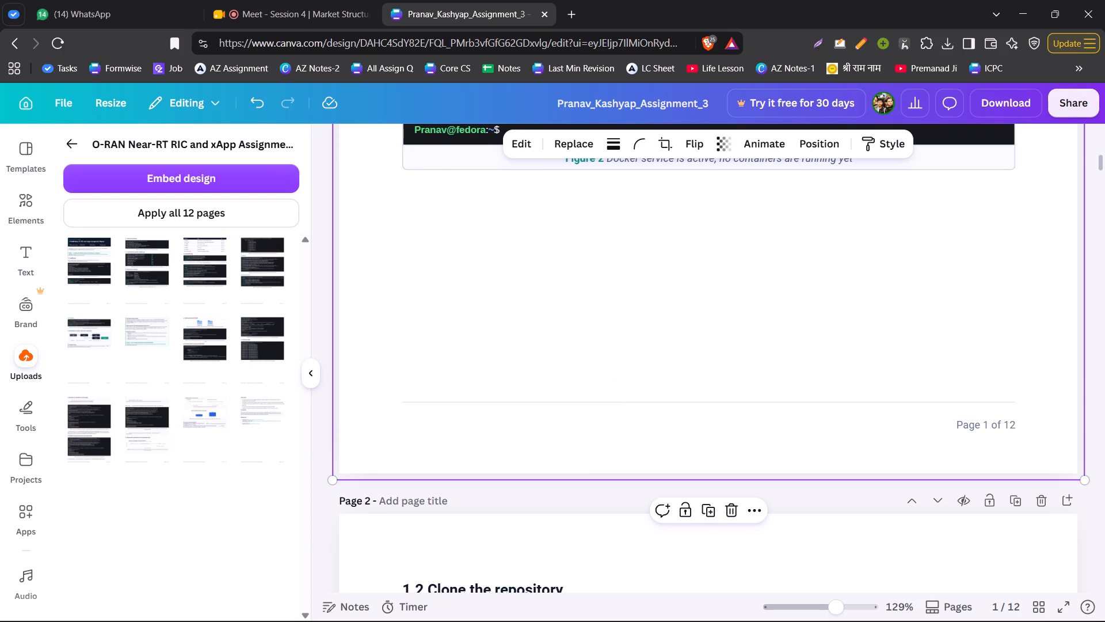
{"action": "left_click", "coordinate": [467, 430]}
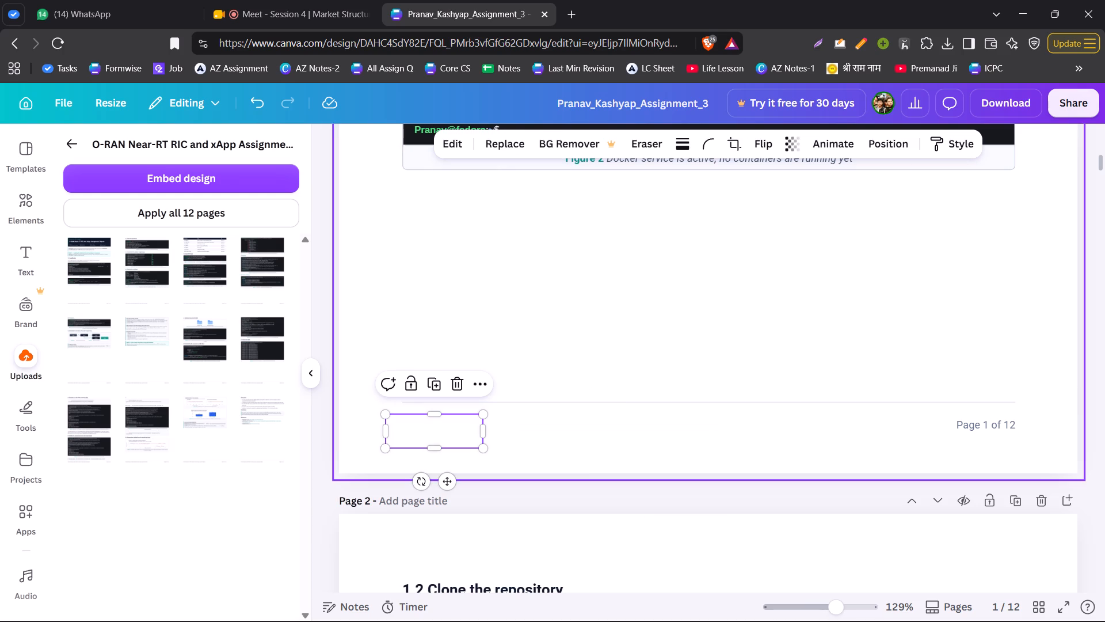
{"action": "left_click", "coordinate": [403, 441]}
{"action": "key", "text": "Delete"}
Hide page 2's author and report title footer text by sending it to the back.
{"action": "scroll", "coordinate": [414, 428], "scroll_direction": "down", "scroll_amount": 3}
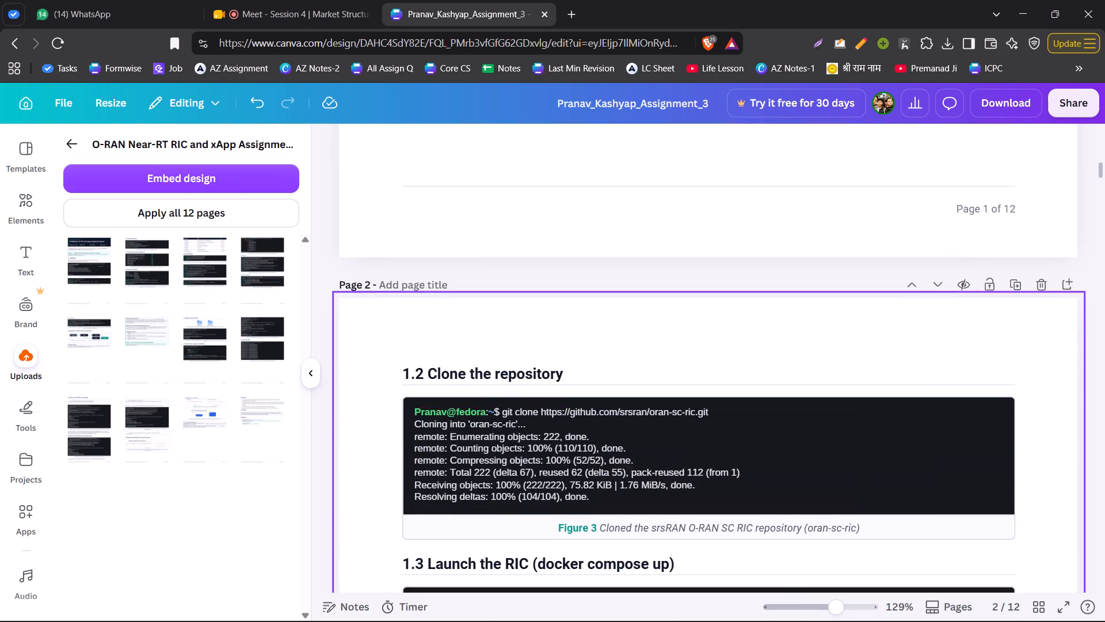
{"action": "scroll", "coordinate": [410, 405], "scroll_direction": "down", "scroll_amount": 12}
{"action": "left_click", "coordinate": [448, 432]}
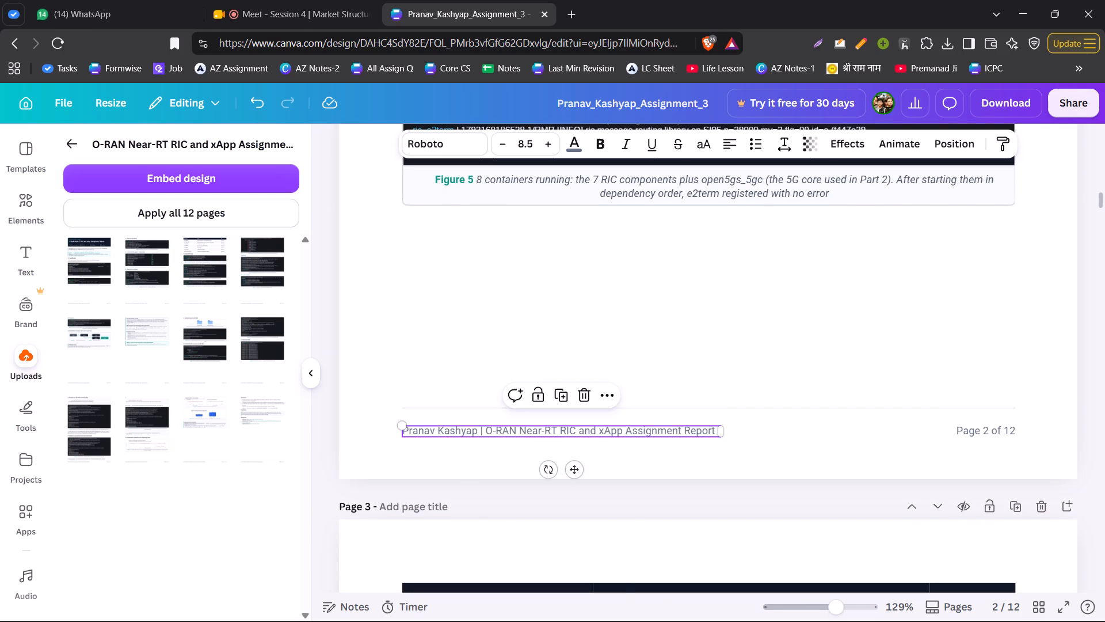
{"action": "right_click", "coordinate": [448, 432]}
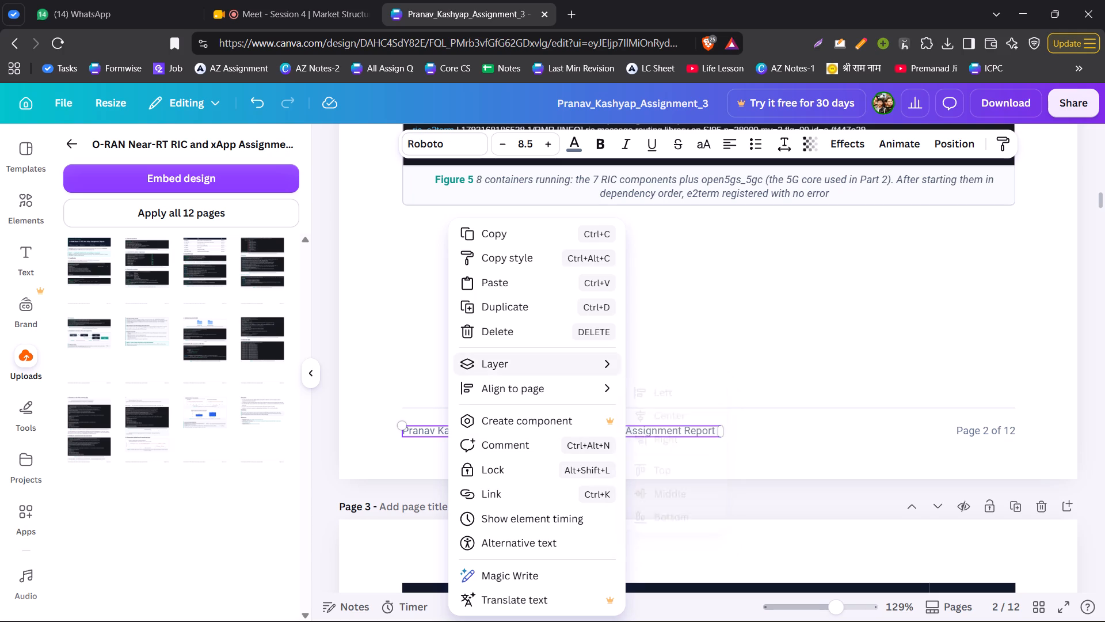
{"action": "left_click", "coordinate": [681, 435]}
{"action": "scroll", "coordinate": [640, 430], "scroll_direction": "down", "scroll_amount": 5}
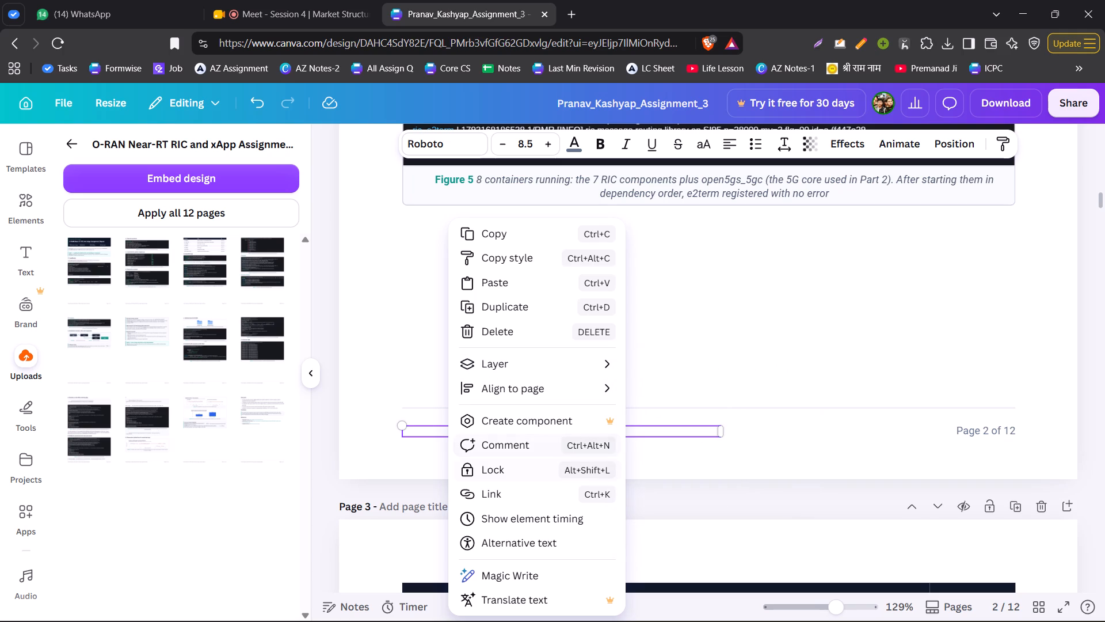
{"action": "scroll", "coordinate": [354, 476], "scroll_direction": "down", "scroll_amount": 5}
{"action": "left_click", "coordinate": [333, 443]}
Hide page 3's author and report title footer text by sending it backward.
{"action": "scroll", "coordinate": [338, 449], "scroll_direction": "down", "scroll_amount": 14}
{"action": "scroll", "coordinate": [422, 410], "scroll_direction": "left", "scroll_amount": 1}
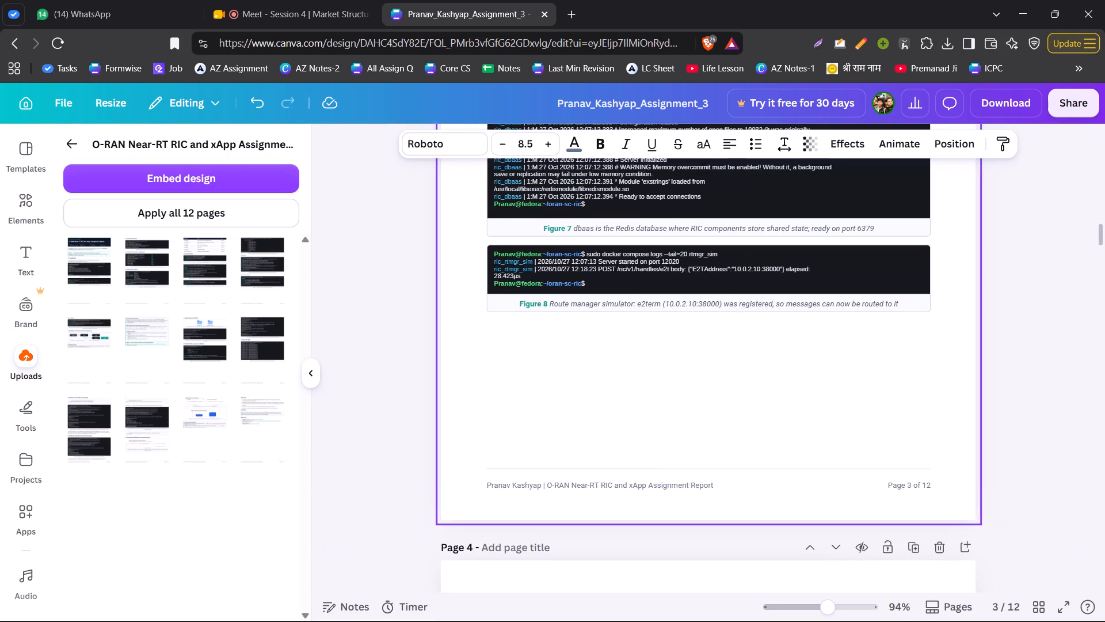
{"action": "left_click", "coordinate": [504, 485]}
{"action": "right_click", "coordinate": [628, 484]}
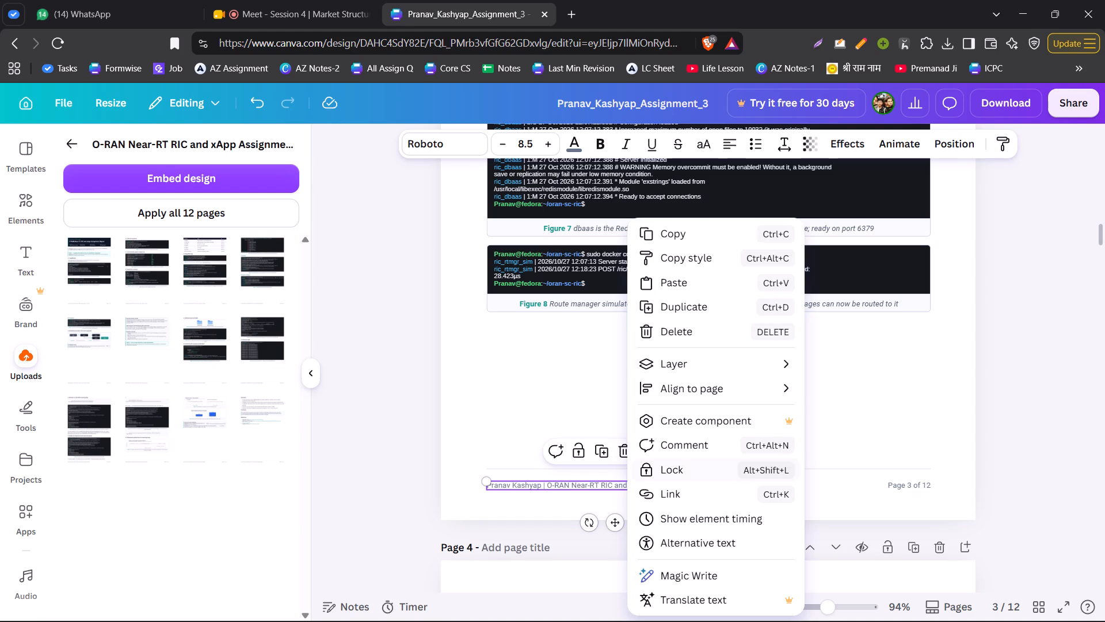
{"action": "left_click", "coordinate": [887, 410]}
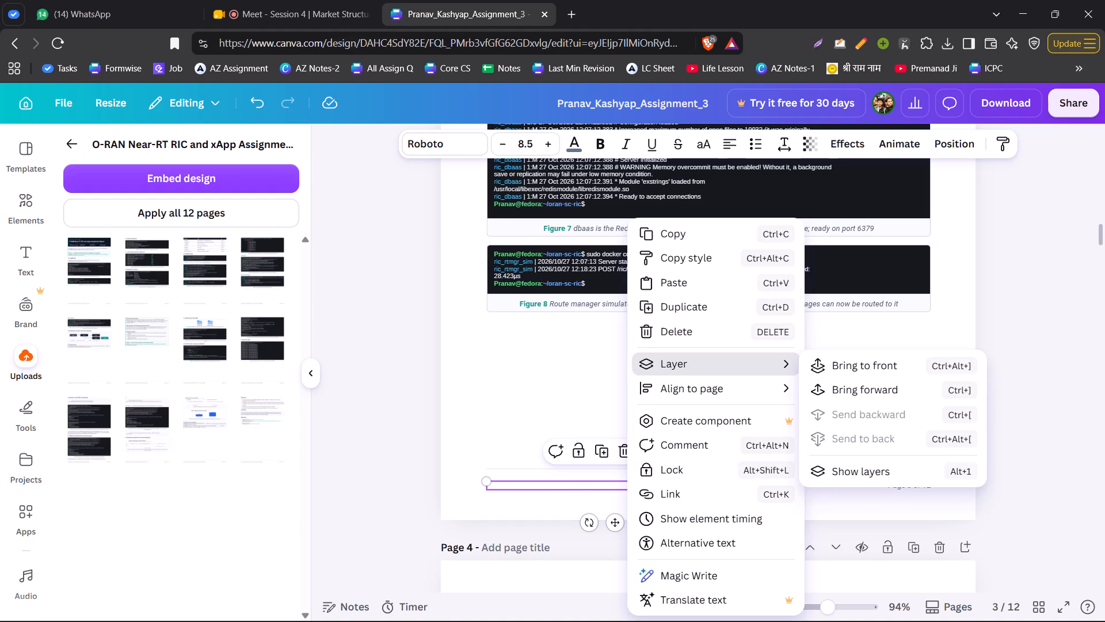
{"action": "left_click", "coordinate": [398, 397]}
Hide page 4's author and report title footer text by sending it to the back.
{"action": "scroll", "coordinate": [403, 396], "scroll_direction": "down", "scroll_amount": 6}
{"action": "scroll", "coordinate": [557, 476], "scroll_direction": "down", "scroll_amount": 5}
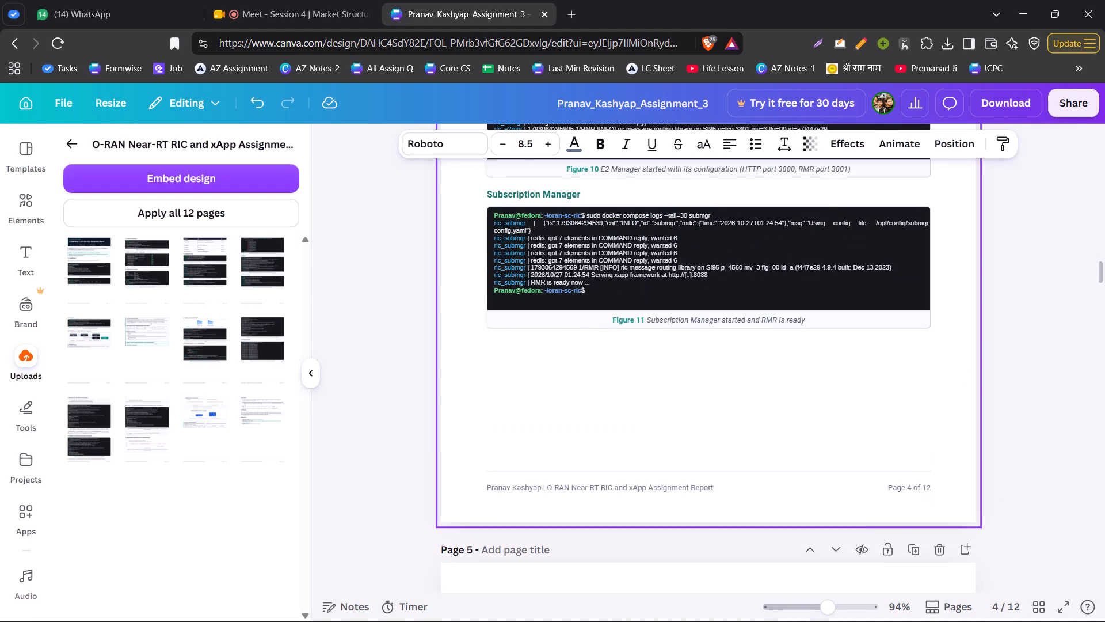
{"action": "right_click", "coordinate": [551, 490]}
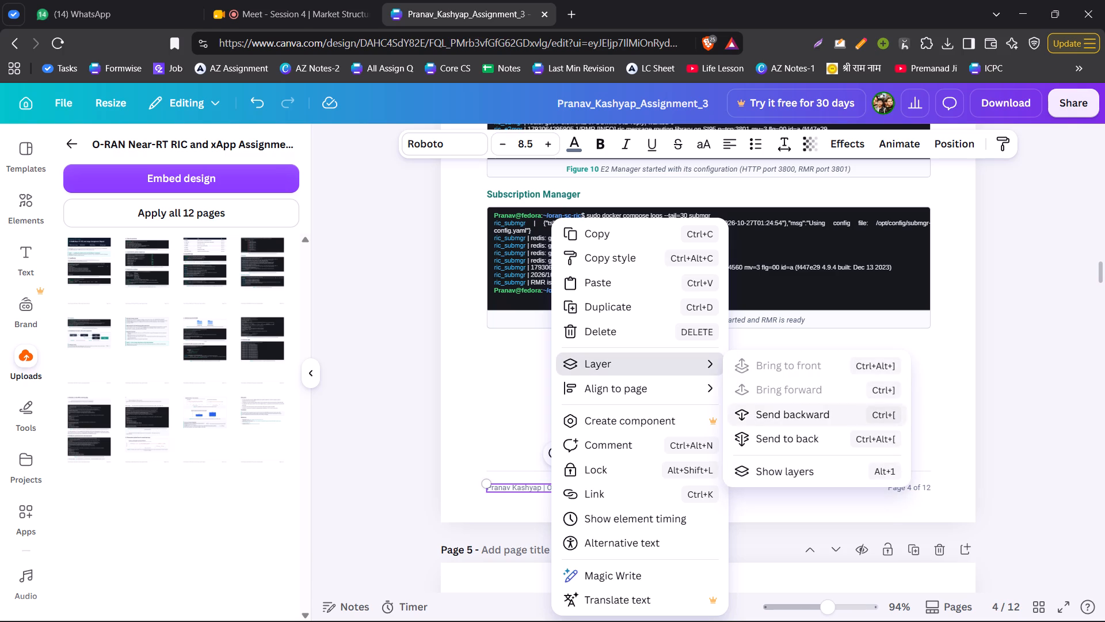
{"action": "left_click", "coordinate": [802, 438]}
{"action": "left_click", "coordinate": [357, 433]}
Hide page 5's author and report title footer text by sending it backward.
{"action": "scroll", "coordinate": [359, 433], "scroll_direction": "down", "scroll_amount": 7}
{"action": "scroll", "coordinate": [508, 405], "scroll_direction": "down", "scroll_amount": 4}
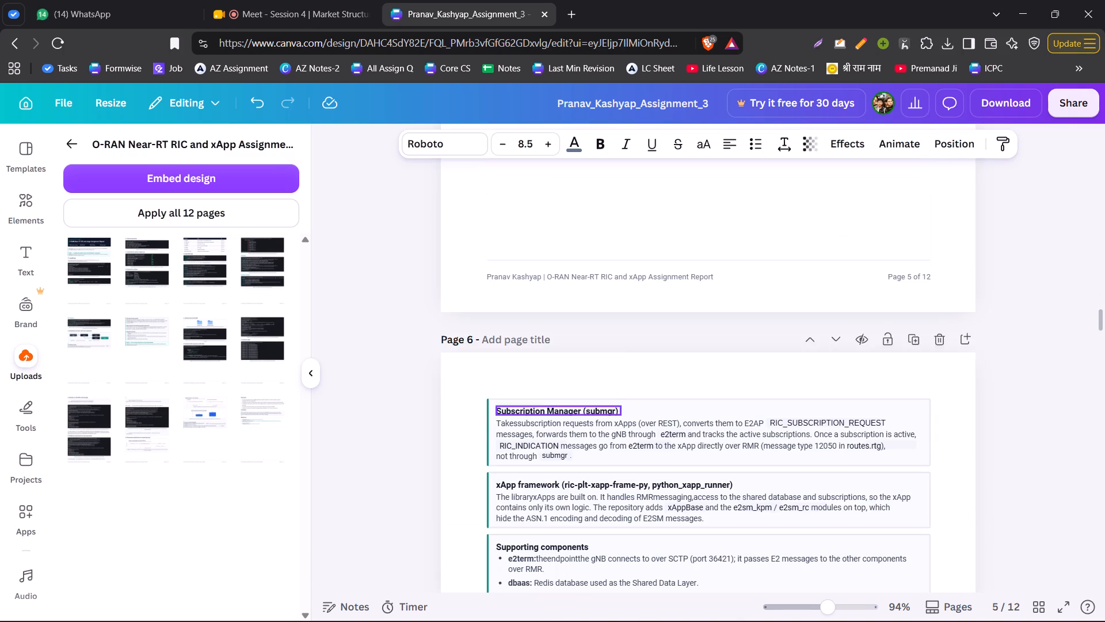
{"action": "right_click", "coordinate": [539, 281]}
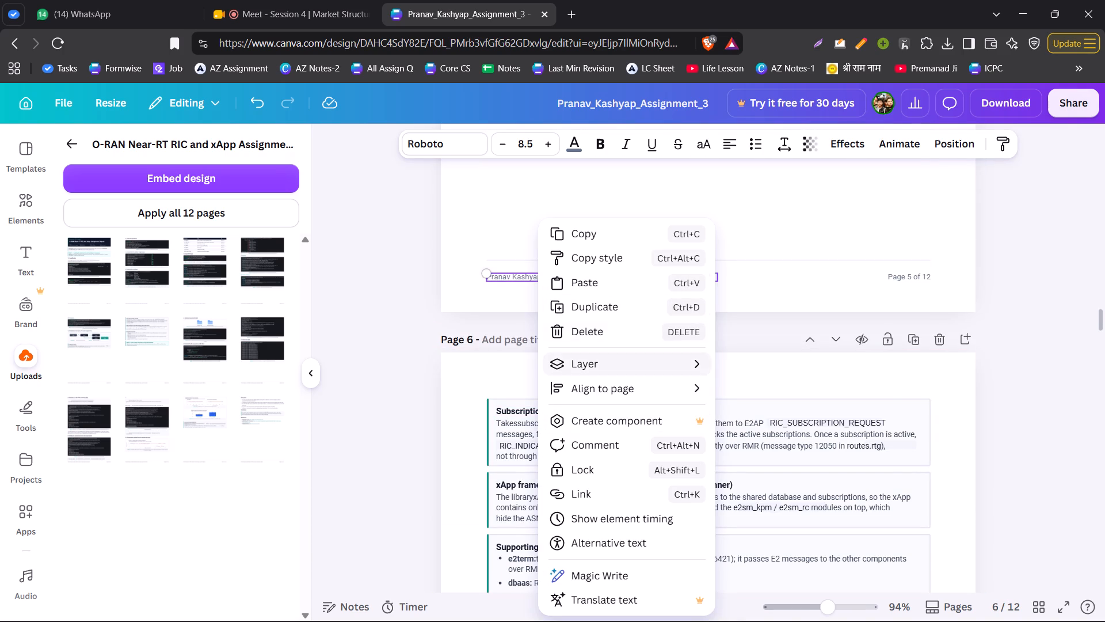
{"action": "left_click", "coordinate": [780, 412]}
{"action": "left_click", "coordinate": [364, 314]}
Hide page 6's author and report title footer text by sending it backward.
{"action": "scroll", "coordinate": [369, 327], "scroll_direction": "down", "scroll_amount": 5}
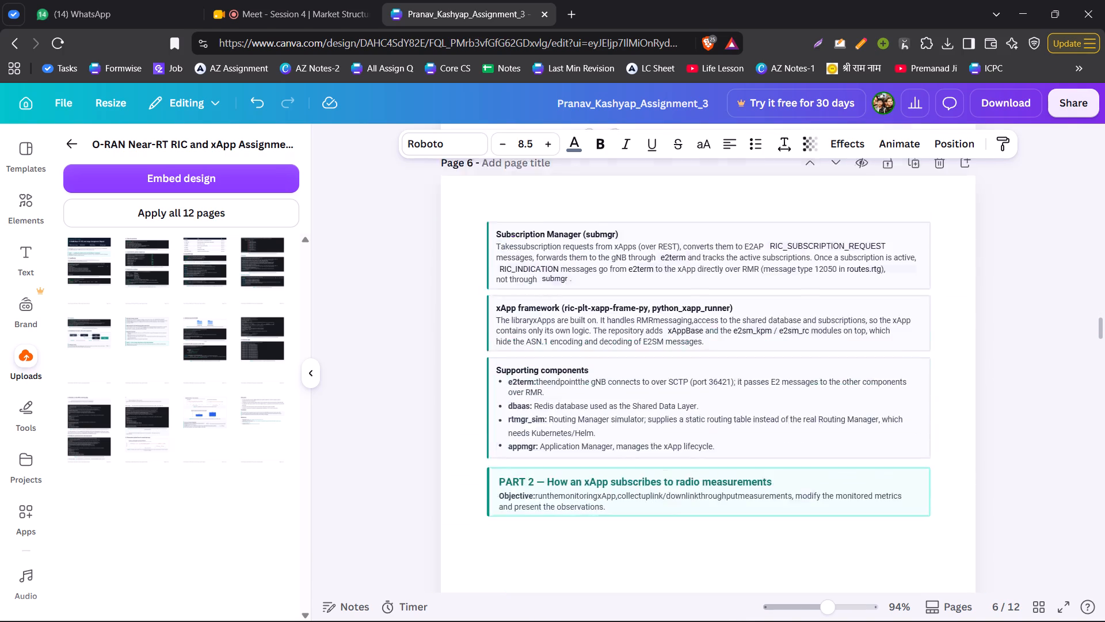
{"action": "scroll", "coordinate": [567, 364], "scroll_direction": "down", "scroll_amount": 5}
{"action": "right_click", "coordinate": [537, 353]}
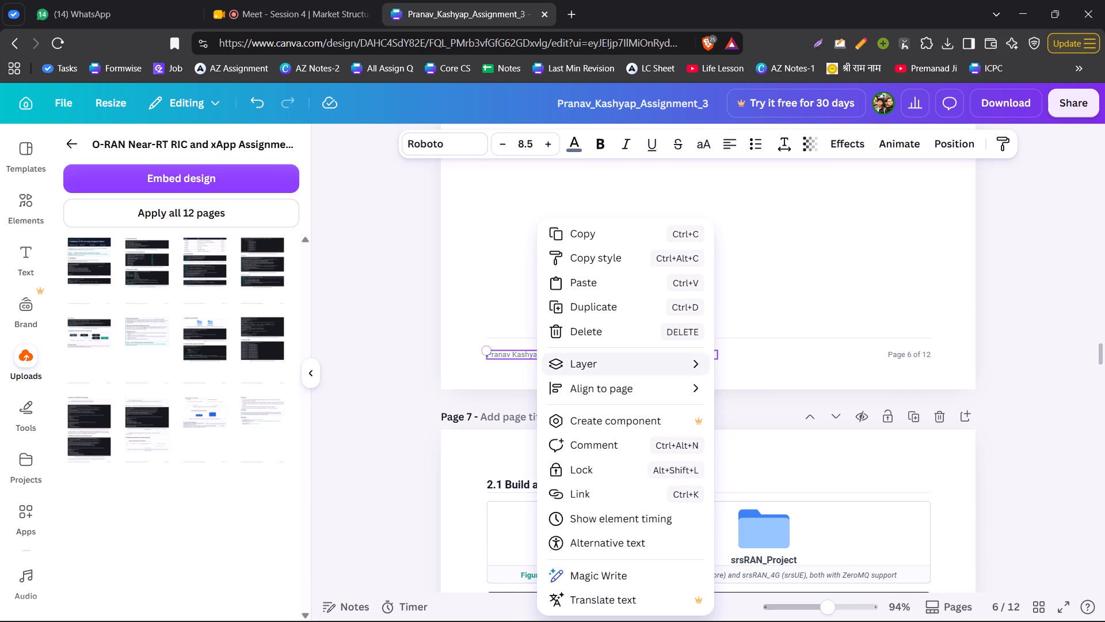
{"action": "left_click", "coordinate": [786, 414]}
{"action": "left_click", "coordinate": [344, 389]}
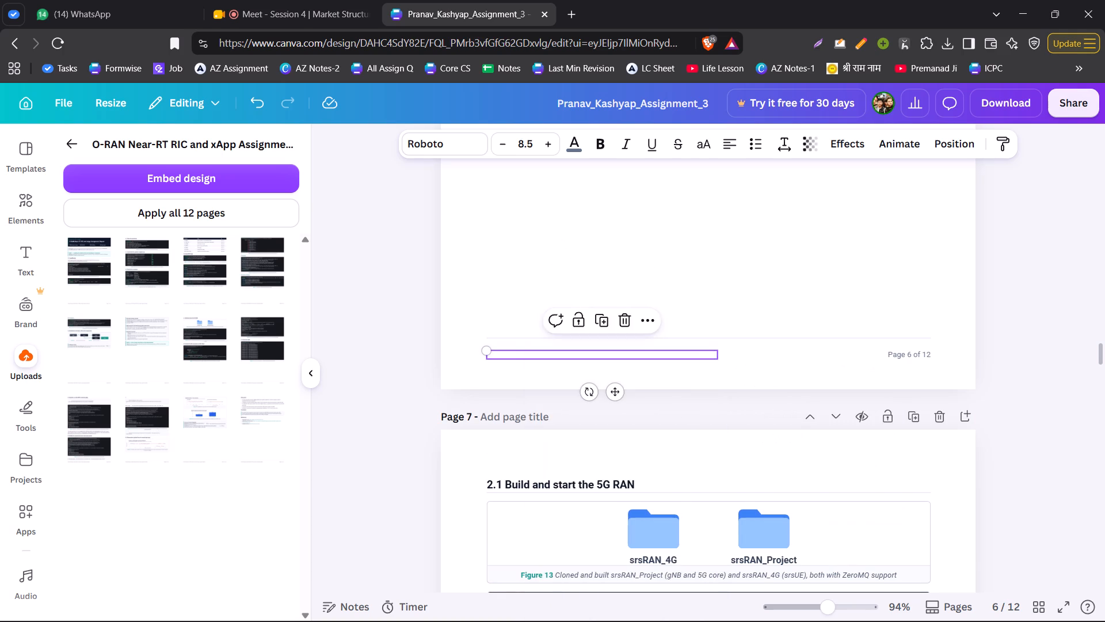
Hide page 7's author and report title footer text by sending it backward.
{"action": "scroll", "coordinate": [419, 387], "scroll_direction": "down", "scroll_amount": 5}
{"action": "scroll", "coordinate": [501, 354], "scroll_direction": "up", "scroll_amount": 2}
{"action": "scroll", "coordinate": [501, 354], "scroll_direction": "down", "scroll_amount": 6}
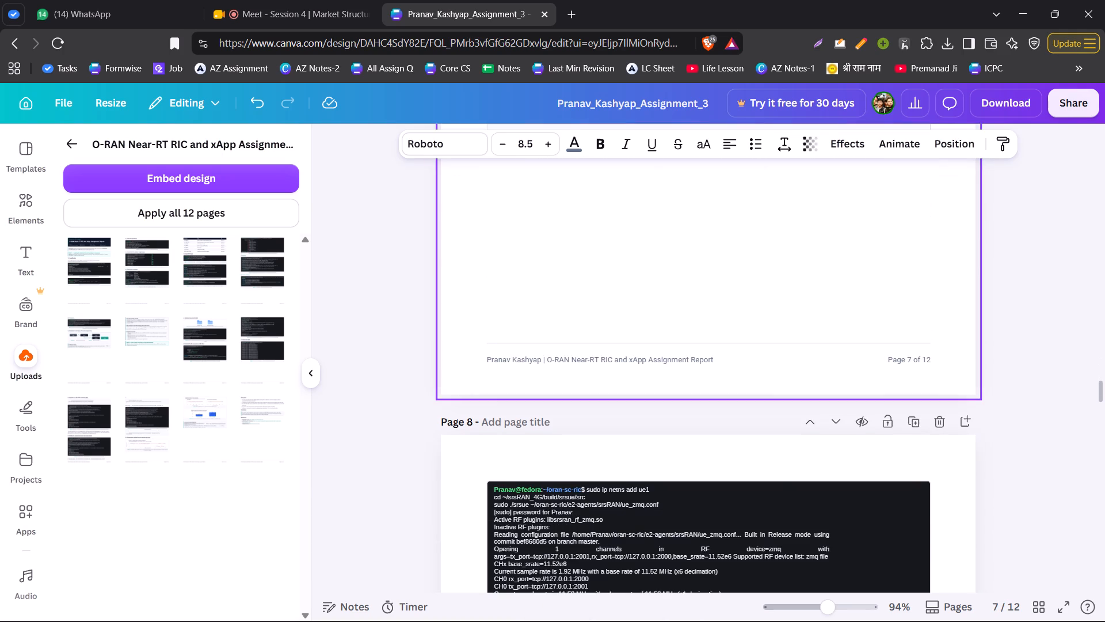
{"action": "right_click", "coordinate": [555, 346]}
{"action": "right_click", "coordinate": [558, 359]}
{"action": "left_click", "coordinate": [504, 356]}
{"action": "left_click", "coordinate": [520, 362]}
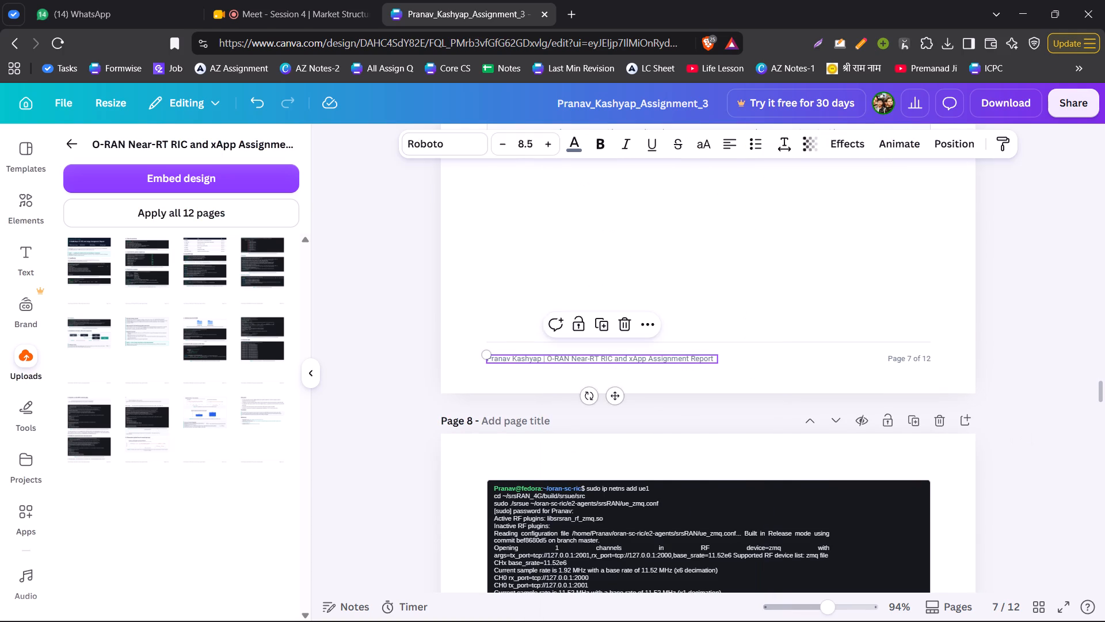
{"action": "right_click", "coordinate": [520, 362]}
{"action": "left_click", "coordinate": [769, 419]}
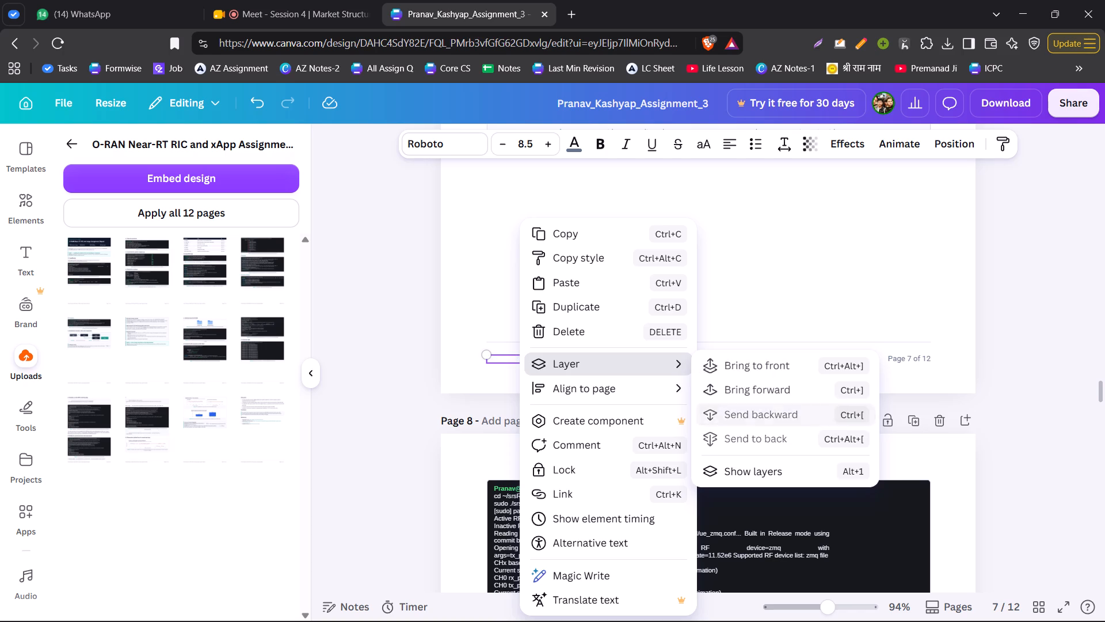
{"action": "left_click", "coordinate": [315, 376]}
Collapse the side panel showing the uploaded PDF's pages to widen the canvas.
{"action": "left_click_drag", "start_coordinate": [408, 370], "coordinate": [333, 375]}
{"action": "left_click", "coordinate": [315, 376]}
Hide page 8's author and report title footer text by sending it backward.
{"action": "scroll", "coordinate": [414, 379], "scroll_direction": "down", "scroll_amount": 7}
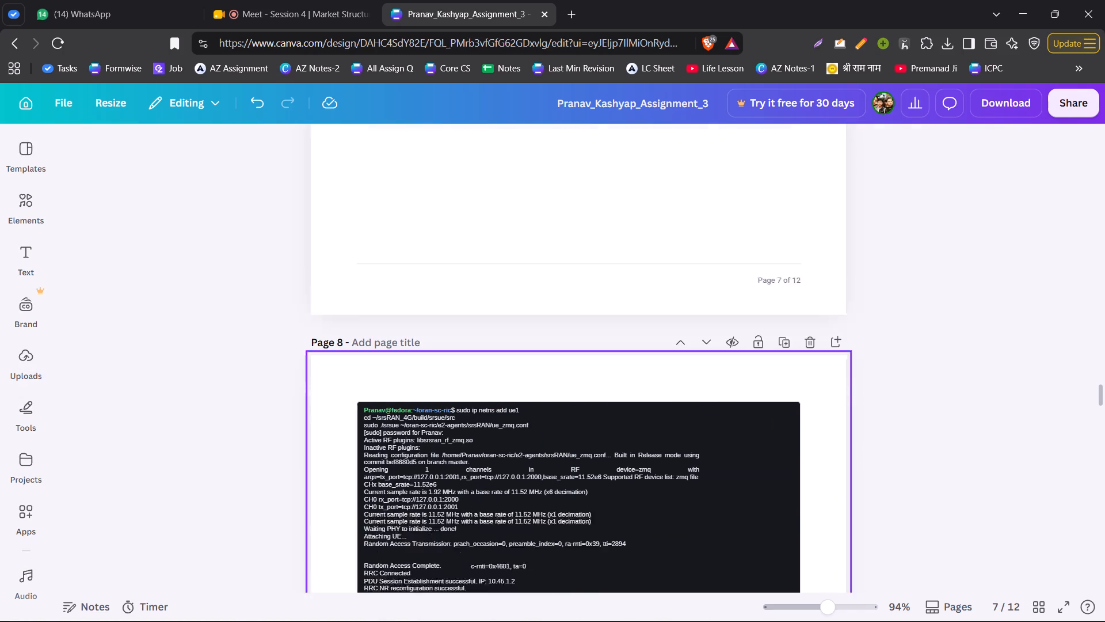
{"action": "scroll", "coordinate": [400, 382], "scroll_direction": "down", "scroll_amount": 3}
{"action": "right_click", "coordinate": [393, 369]}
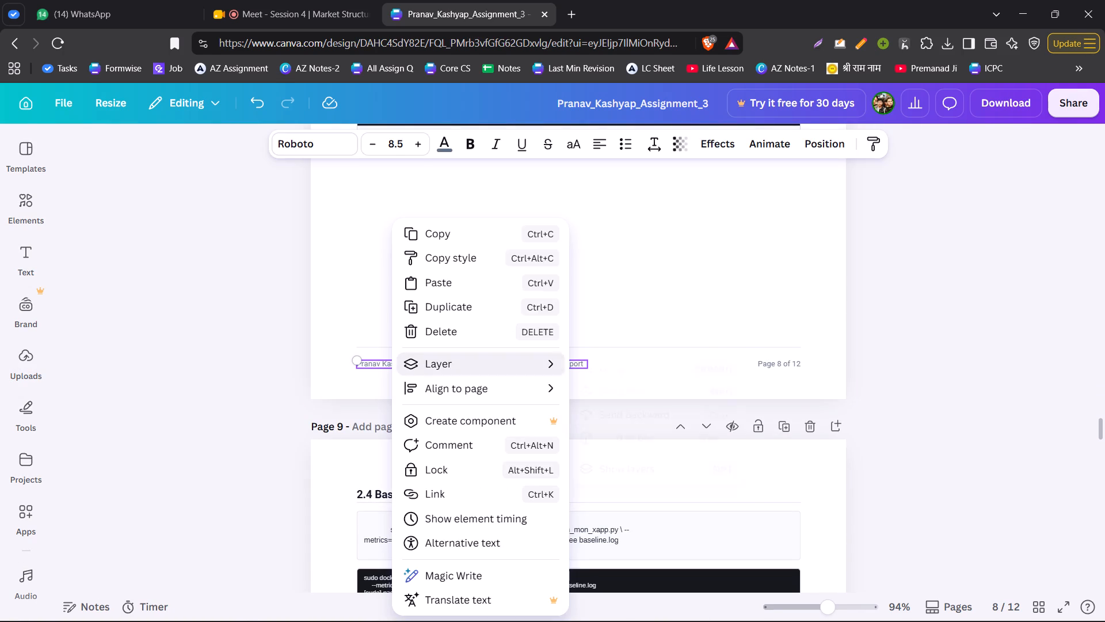
{"action": "left_click", "coordinate": [632, 415]}
{"action": "left_click", "coordinate": [282, 377]}
Hide page 9's author and report title footer text by sending it backward.
{"action": "scroll", "coordinate": [356, 387], "scroll_direction": "down", "scroll_amount": 6}
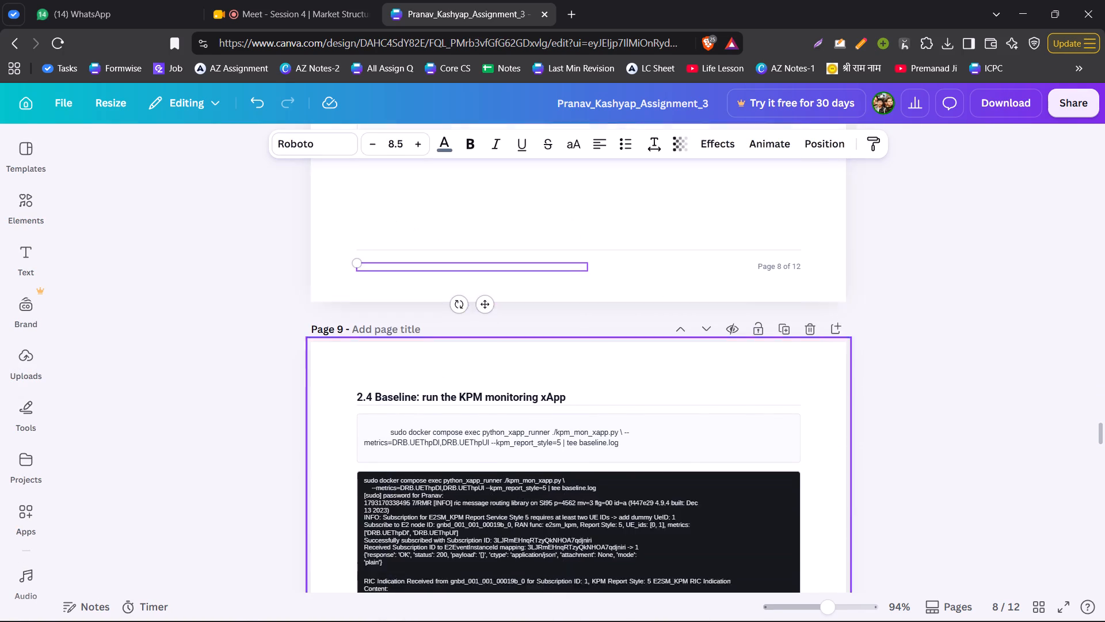
{"action": "scroll", "coordinate": [355, 393], "scroll_direction": "down", "scroll_amount": 6}
{"action": "left_click", "coordinate": [390, 290]}
{"action": "left_click", "coordinate": [397, 306]}
{"action": "left_click", "coordinate": [393, 292]}
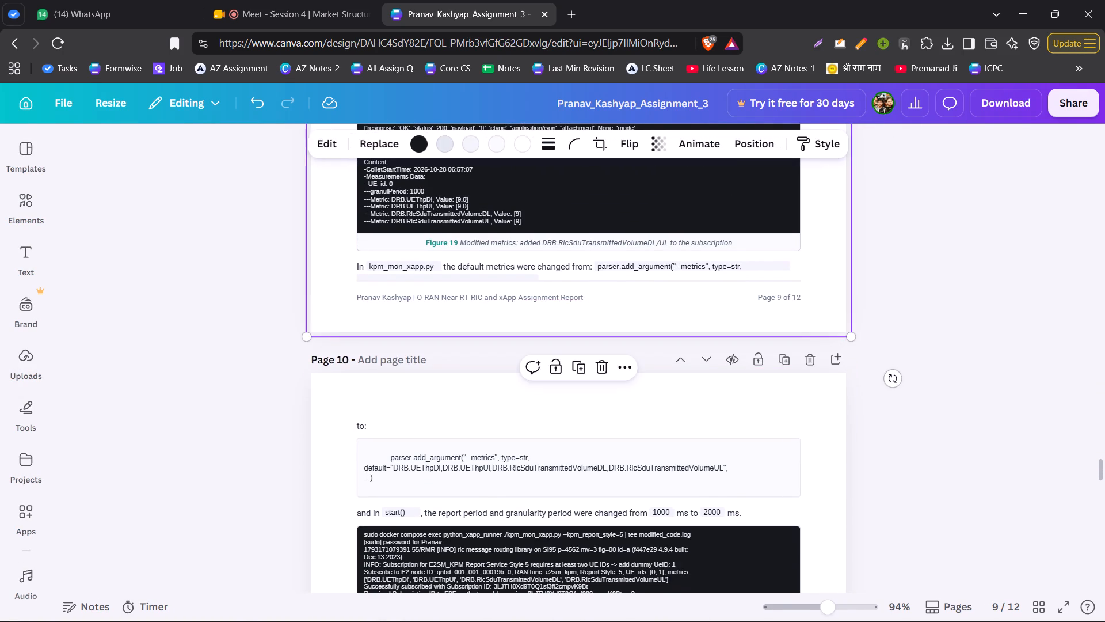
{"action": "left_click", "coordinate": [397, 294]}
{"action": "right_click", "coordinate": [515, 258]}
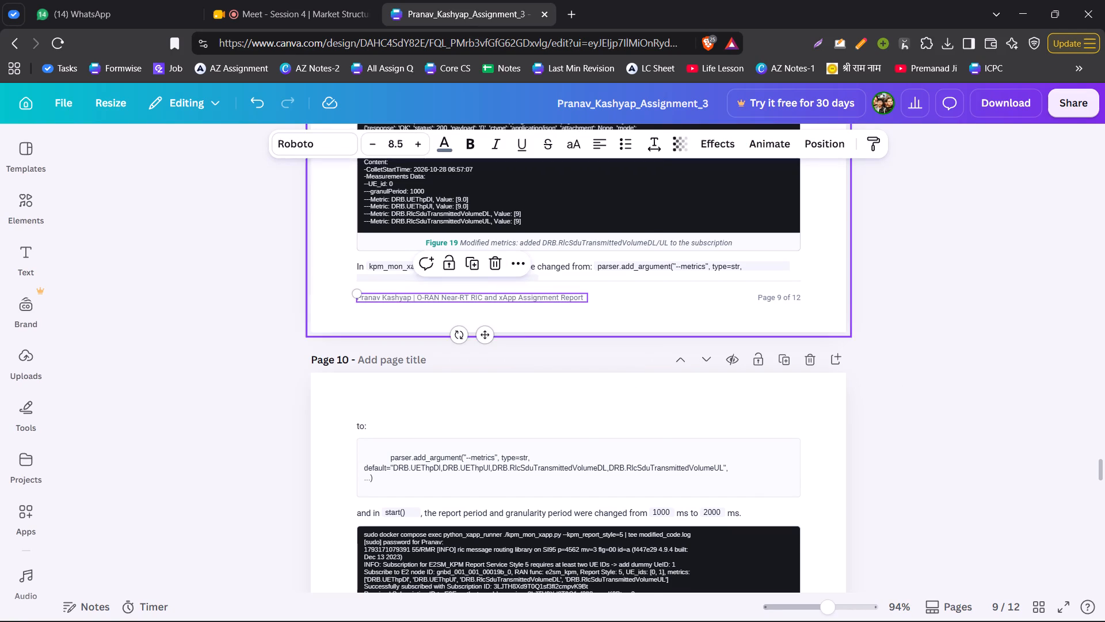
{"action": "right_click", "coordinate": [477, 302]}
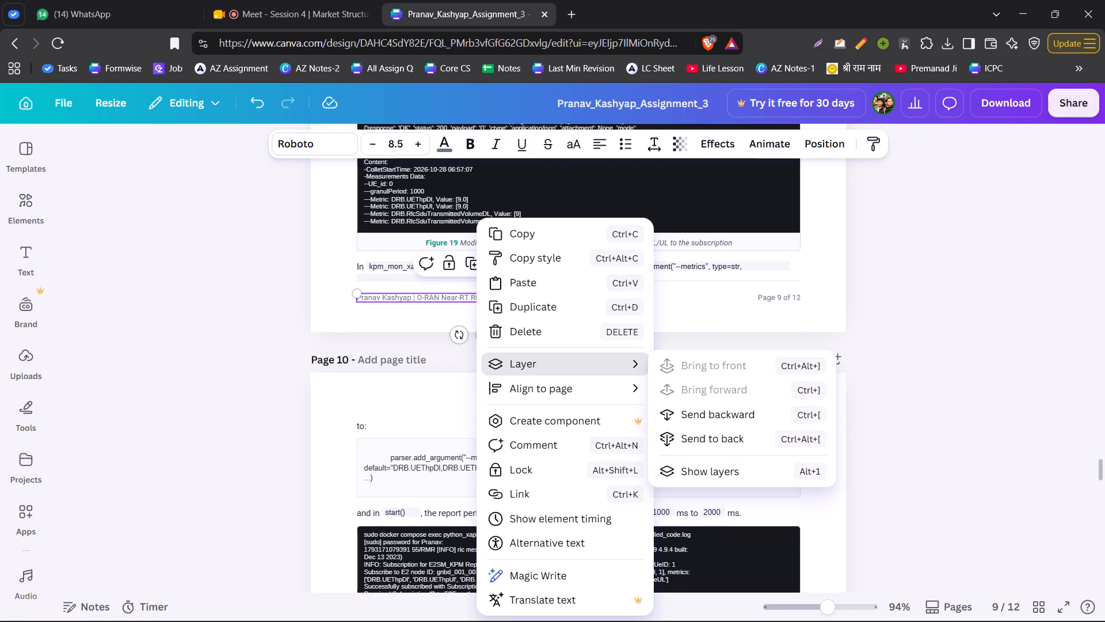
{"action": "left_click", "coordinate": [699, 421]}
{"action": "left_click", "coordinate": [240, 356]}
Hide page 10's author and report title footer text by sending it backward.
{"action": "scroll", "coordinate": [252, 355], "scroll_direction": "down", "scroll_amount": 7}
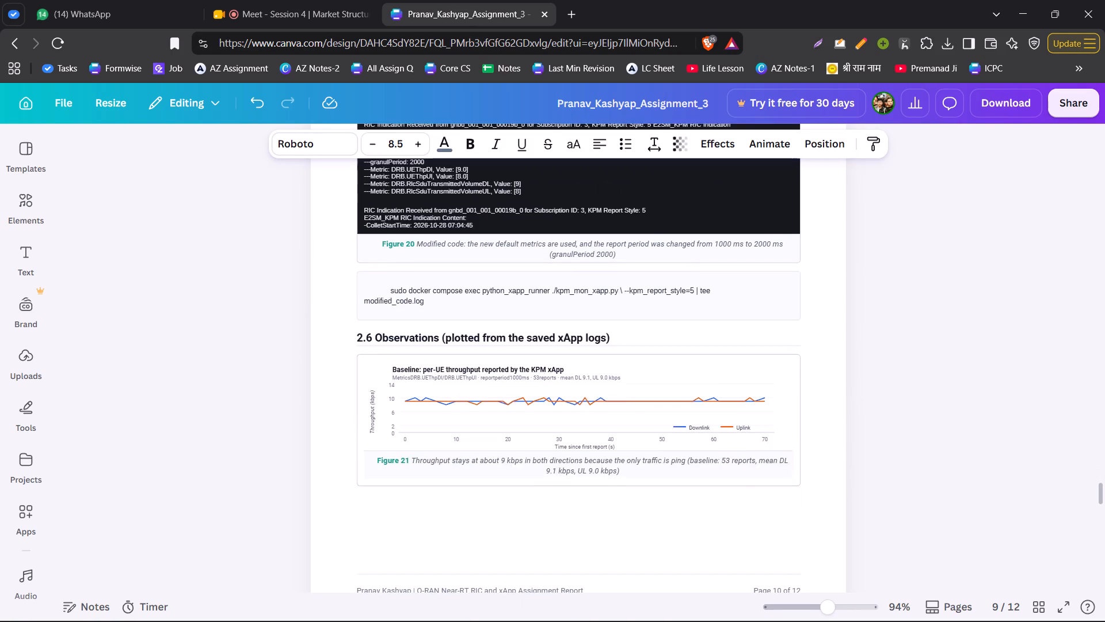
{"action": "scroll", "coordinate": [421, 375], "scroll_direction": "down", "scroll_amount": 5}
{"action": "right_click", "coordinate": [434, 296]}
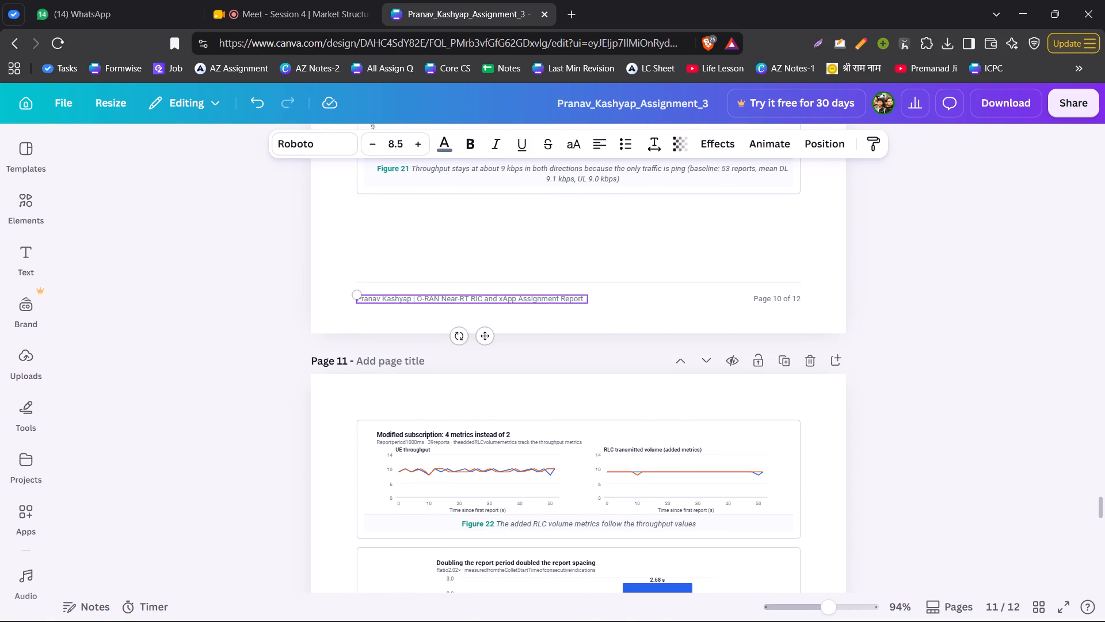
{"action": "left_click", "coordinate": [696, 421]}
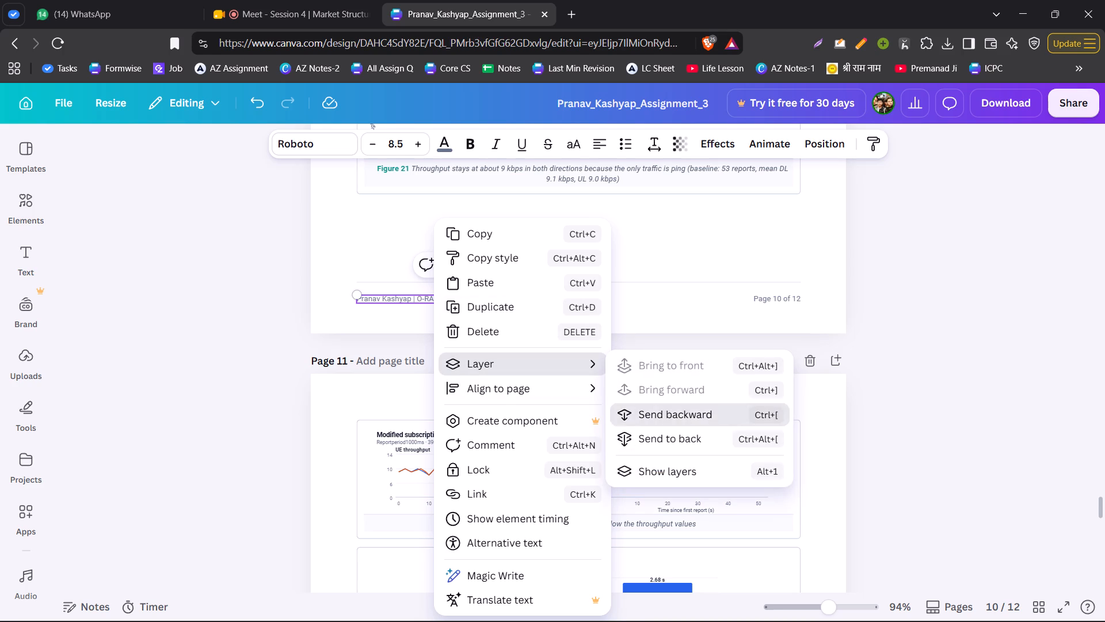
{"action": "left_click", "coordinate": [268, 341]}
Hide page 11's author and report title footer text by sending it backward.
{"action": "scroll", "coordinate": [301, 356], "scroll_direction": "down", "scroll_amount": 6}
{"action": "scroll", "coordinate": [449, 308], "scroll_direction": "down", "scroll_amount": 3}
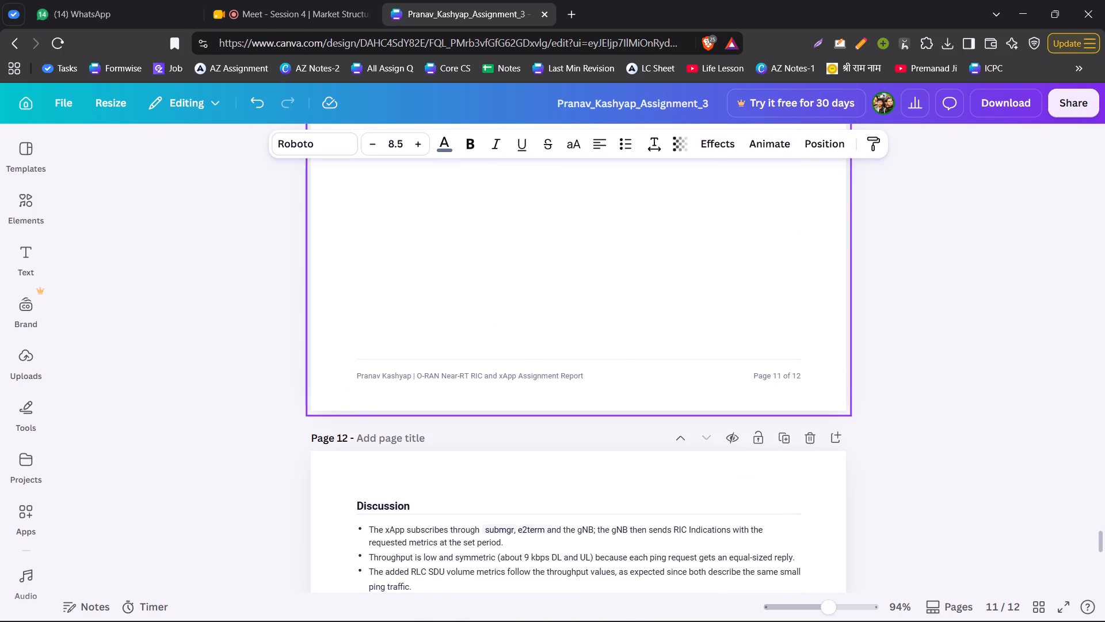
{"action": "right_click", "coordinate": [439, 378]}
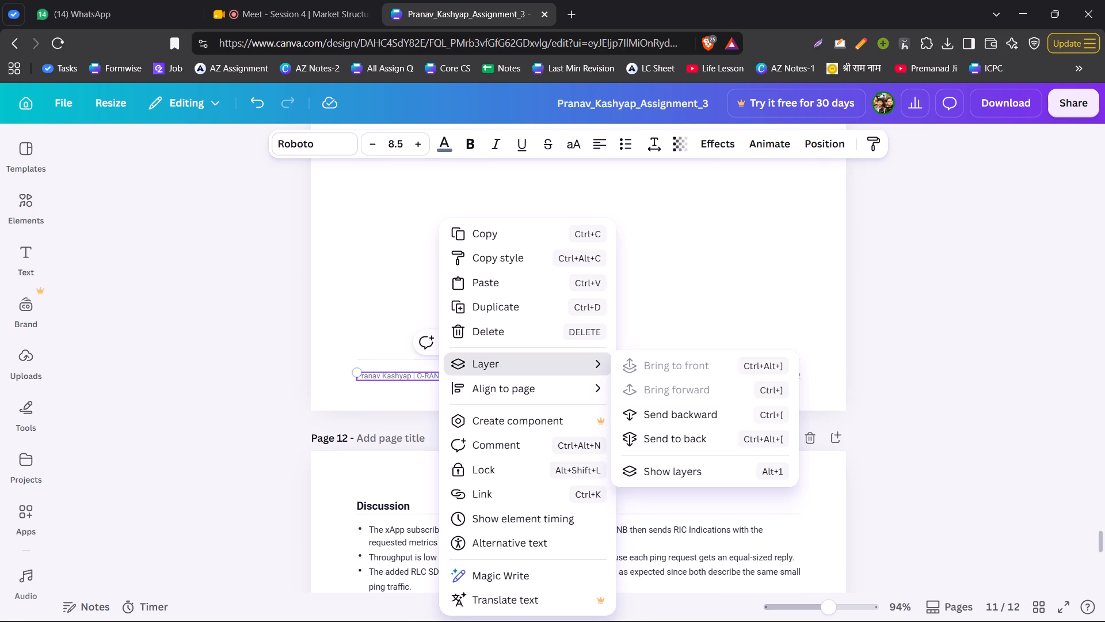
{"action": "left_click", "coordinate": [674, 408]}
{"action": "left_click", "coordinate": [223, 358]}
Hide page 12's author and report title footer text by sending it backward.
{"action": "scroll", "coordinate": [252, 354], "scroll_direction": "down", "scroll_amount": 6}
{"action": "scroll", "coordinate": [350, 372], "scroll_direction": "down", "scroll_amount": 6}
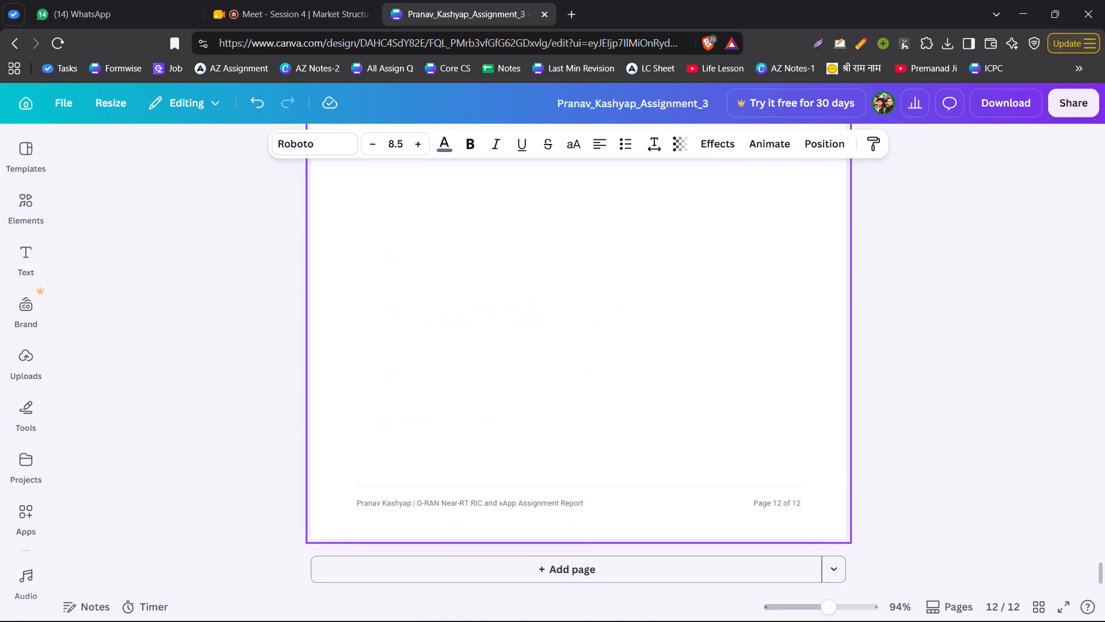
{"action": "right_click", "coordinate": [450, 509]}
{"action": "left_click", "coordinate": [429, 499]}
{"action": "left_click", "coordinate": [429, 499]}
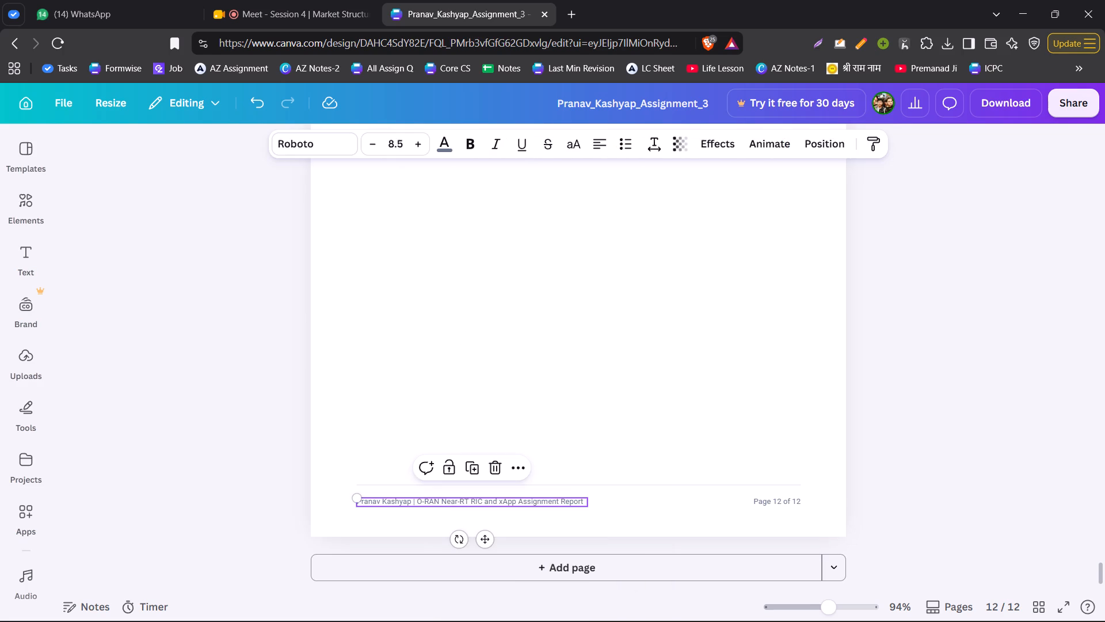
{"action": "right_click", "coordinate": [429, 499]}
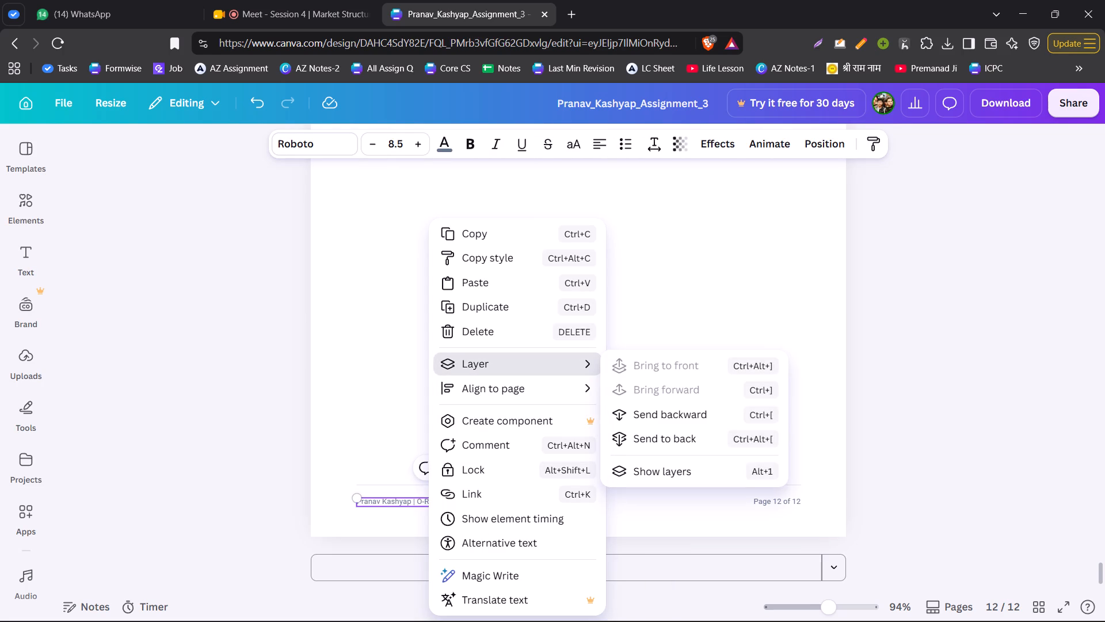
{"action": "left_click", "coordinate": [656, 409]}
{"action": "double_click", "coordinate": [294, 400]}
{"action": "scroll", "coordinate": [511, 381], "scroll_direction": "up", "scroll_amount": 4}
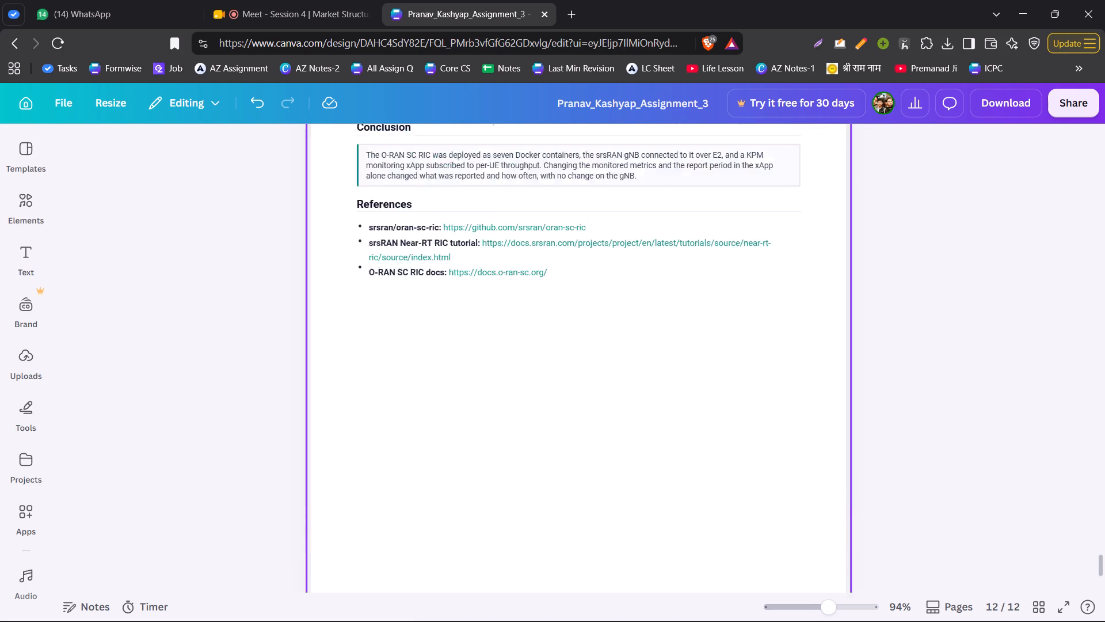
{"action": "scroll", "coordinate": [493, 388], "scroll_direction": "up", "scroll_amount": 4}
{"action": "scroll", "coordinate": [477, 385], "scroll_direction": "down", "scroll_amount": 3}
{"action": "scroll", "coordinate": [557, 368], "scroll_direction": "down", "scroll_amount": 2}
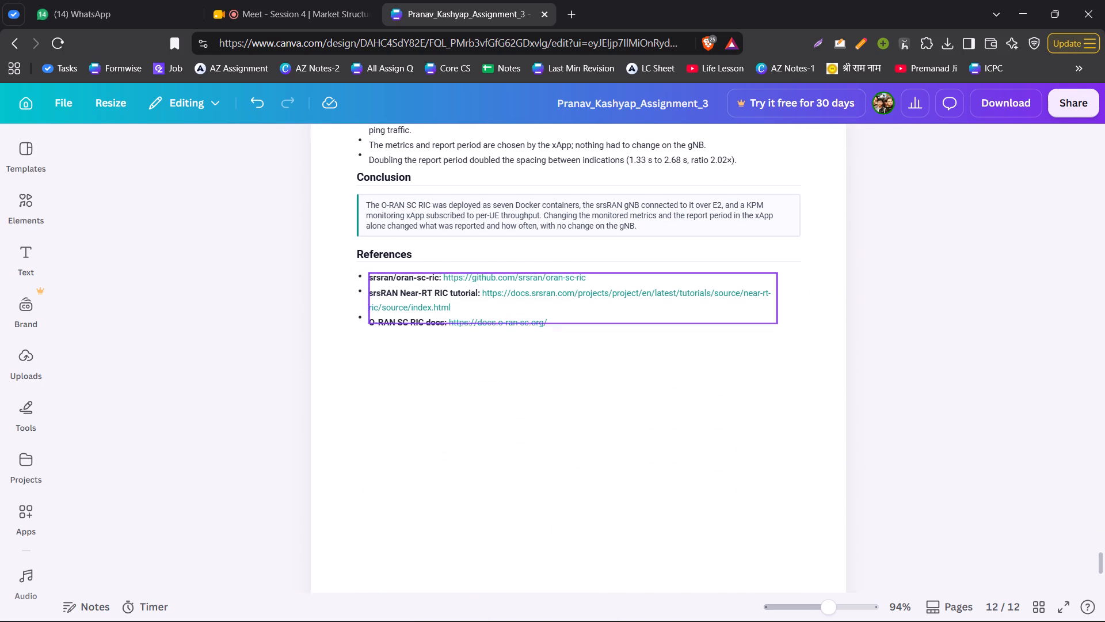
Download all pages of the report as a PDF using the Digital preset.
{"action": "left_click", "coordinate": [1018, 98]}
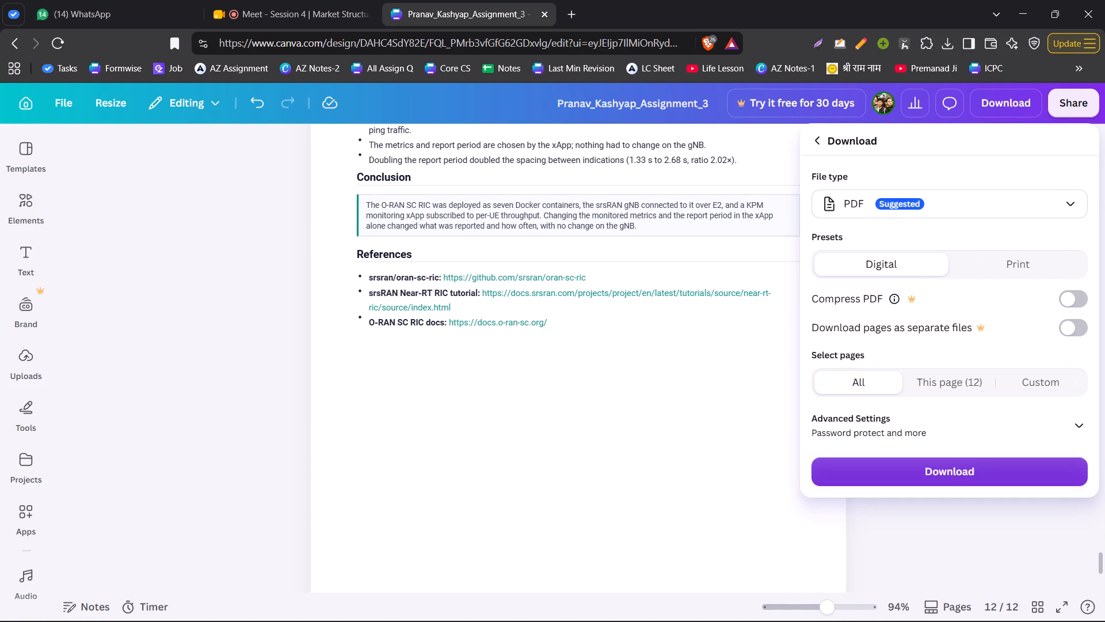
{"action": "left_click", "coordinate": [917, 471]}
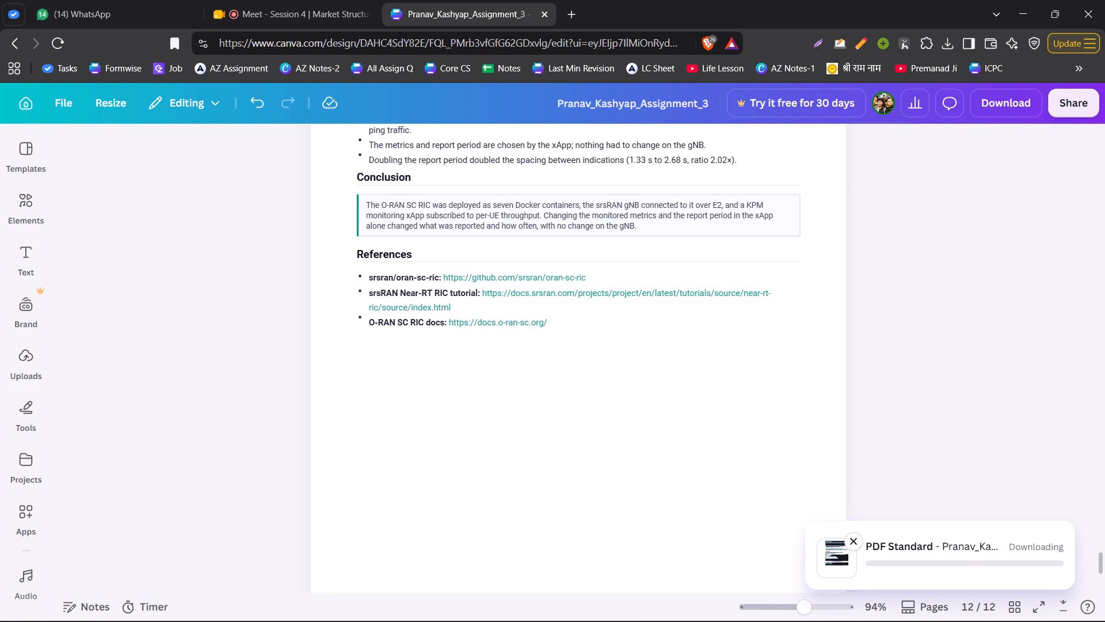
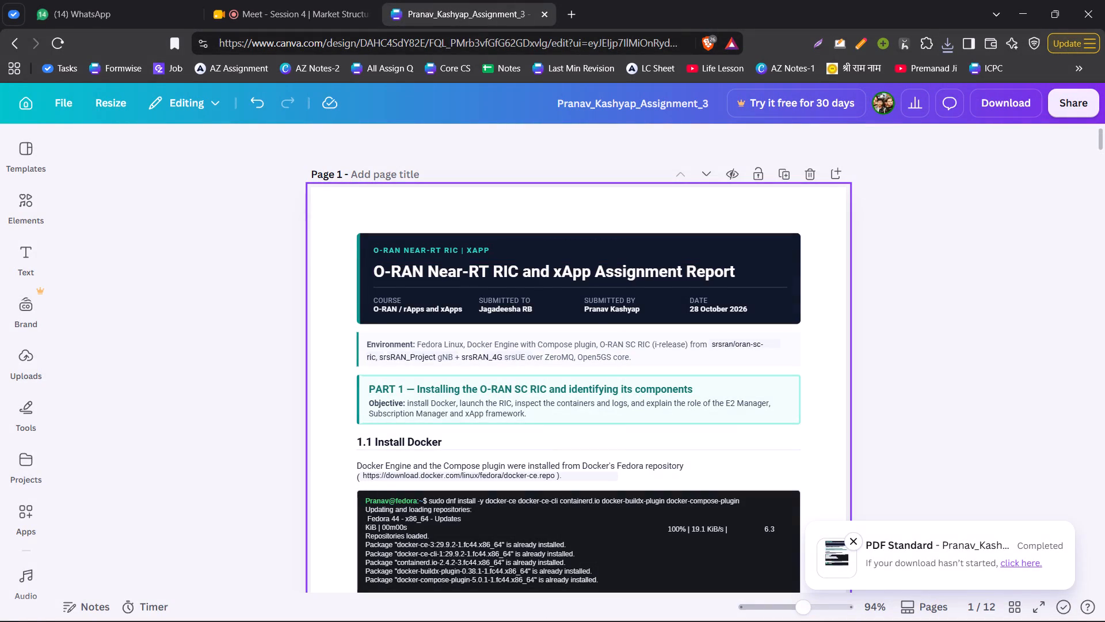
Move the dark rectangular image on page 1 from the Docker installation terminal figure up to the header block's submission details.
{"action": "scroll", "coordinate": [540, 467], "scroll_direction": "down", "scroll_amount": 2}
{"action": "scroll", "coordinate": [537, 392], "scroll_direction": "up", "scroll_amount": 2}
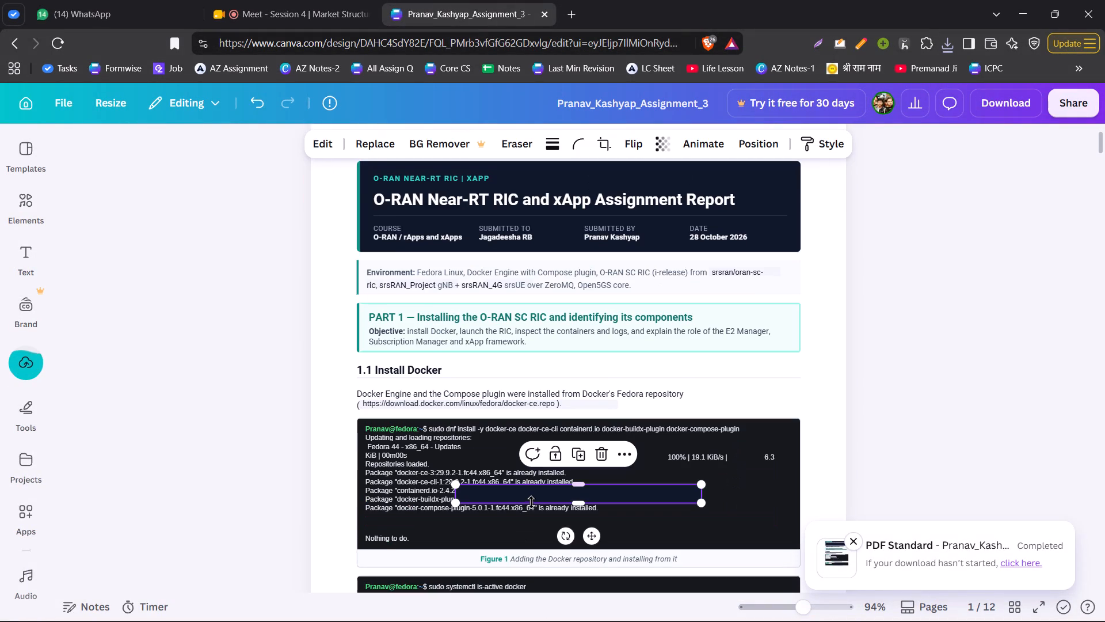
{"action": "left_click_drag", "start_coordinate": [534, 495], "coordinate": [595, 242]}
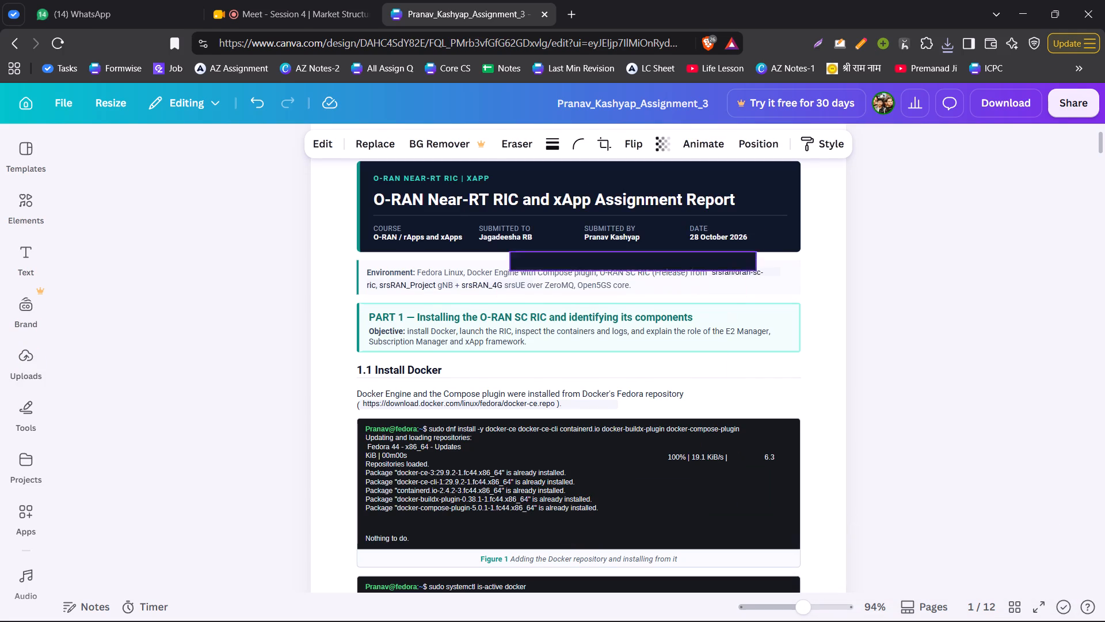
Bring the dark rectangular image in page 1's header block to the front of the layers.
{"action": "left_click_drag", "start_coordinate": [595, 242], "coordinate": [593, 241]}
{"action": "right_click", "coordinate": [670, 241]}
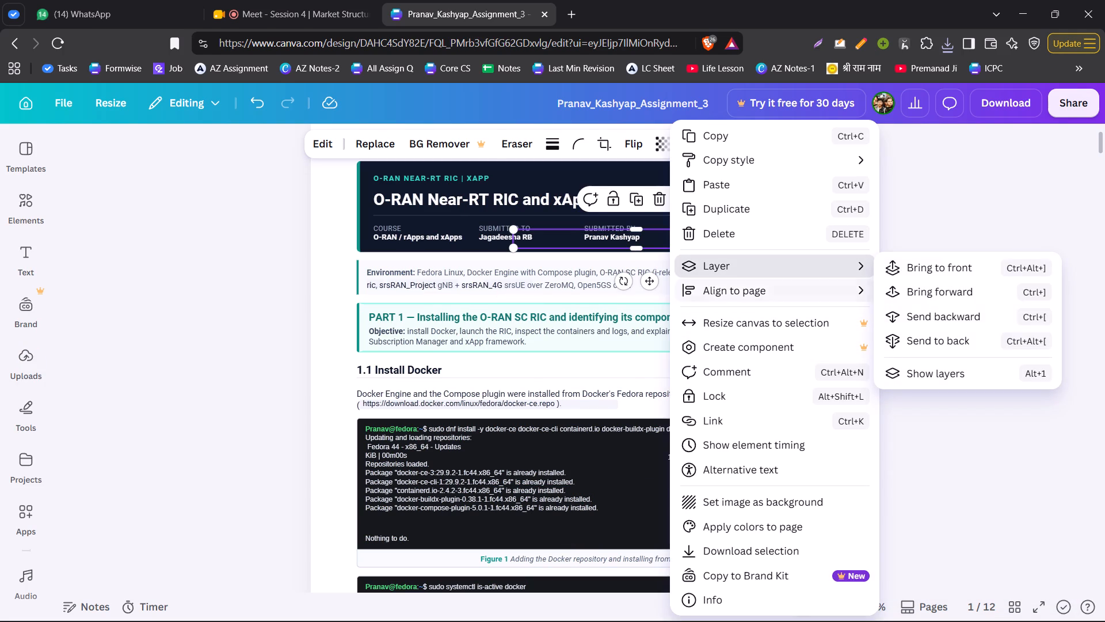
{"action": "left_click", "coordinate": [933, 272]}
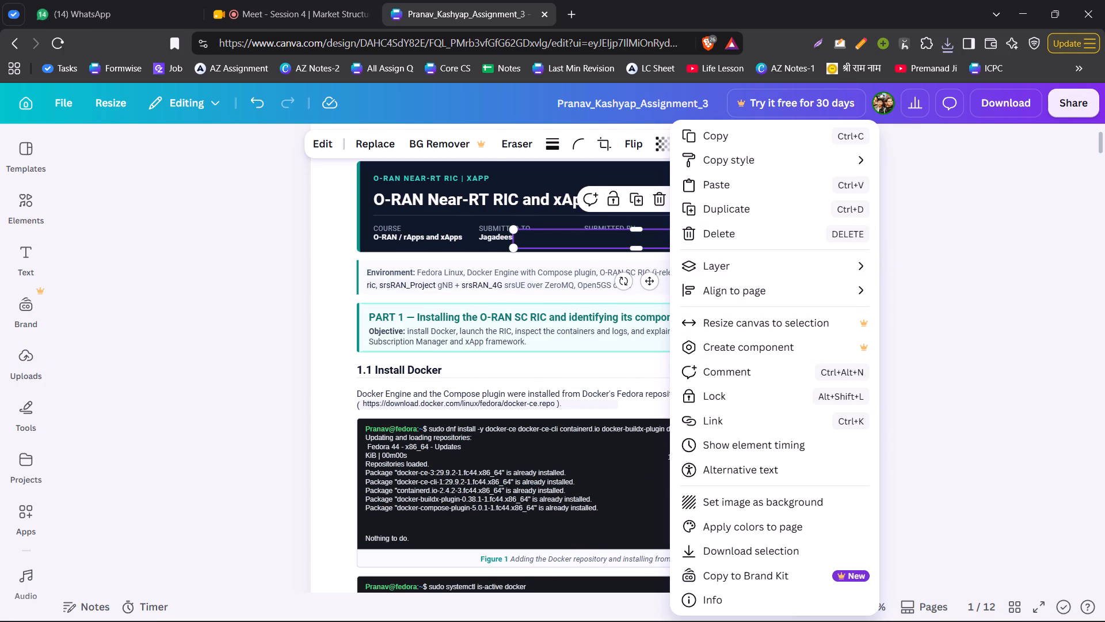
Resize the dark rectangular image and place it over the header's Submitted By label and name so both are covered.
{"action": "left_click", "coordinate": [515, 230]}
{"action": "left_click_drag", "start_coordinate": [515, 230], "coordinate": [644, 228]}
{"action": "left_click", "coordinate": [924, 263]}
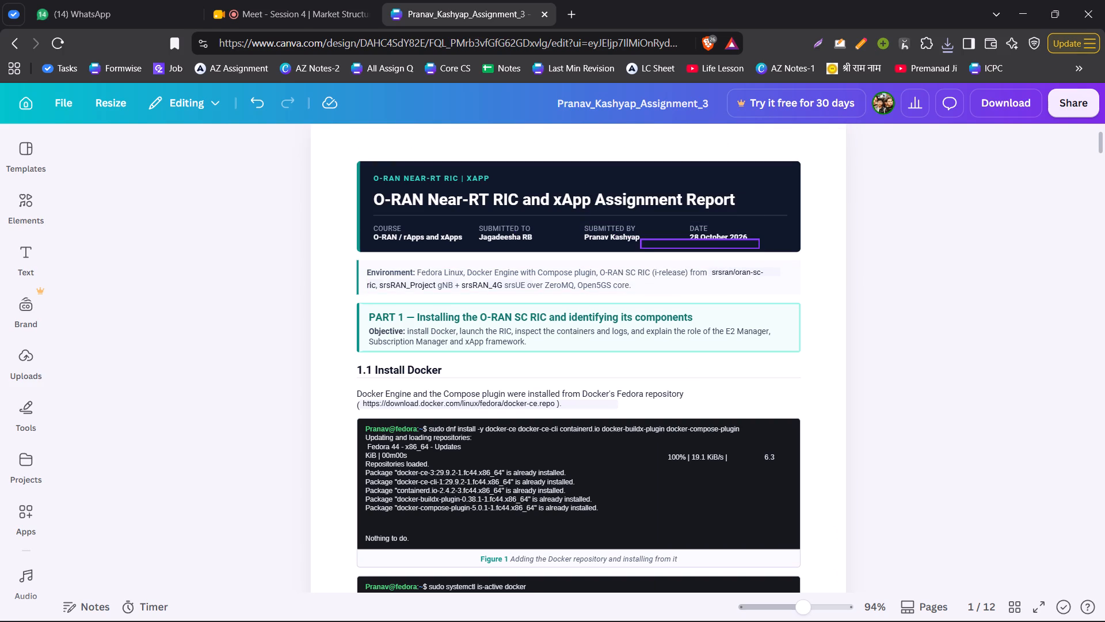
{"action": "left_click_drag", "start_coordinate": [715, 241], "coordinate": [625, 232]}
{"action": "left_click_drag", "start_coordinate": [618, 229], "coordinate": [618, 218]}
{"action": "left_click", "coordinate": [615, 227]}
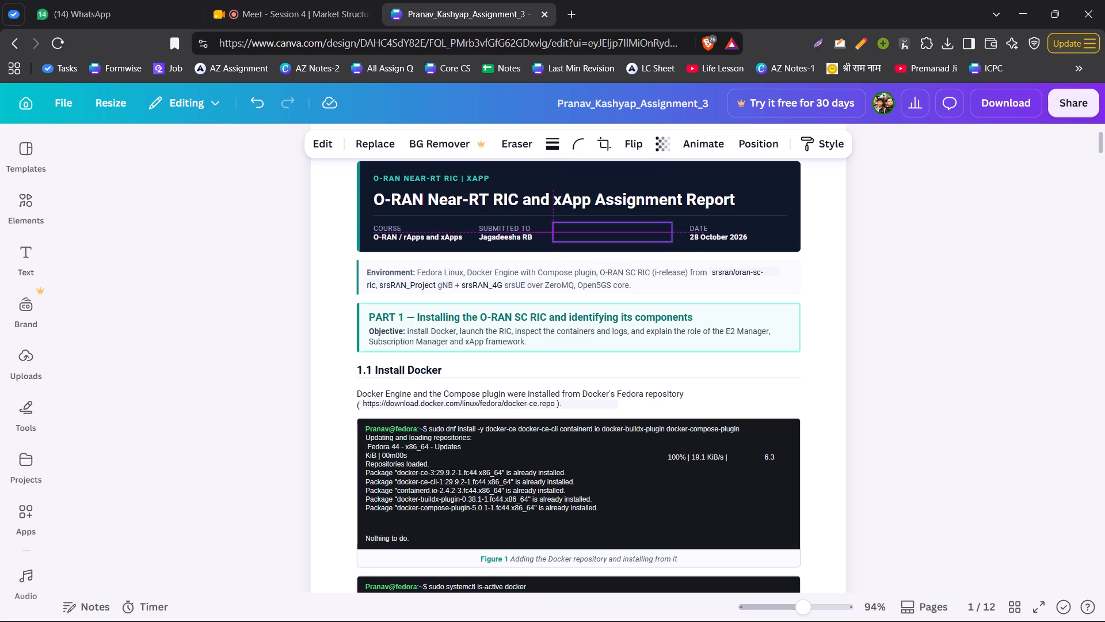
{"action": "left_click", "coordinate": [222, 230]}
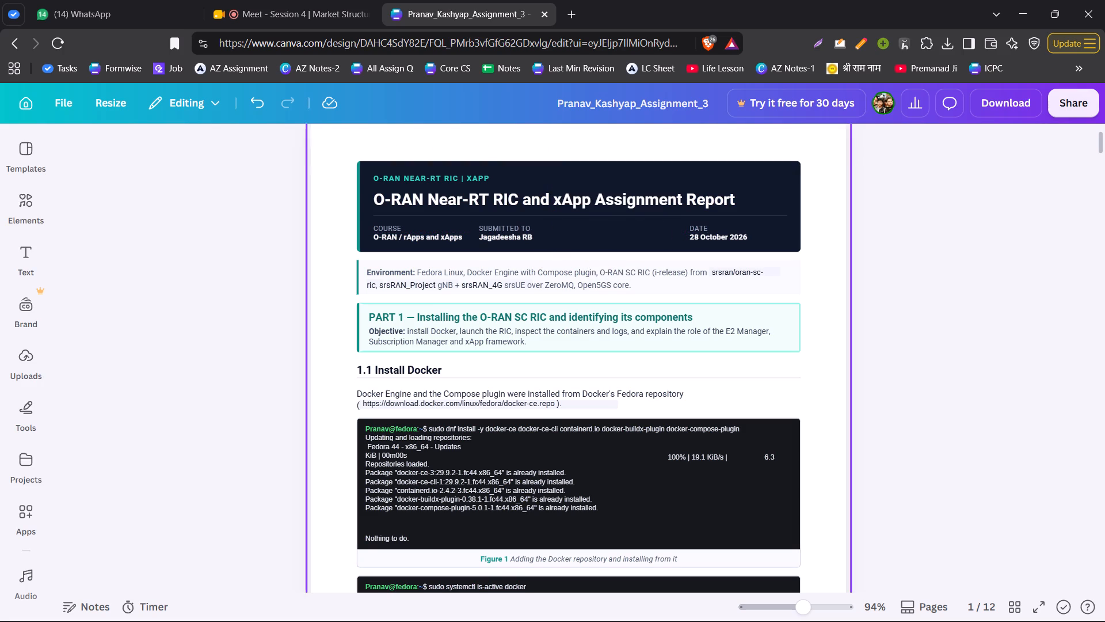
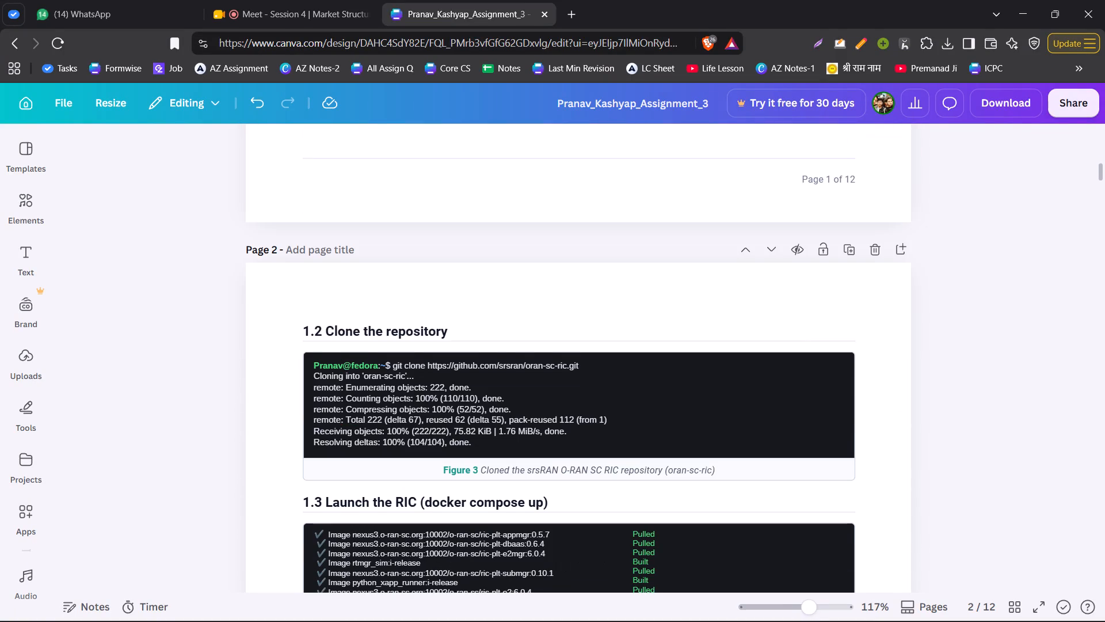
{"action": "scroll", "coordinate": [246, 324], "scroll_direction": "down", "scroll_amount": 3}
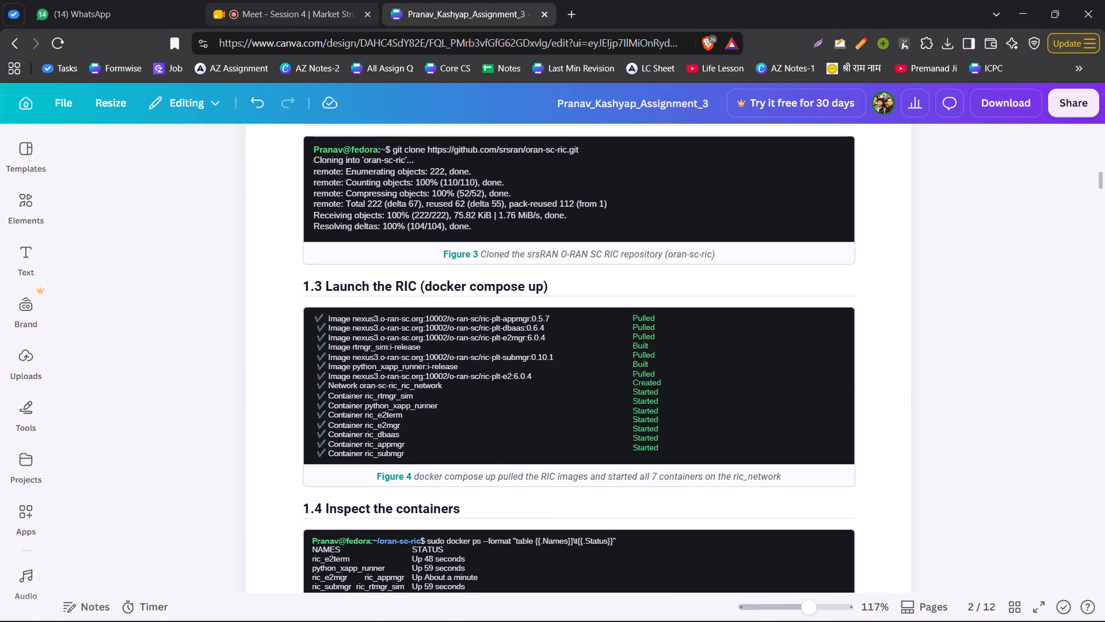
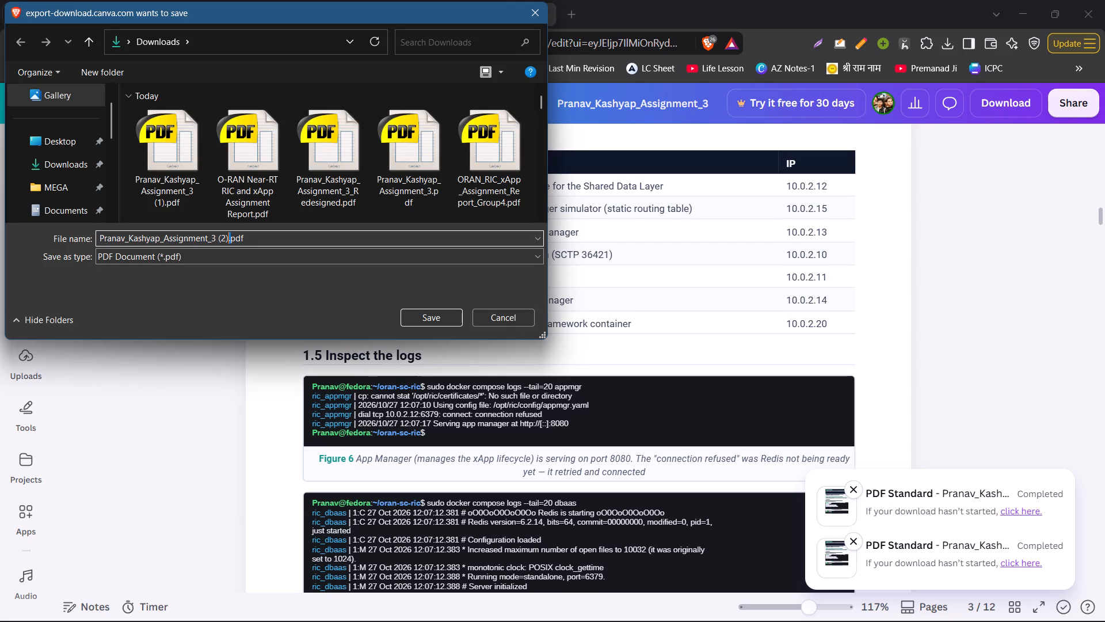
Save the exported report PDF in Downloads with the file name's number suffix changed to (1), replacing the existing copy.
{"action": "left_click", "coordinate": [224, 234]}
{"action": "key", "text": "BackSpace"}
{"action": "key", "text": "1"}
{"action": "key", "text": "Return"}
{"action": "left_click", "coordinate": [597, 323]}
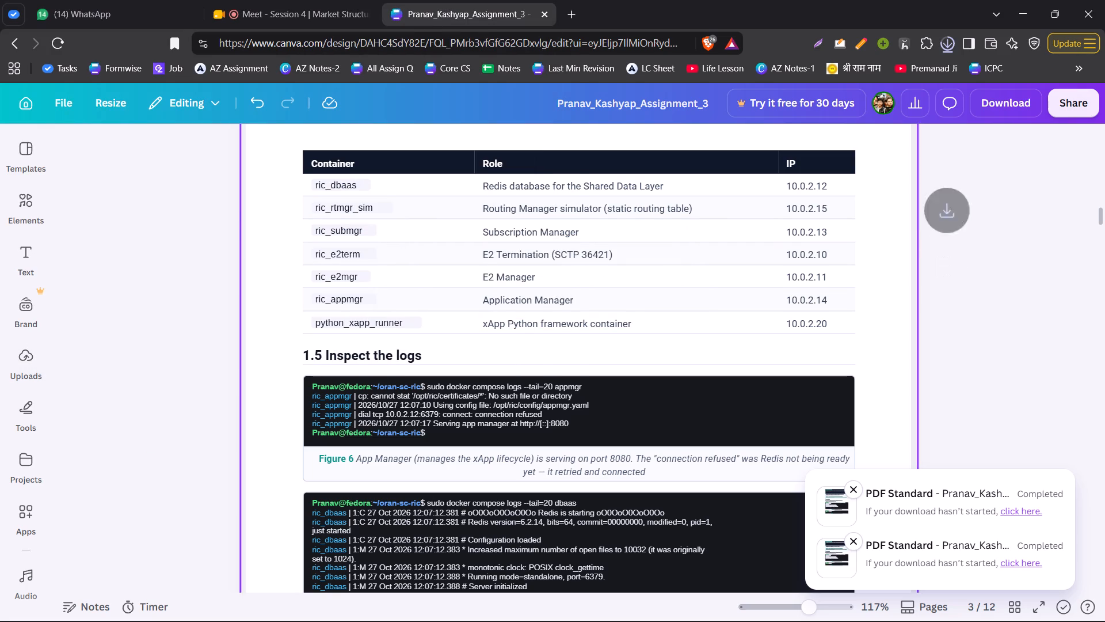
{"action": "left_click", "coordinate": [265, 0]}
{"action": "left_click", "coordinate": [429, 0]}
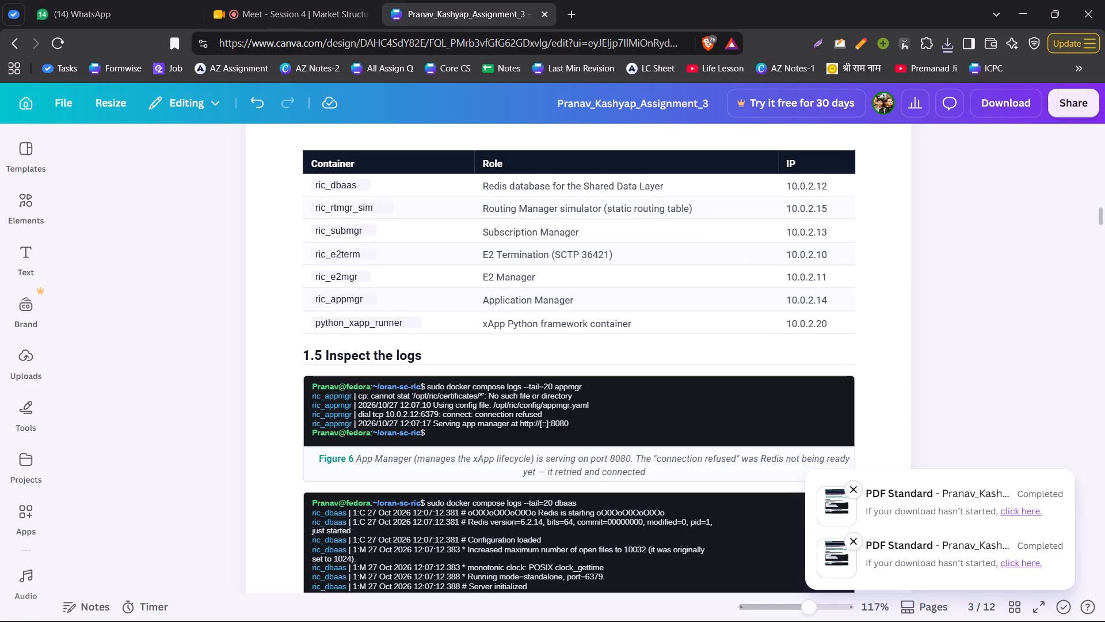
Dismiss both completed PDF Standard download notifications.
{"action": "left_click", "coordinate": [849, 493]}
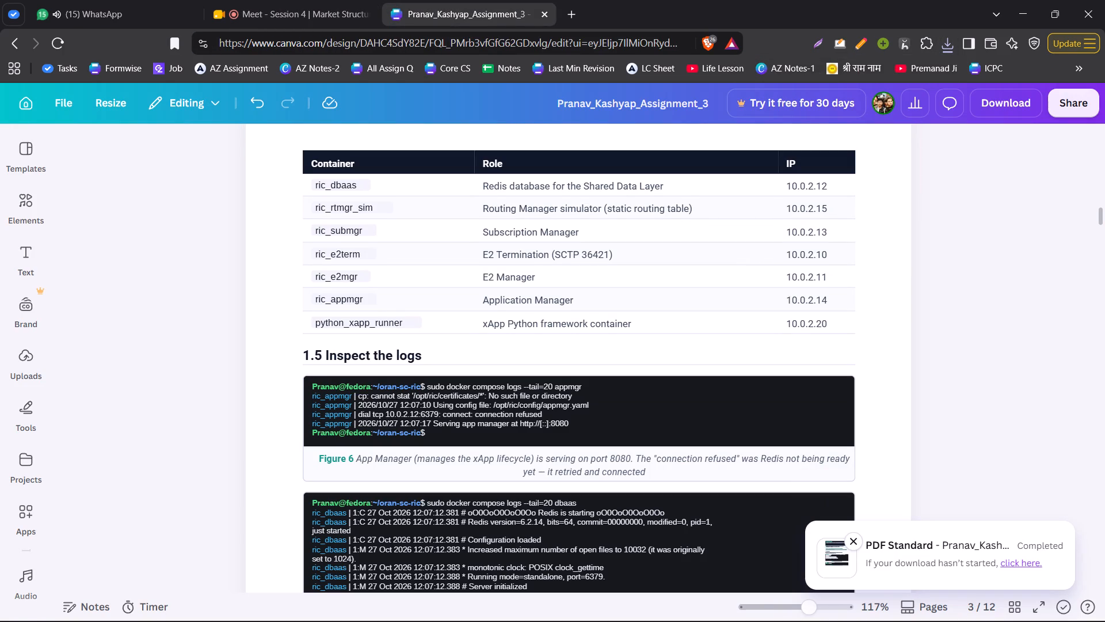
{"action": "left_click", "coordinate": [852, 545]}
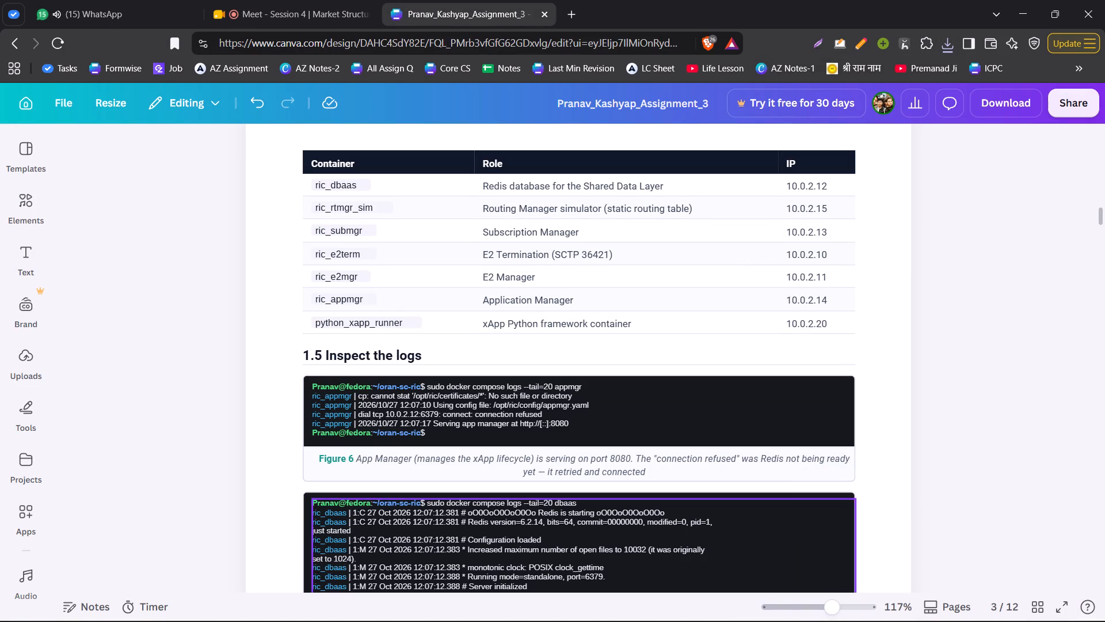